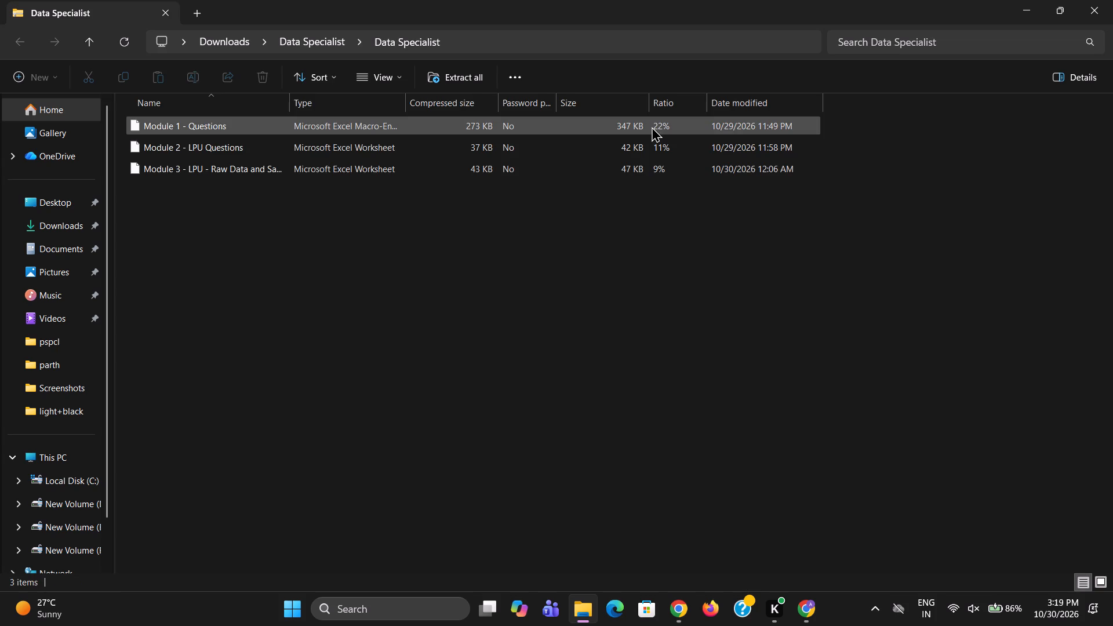
# Open the Module 2 - LPU Questions workbook in Excel, look over its Bar & Column Charts sheet, and close it.
pyautogui.doubleClick(641, 147)
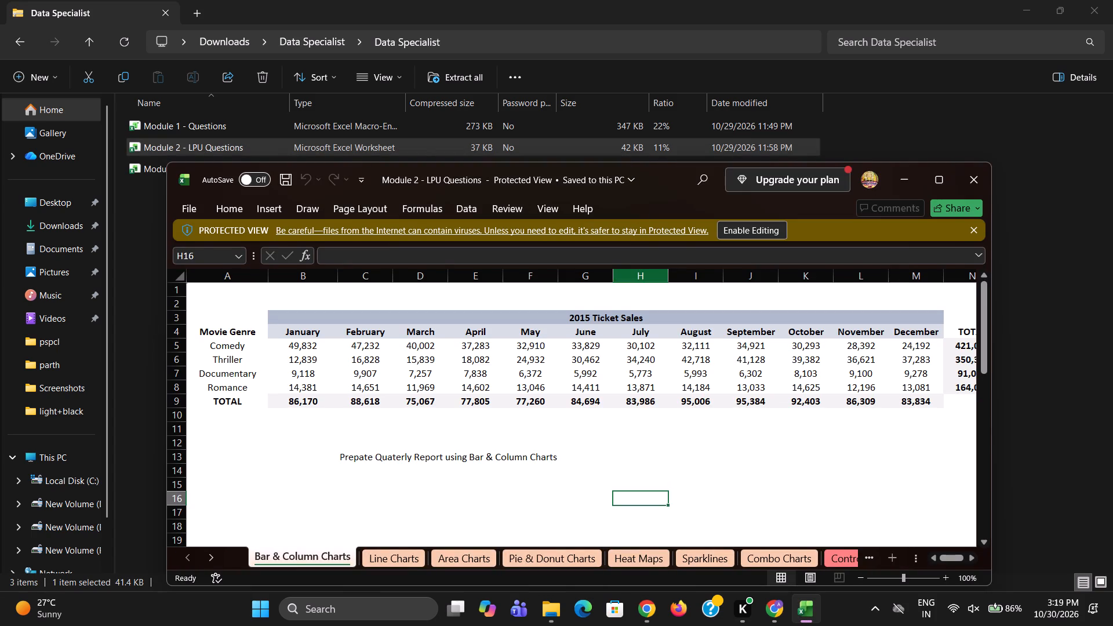
pyautogui.scroll(4, 646, 369)
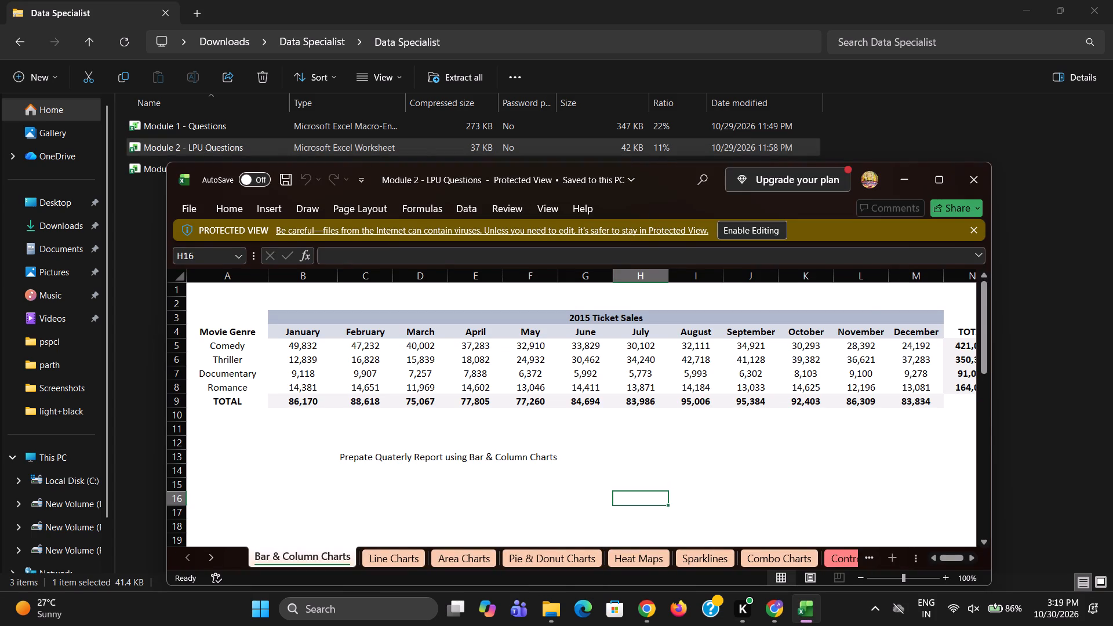
pyautogui.scroll(-6, 646, 369)
pyautogui.scroll(7, 646, 369)
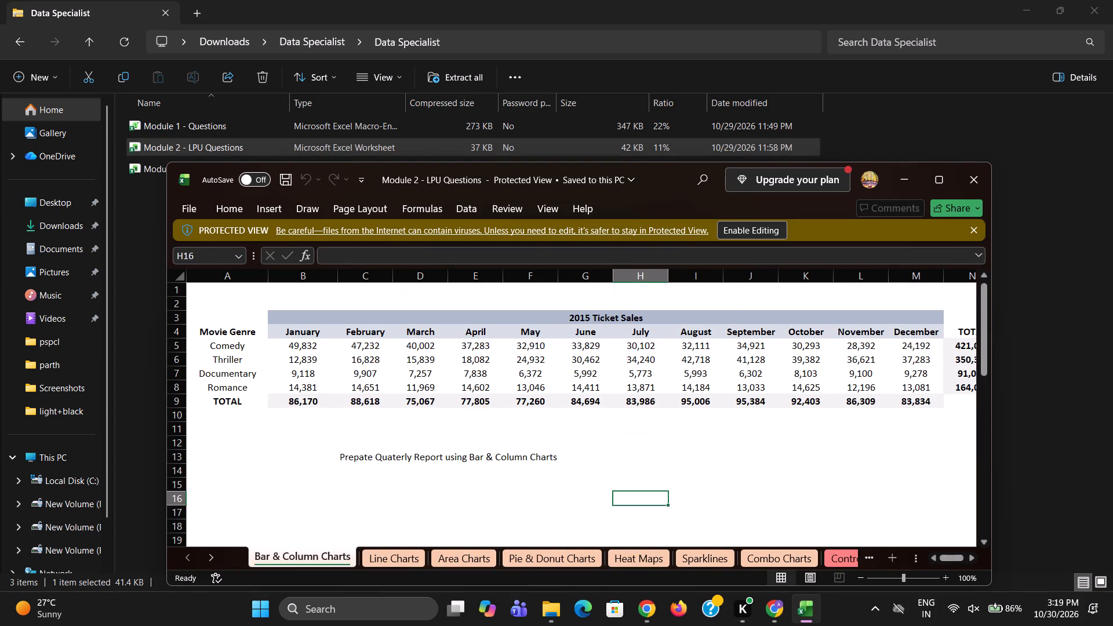
pyautogui.scroll(3, 646, 369)
pyautogui.click(966, 179)
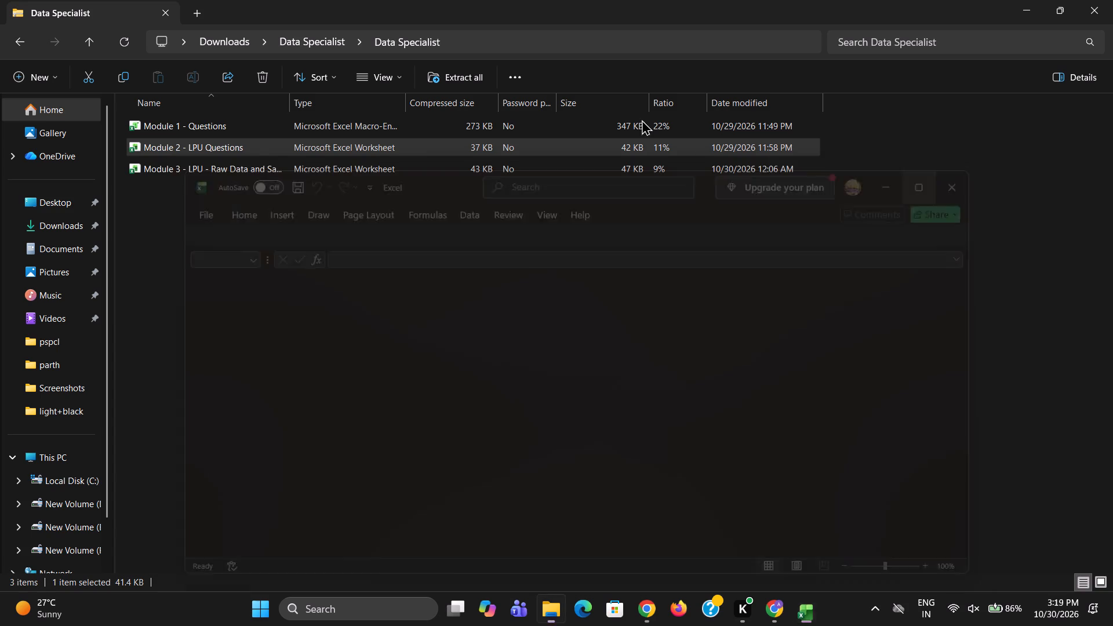
# Open the Module 1 - Questions workbook from the Data Specialist folder in Excel.
pyautogui.tripleClick(518, 125)
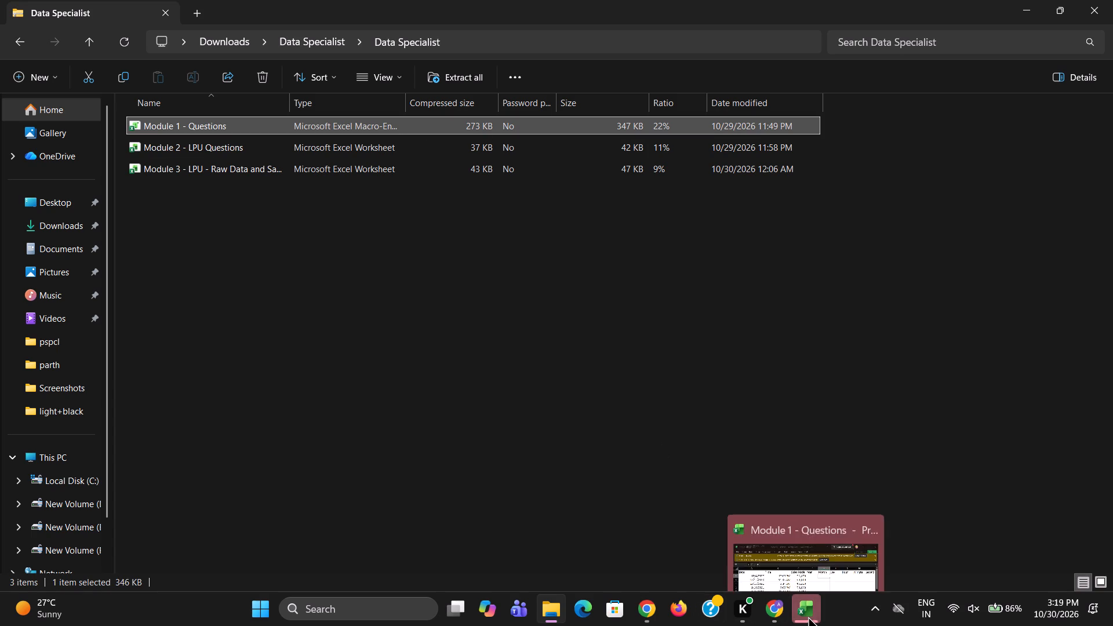
# Bring up the Module 1 - Questions workbook, look over its Date & Time Formulas sheet, and close it.
pyautogui.click(795, 510)
pyautogui.scroll(-4, 657, 453)
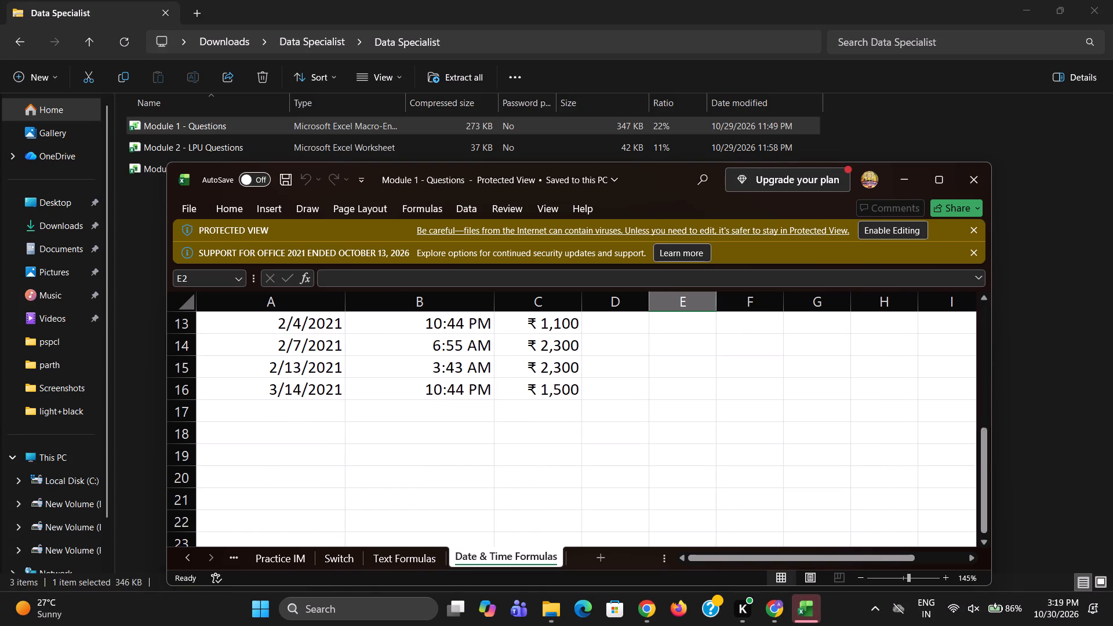
pyautogui.scroll(8, 657, 453)
pyautogui.click(974, 183)
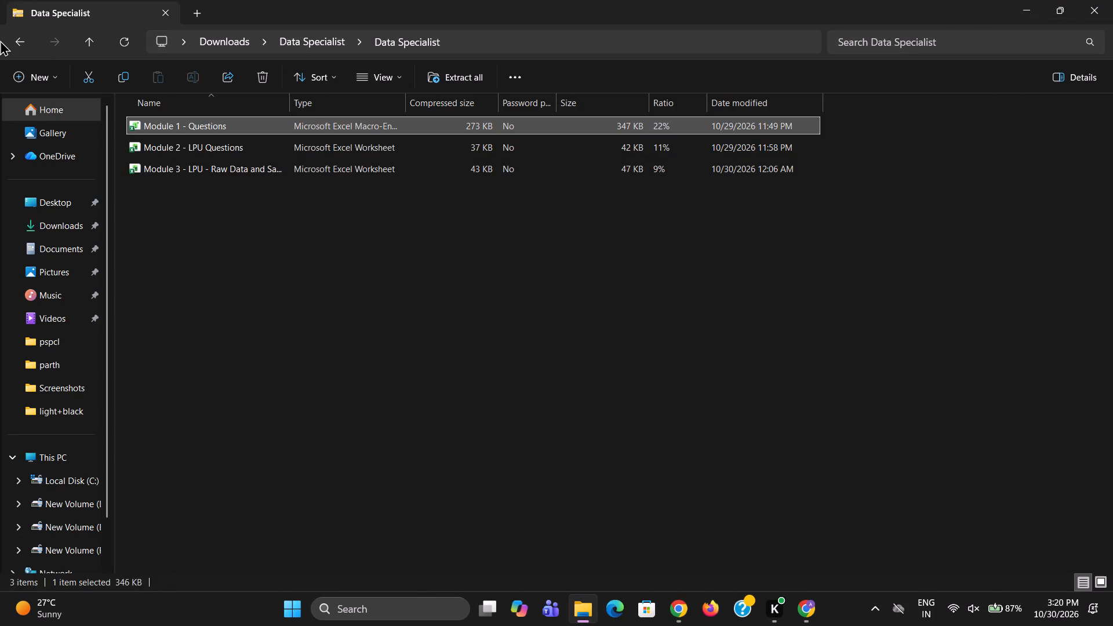
# Go back to the top level of the Data Specialist zip and extract everything to the Data Specialist folder in Downloads.
pyautogui.click(20, 38)
pyautogui.click(24, 38)
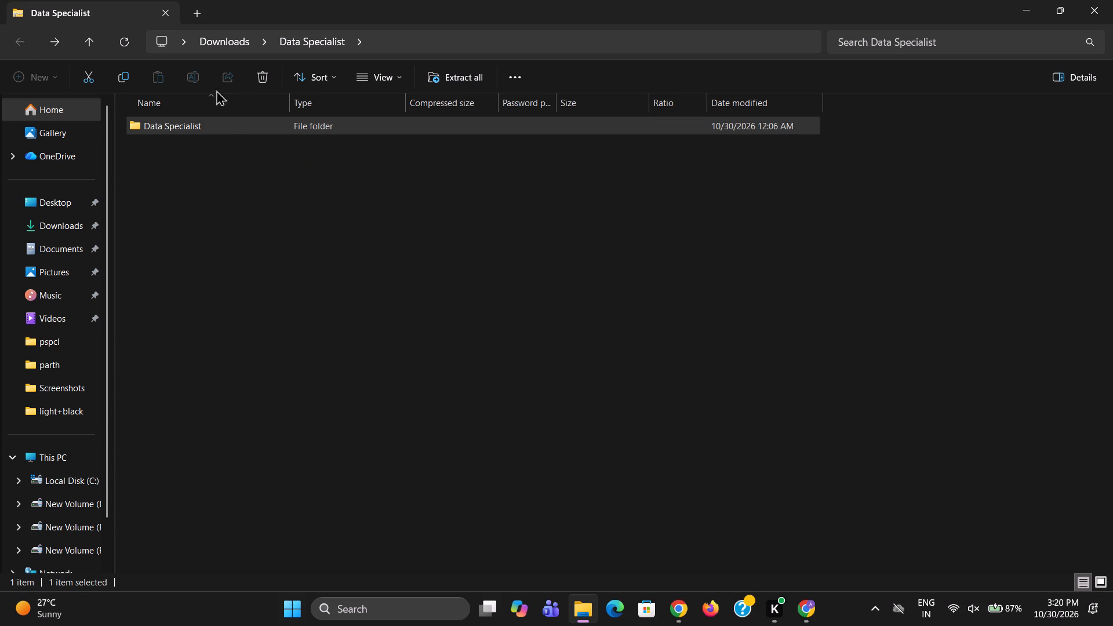
pyautogui.click(448, 75)
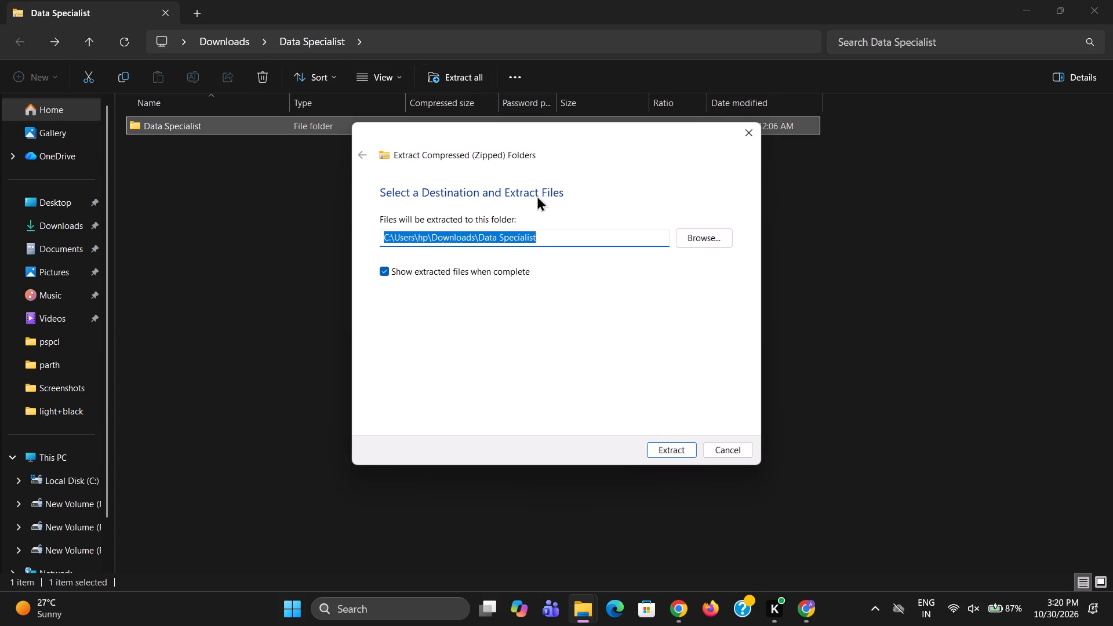
pyautogui.click(671, 454)
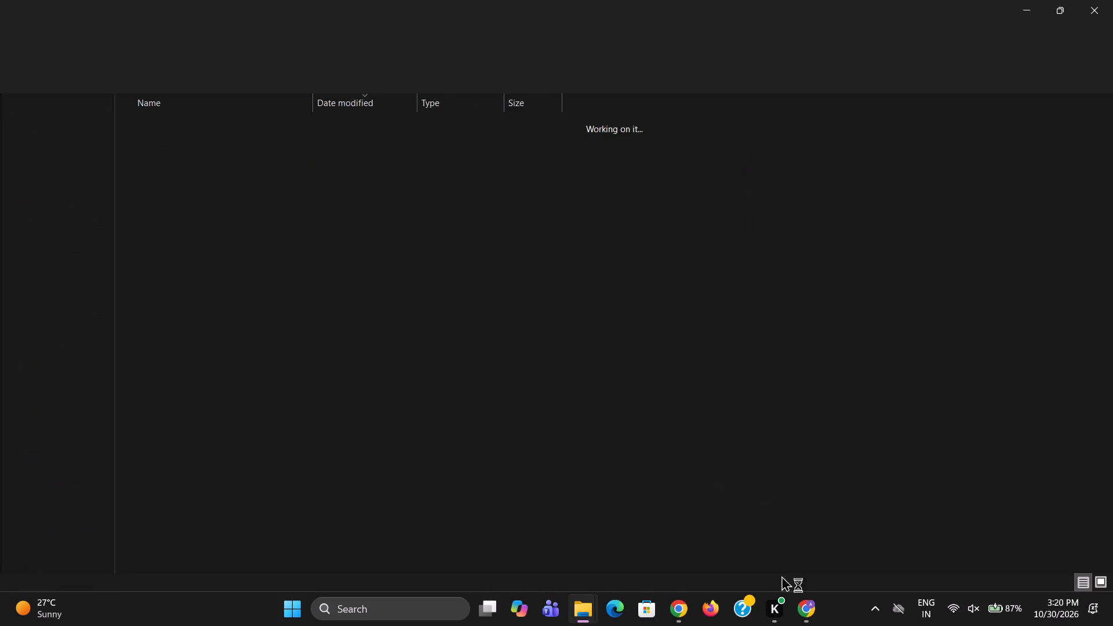
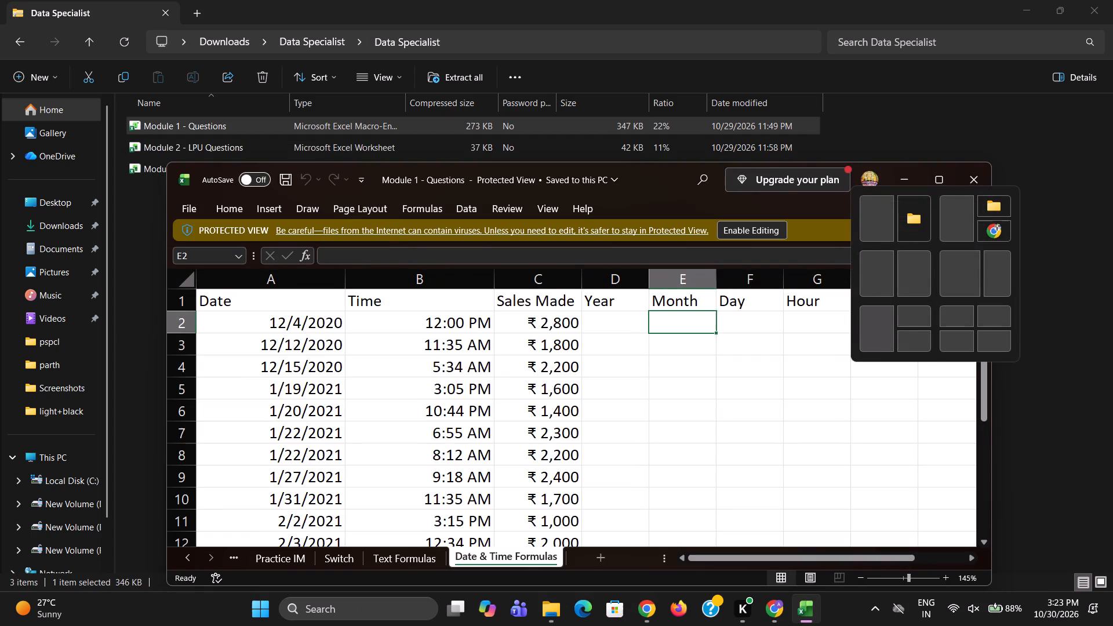
# Copy the range A1:K16, including the header row, from the Date & Time Formulas sheet of the Module 1 workbook.
pyautogui.scroll(-2, 625, 385)
pyautogui.scroll(4, 625, 384)
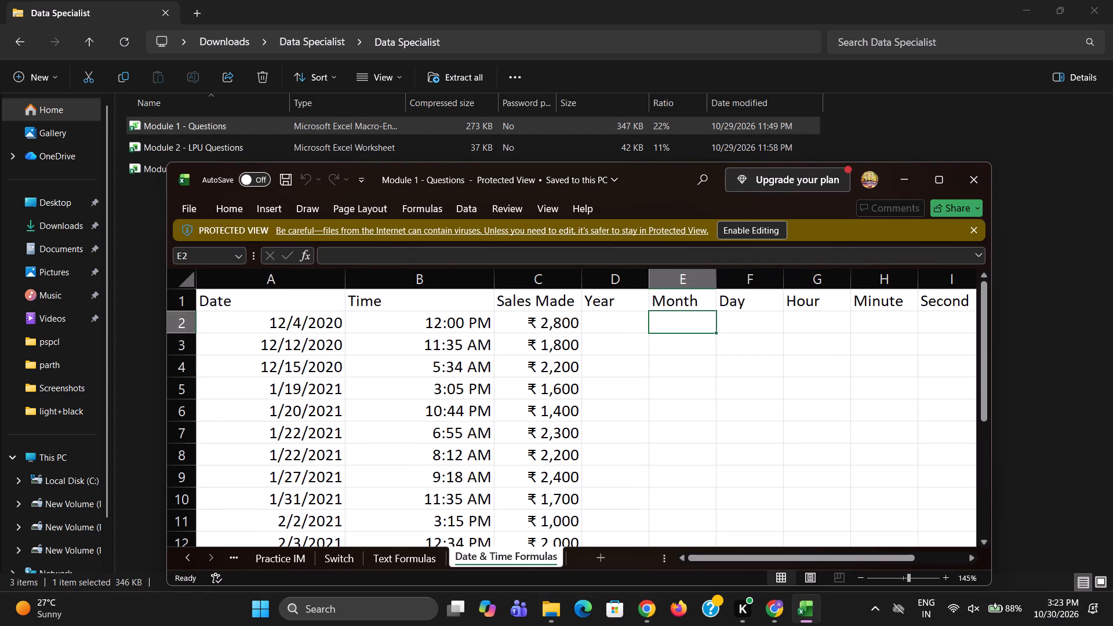
pyautogui.scroll(2, 628, 383)
pyautogui.scroll(-9, 660, 399)
pyautogui.scroll(13, 669, 403)
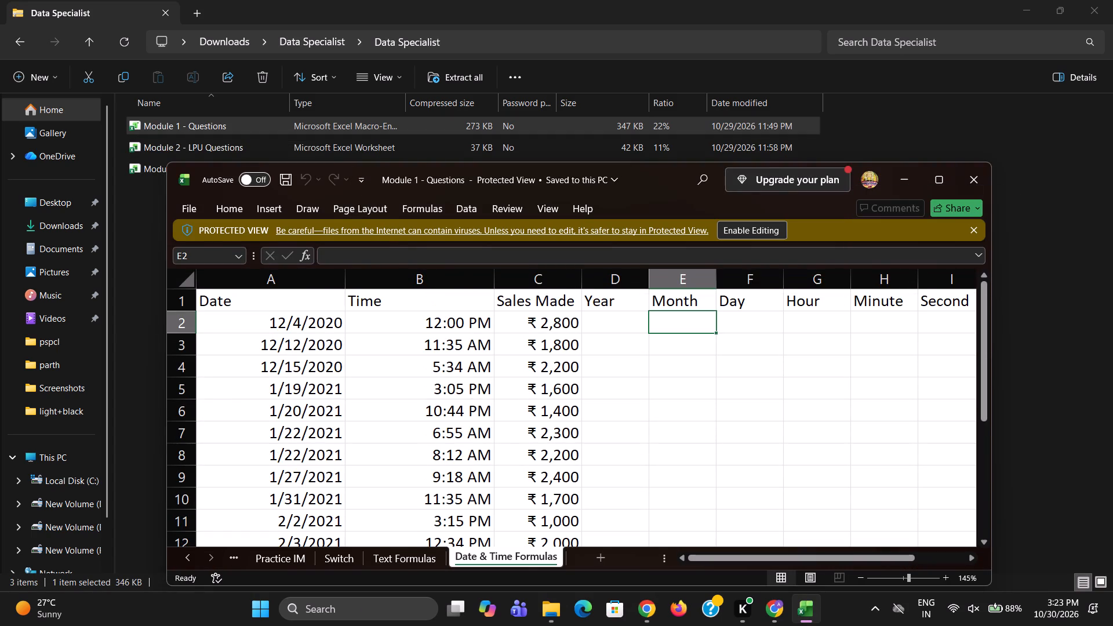
pyautogui.scroll(2, 670, 404)
pyautogui.moveTo(198, 295); pyautogui.dragTo(950, 515)
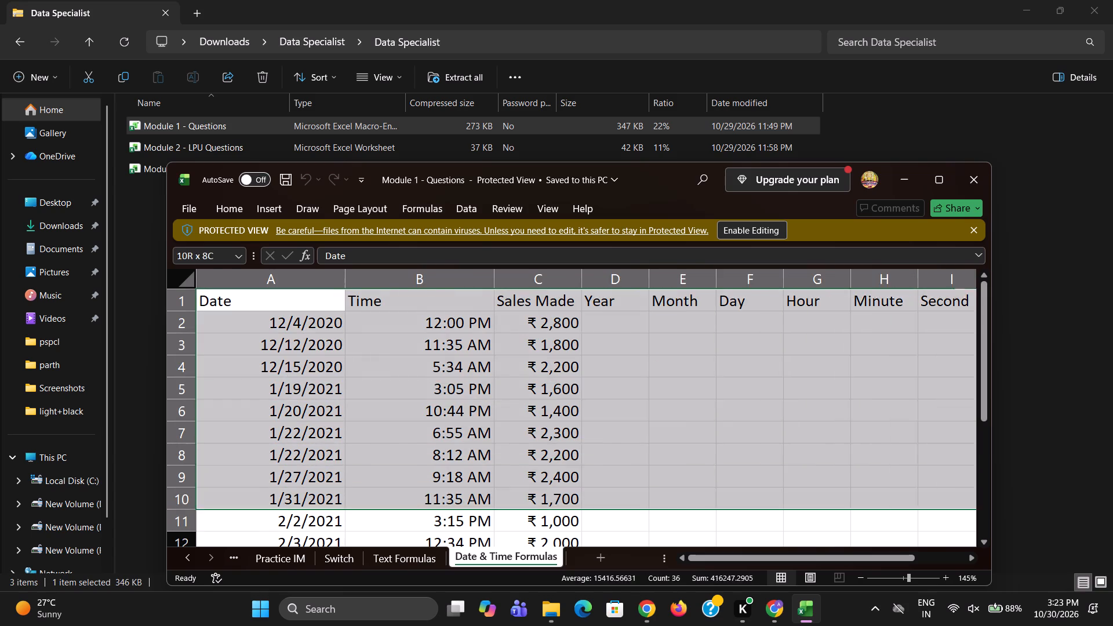
pyautogui.moveTo(950, 515); pyautogui.dragTo(973, 601)
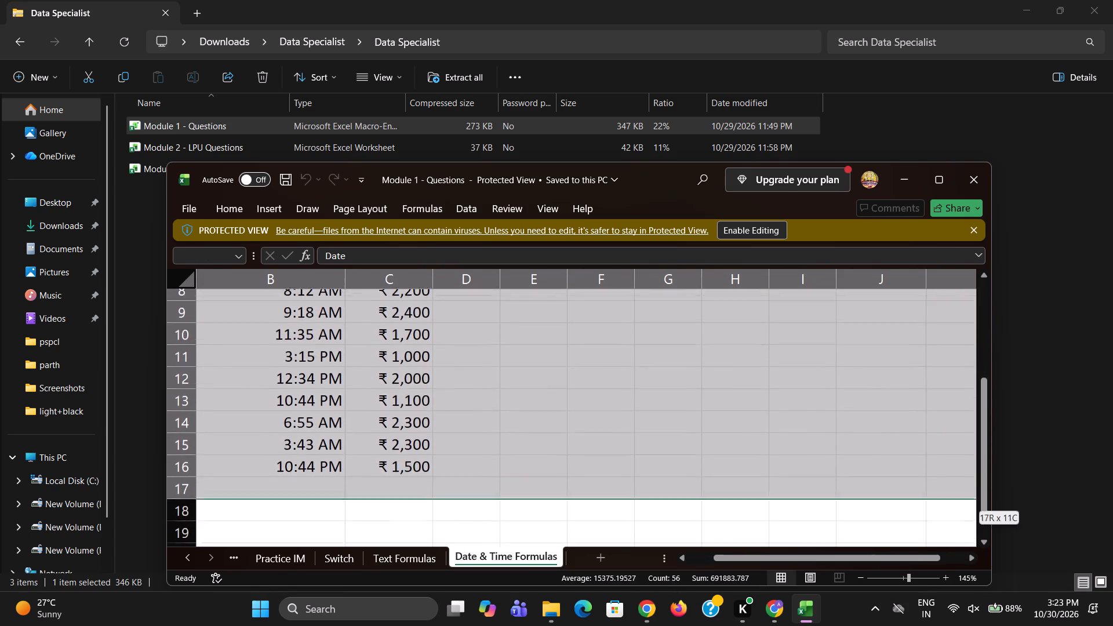
pyautogui.moveTo(973, 601); pyautogui.dragTo(843, 339)
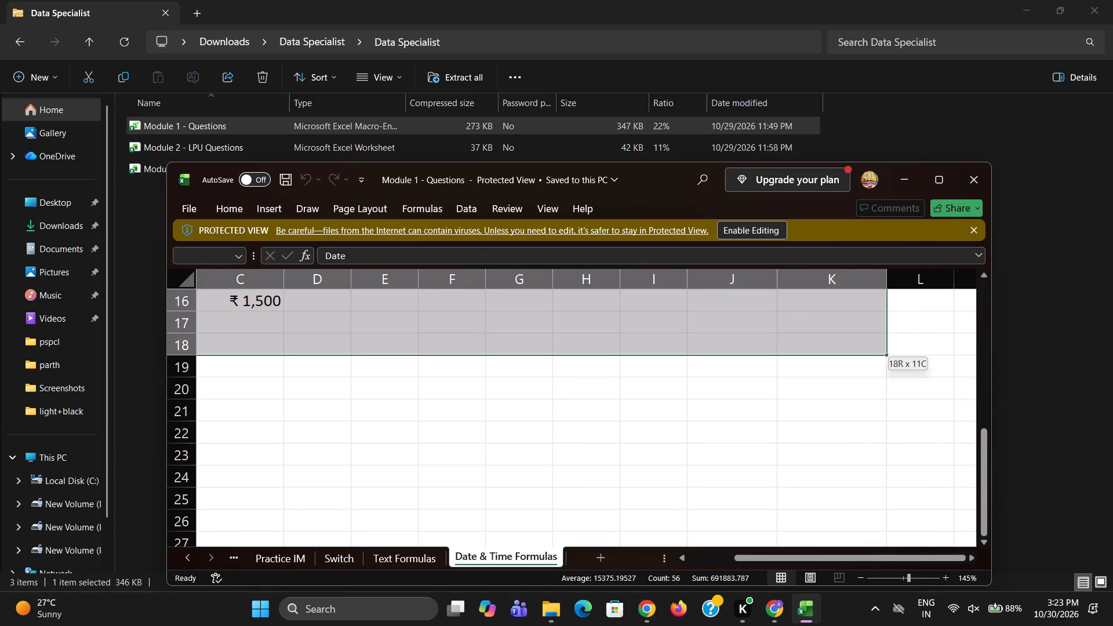
pyautogui.moveTo(843, 339); pyautogui.dragTo(858, 296)
pyautogui.hotkey('ctrl', 'c')
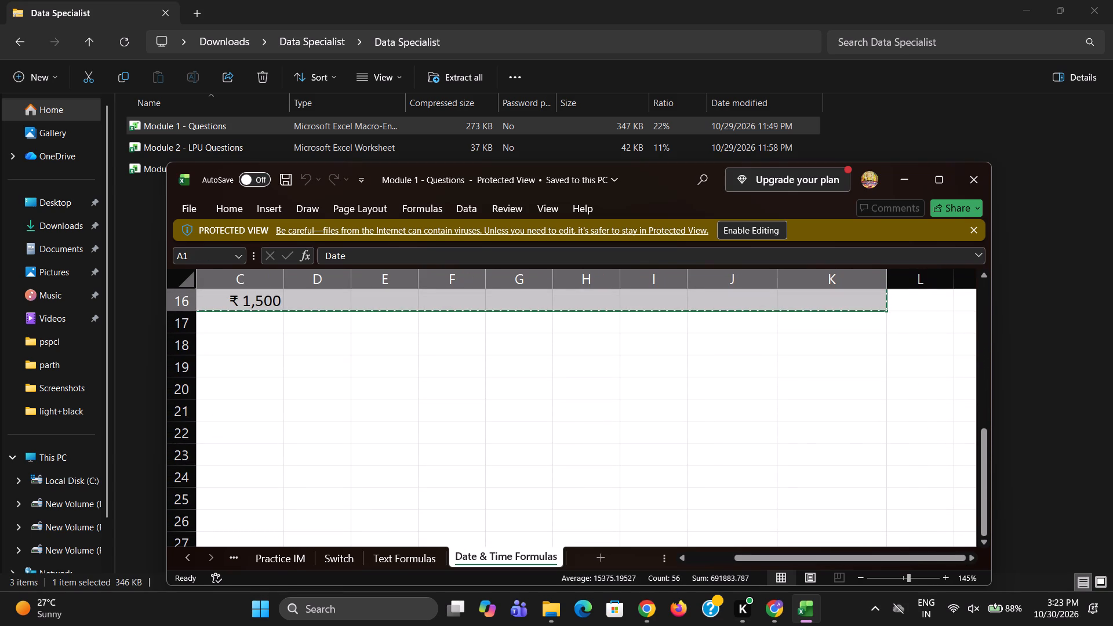
# Maximize the Module 1 workbook and look through its Text Formulas, Switch and Practice IM sheets.
pyautogui.click(952, 174)
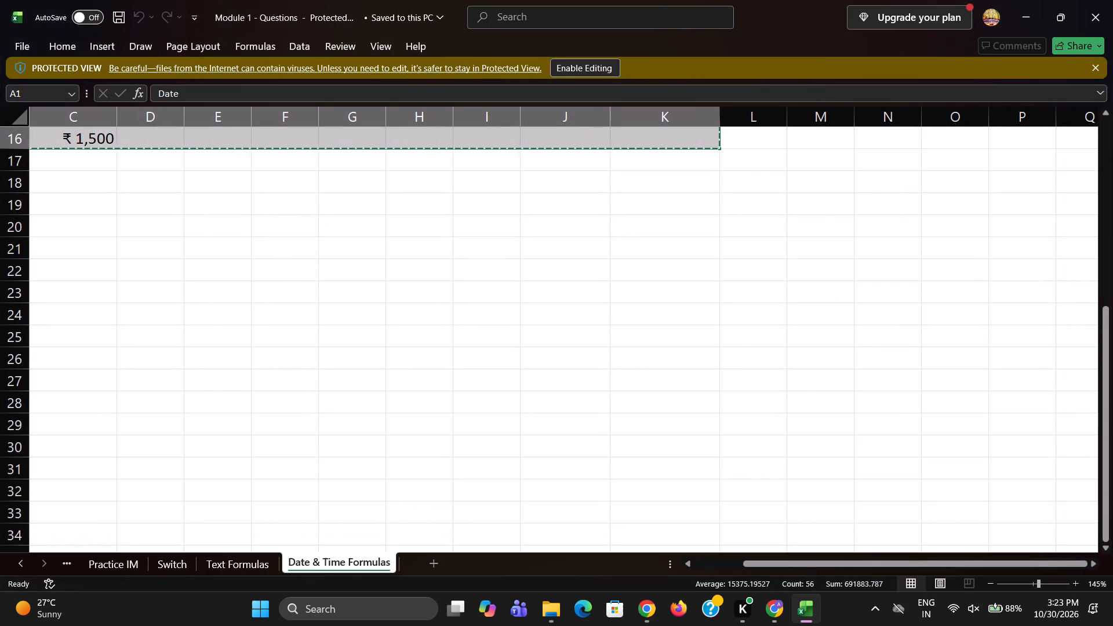
pyautogui.click(250, 561)
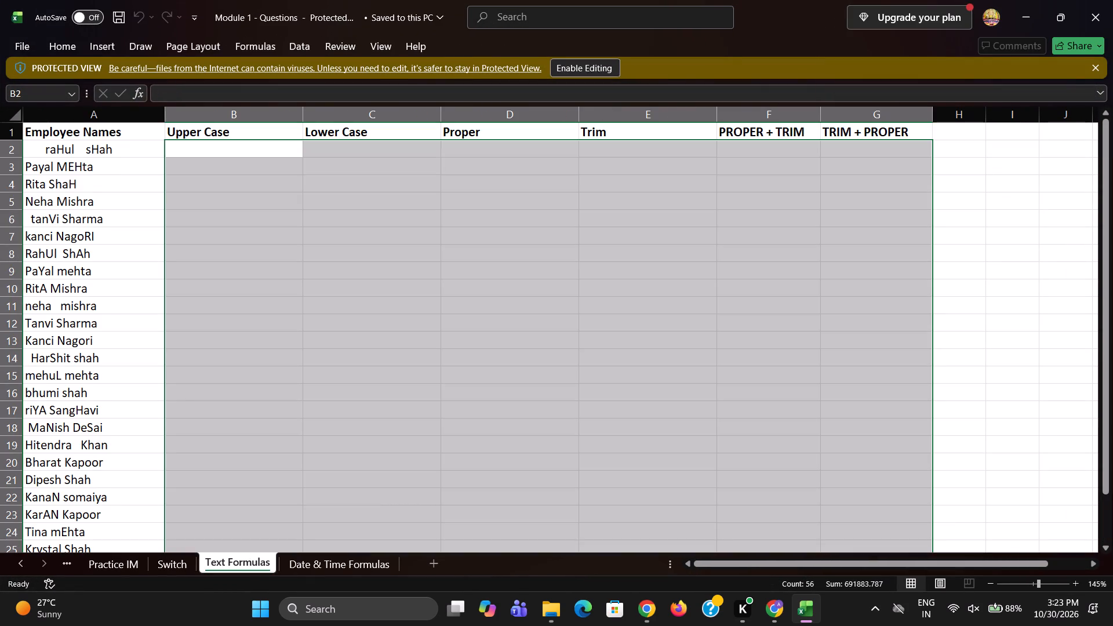
pyautogui.click(150, 558)
pyautogui.click(128, 559)
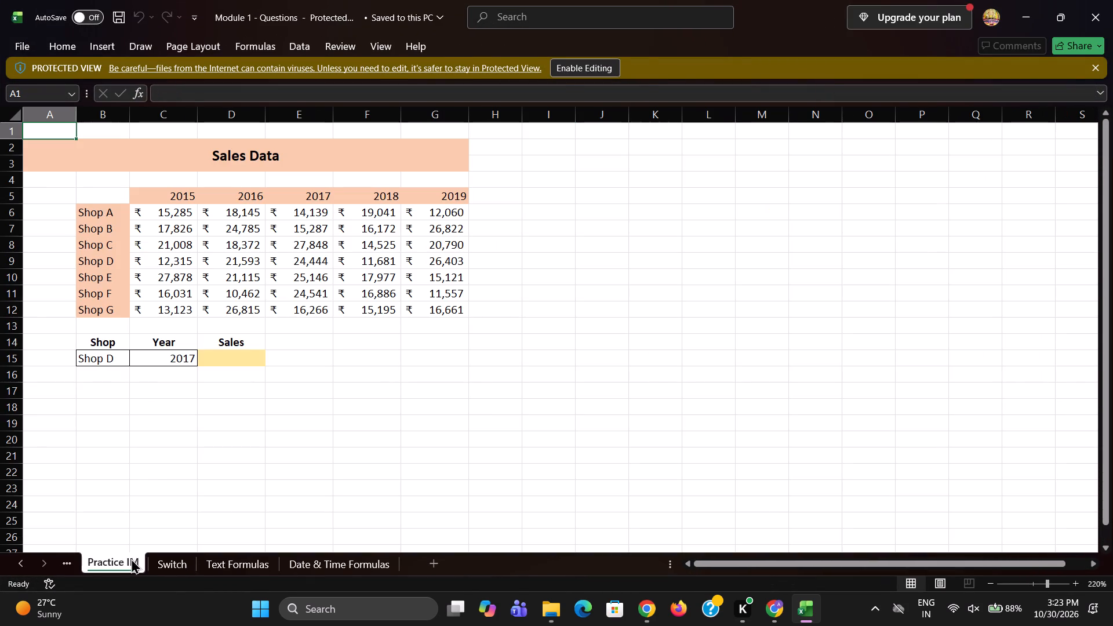
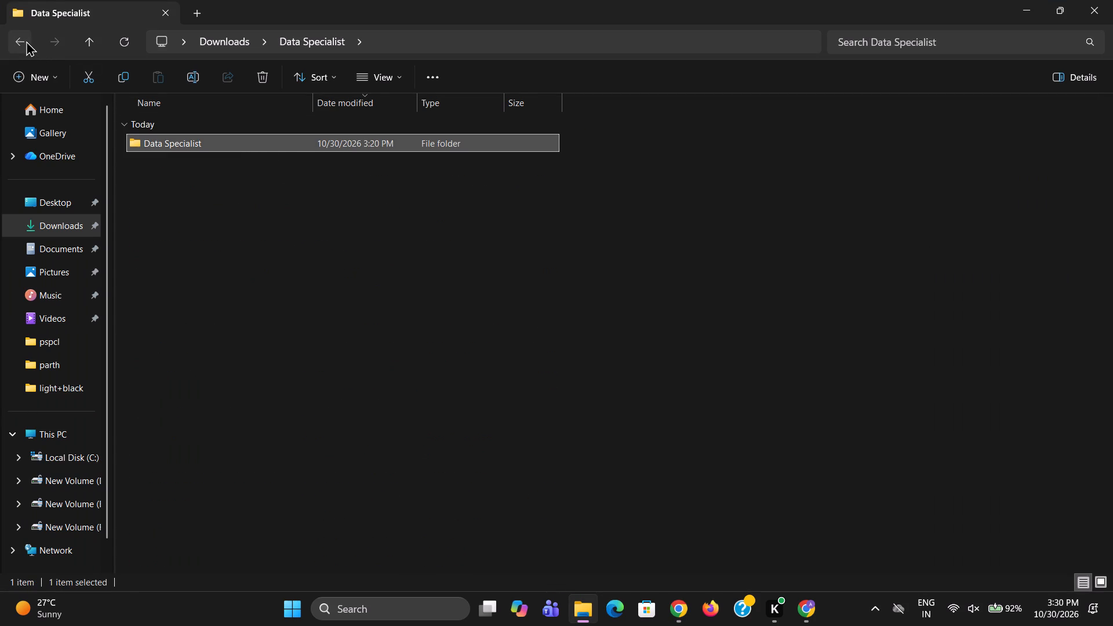
# Open the nested Data Specialist folder in Downloads that holds the extracted module workbooks.
pyautogui.doubleClick(169, 141)
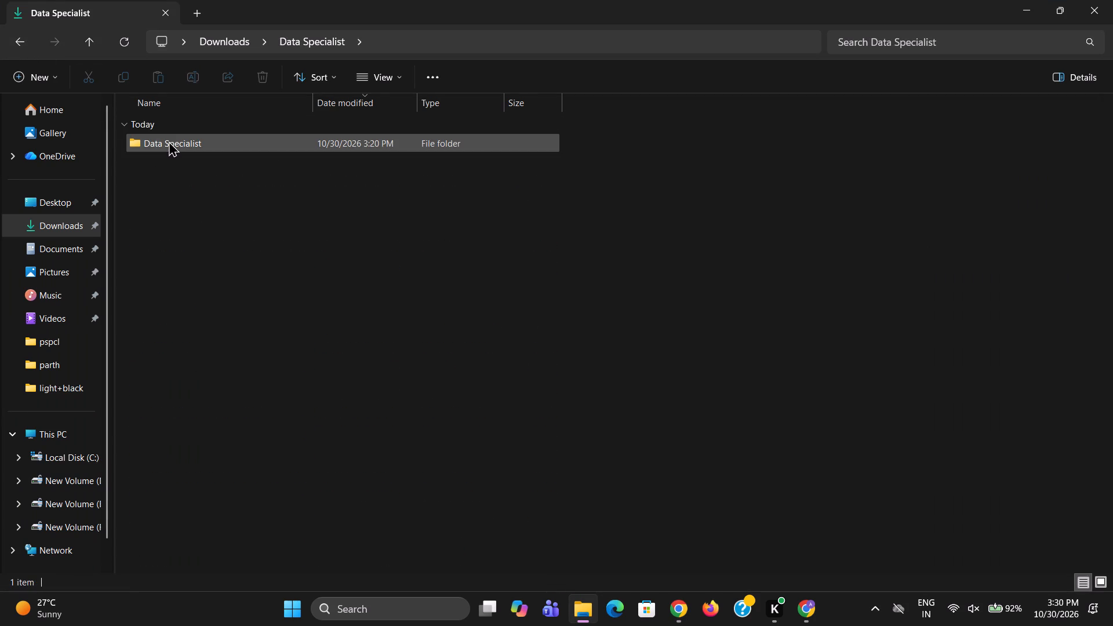
pyautogui.doubleClick(169, 141)
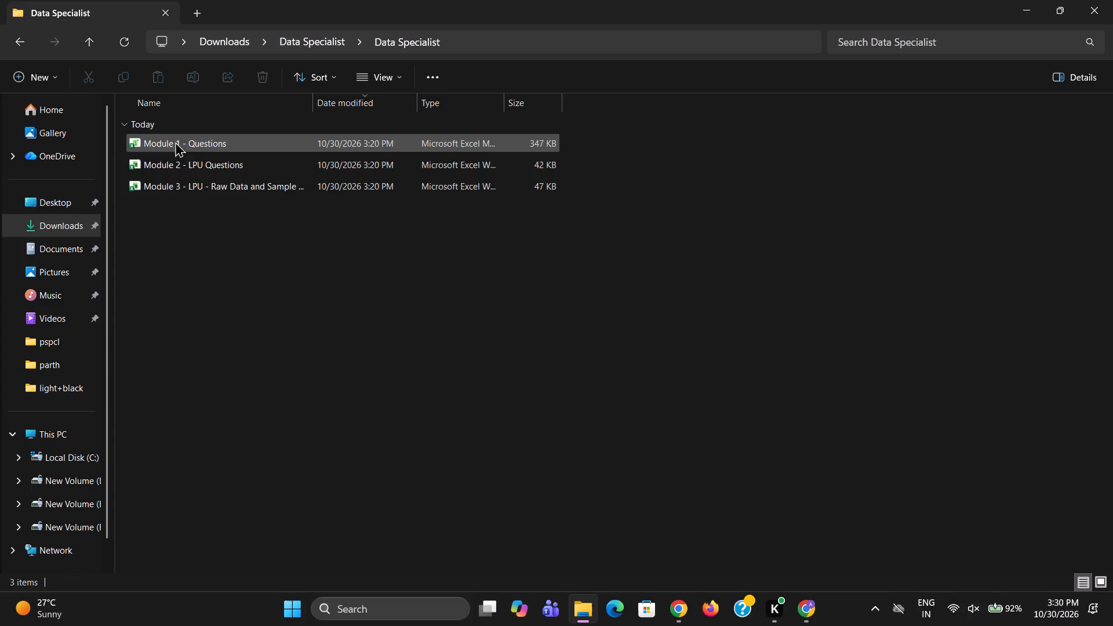
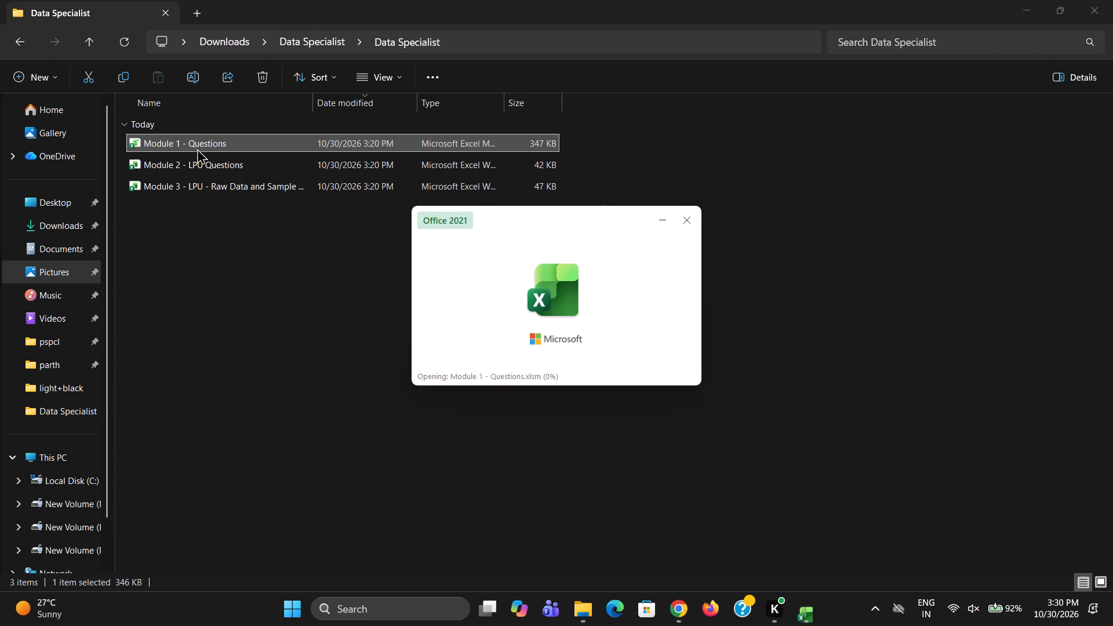
# Enable editing for the protected Module 1 - Questions workbook, with the first Year cell on the Date & Time Formulas sheet selected.
pyautogui.click(457, 166)
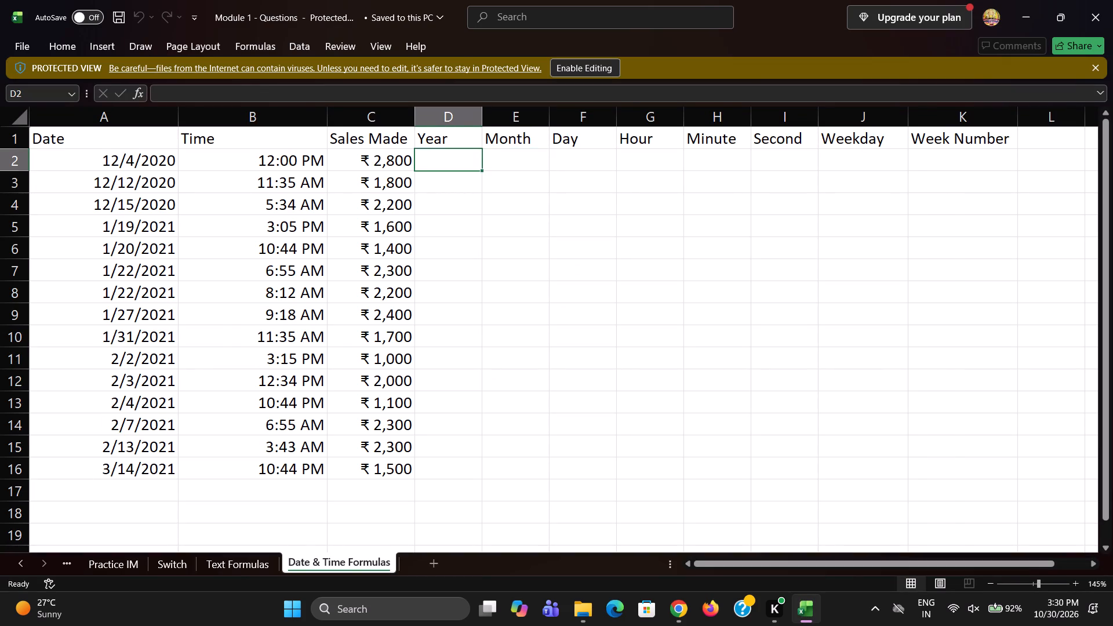
pyautogui.click(596, 68)
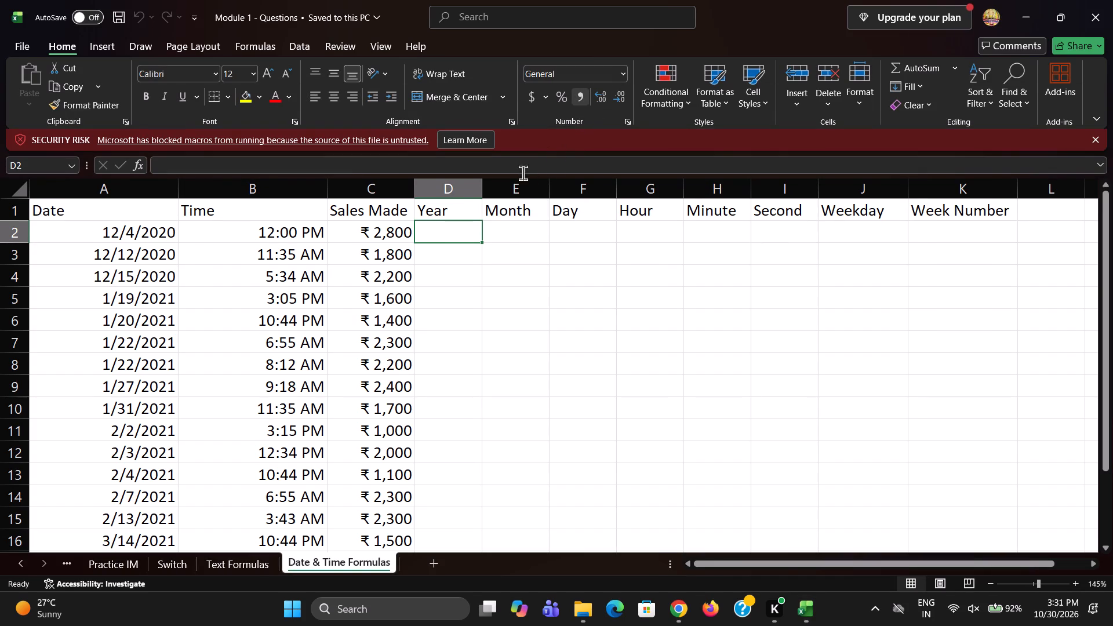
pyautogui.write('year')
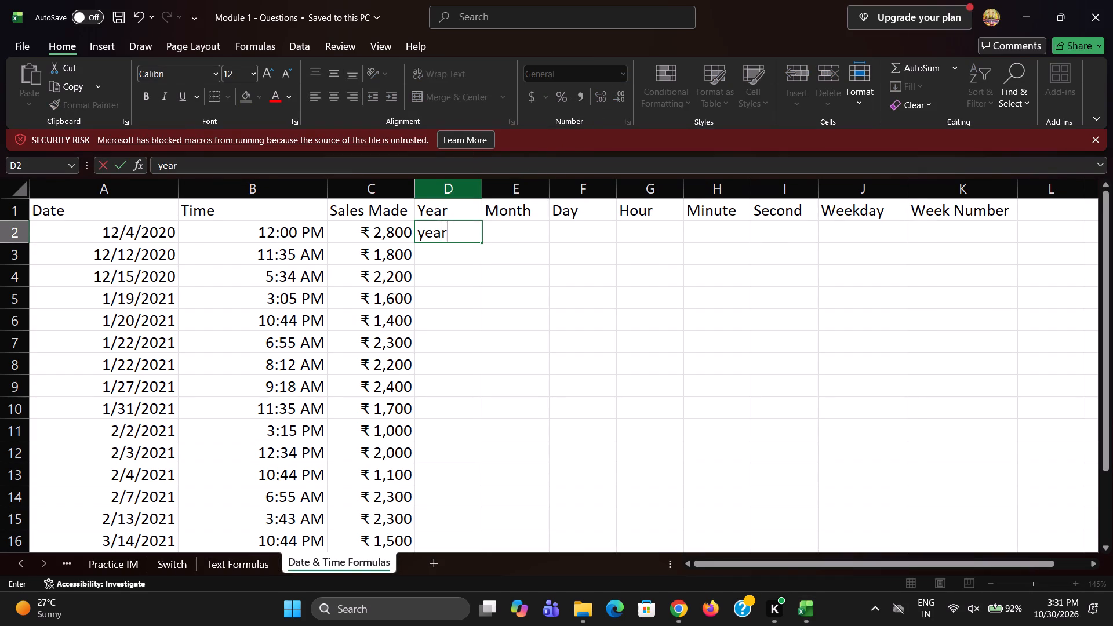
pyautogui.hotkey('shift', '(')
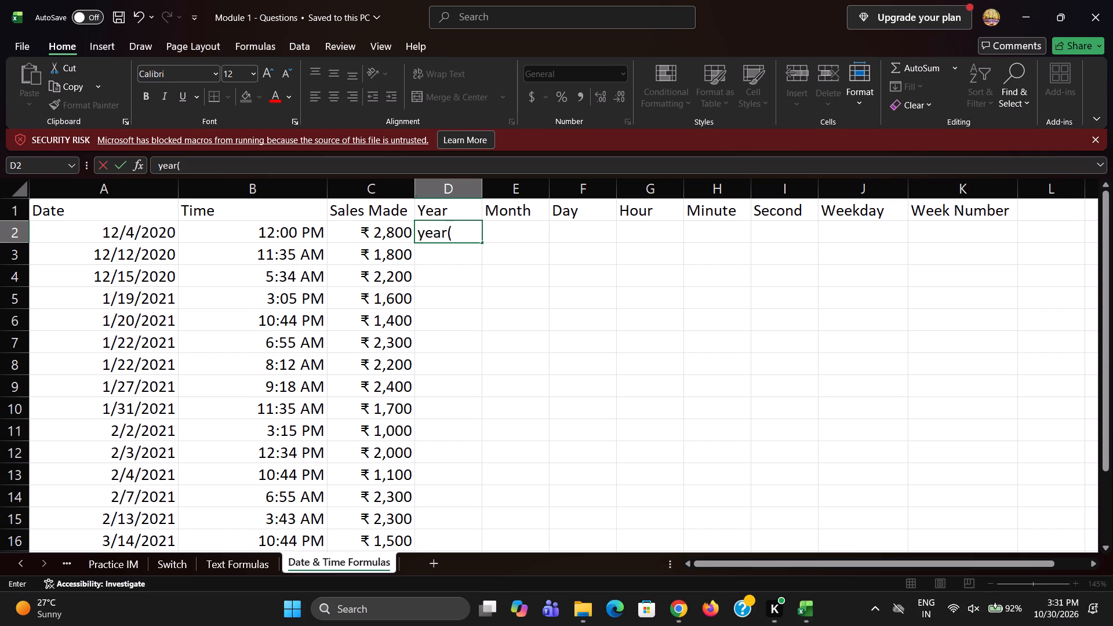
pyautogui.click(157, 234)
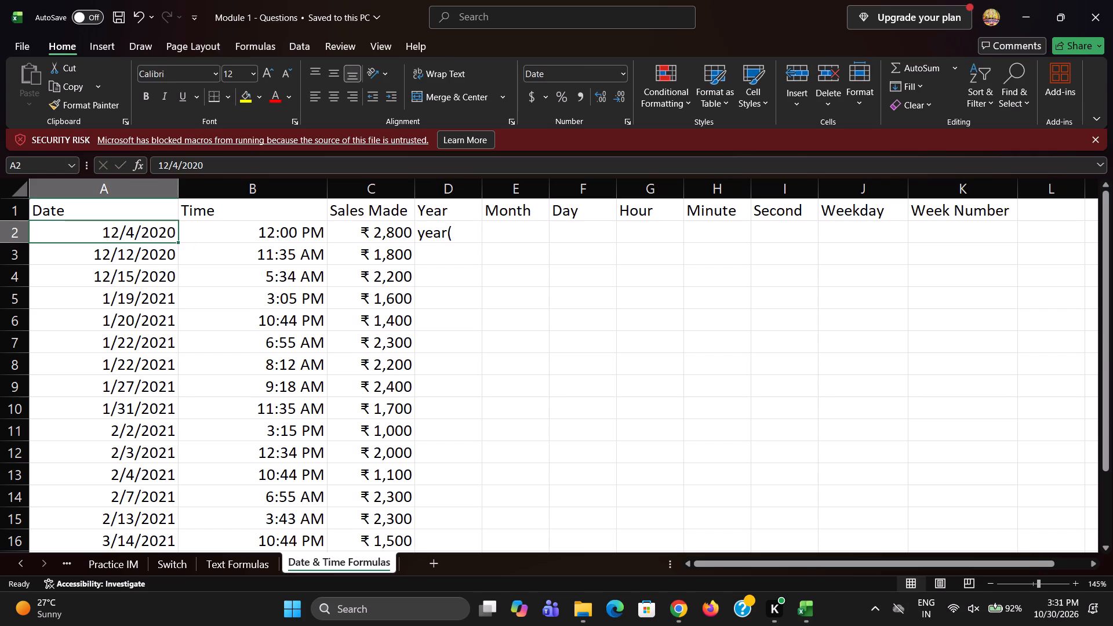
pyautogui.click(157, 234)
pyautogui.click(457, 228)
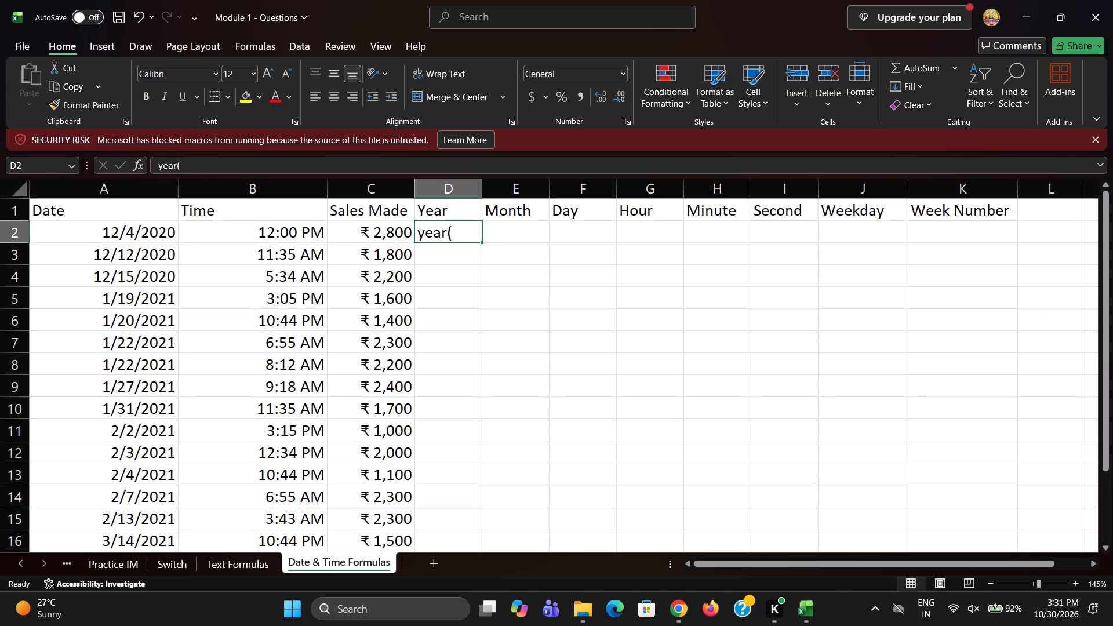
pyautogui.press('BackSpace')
# Enter the formula =YEAR(A2) in cell D2 to extract the year from the first date.
pyautogui.press('=')
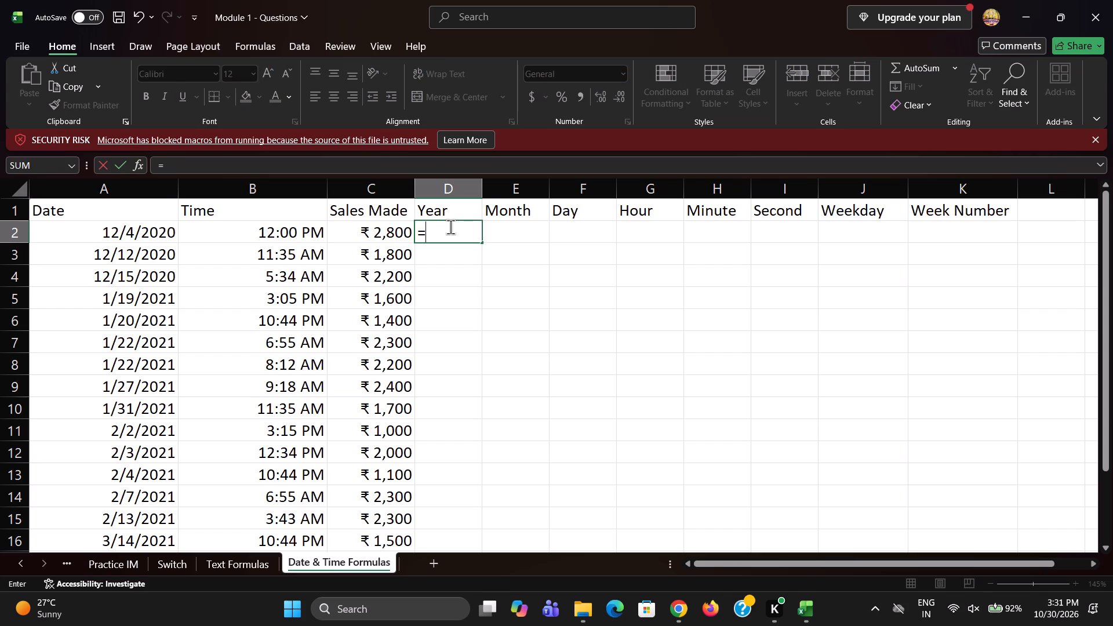
pyautogui.write('year')
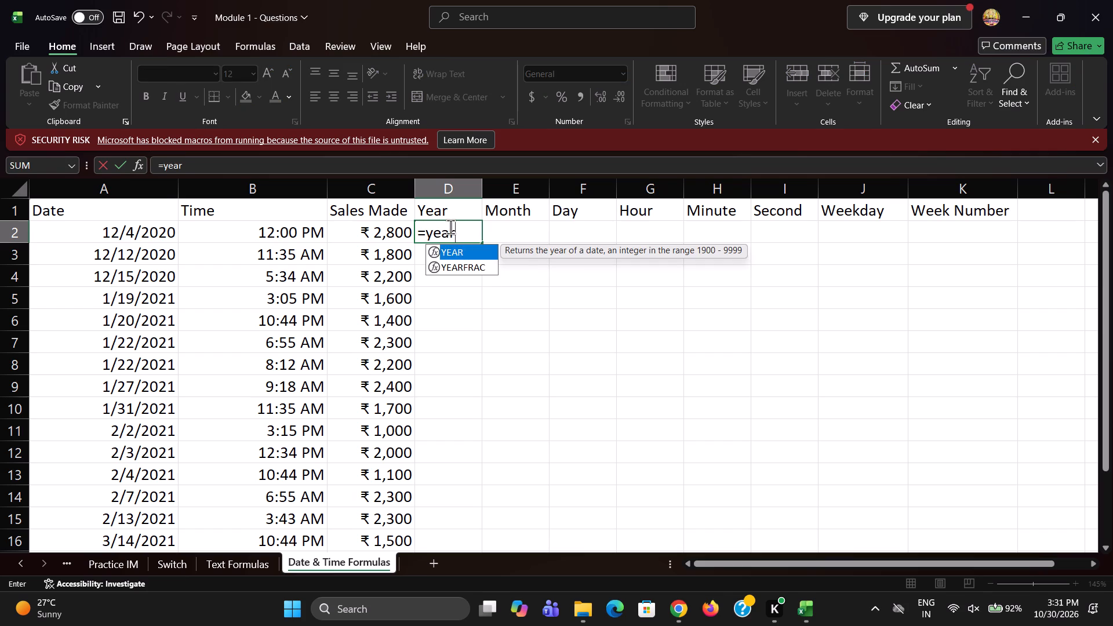
pyautogui.hotkey('shift', '(')
pyautogui.click(158, 242)
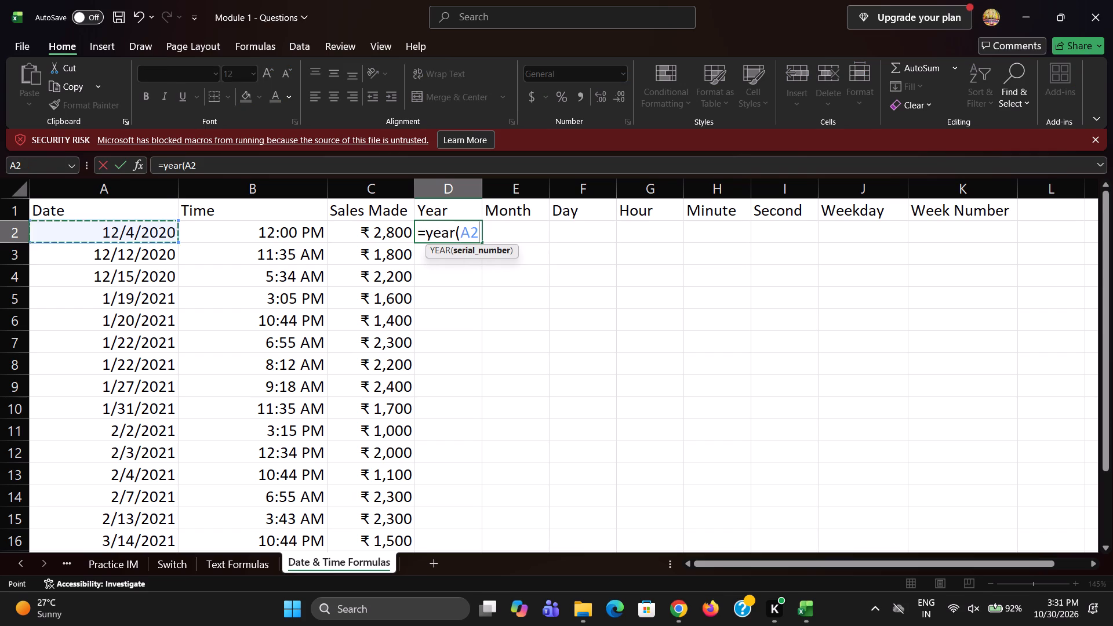
pyautogui.write(')\\')
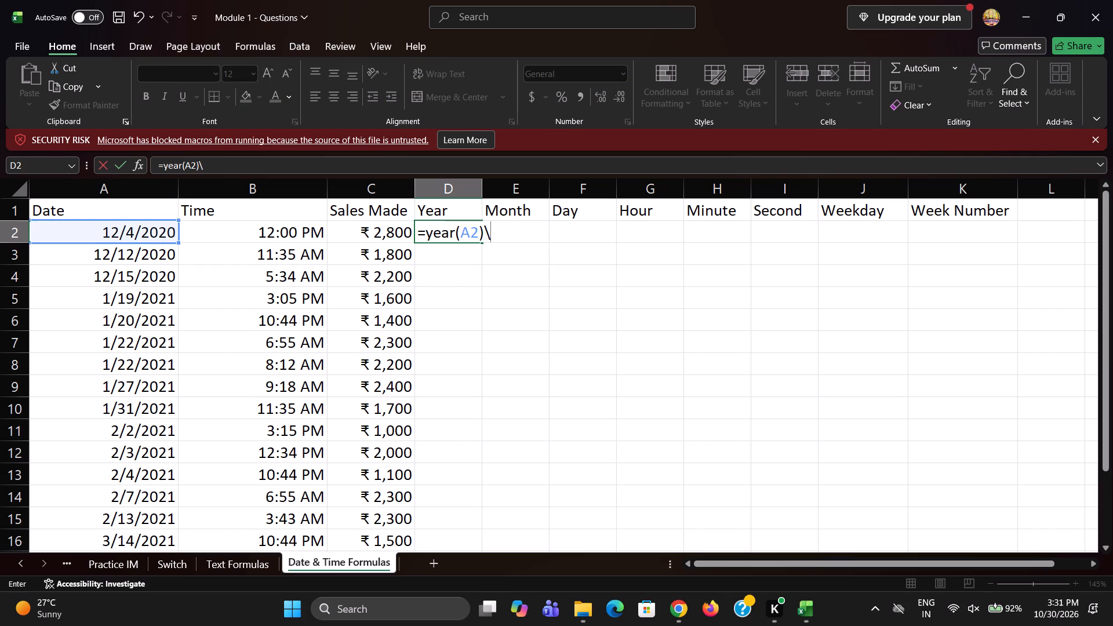
pyautogui.press('BackSpace')
pyautogui.press('Return')
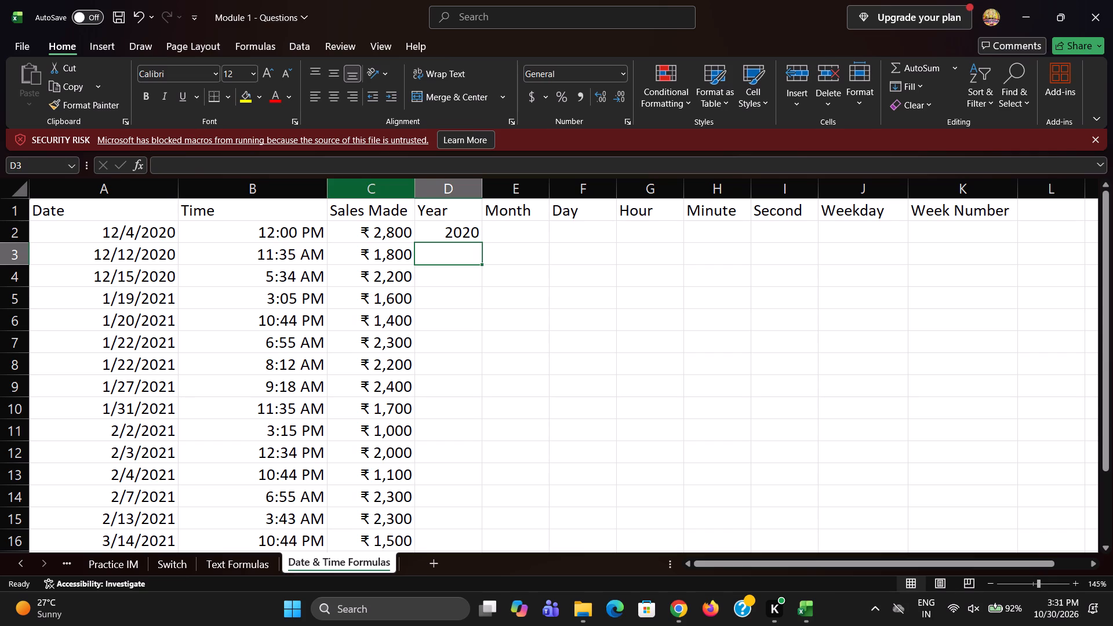
# Enter the formula =MONTH(A2) in cell E2 to extract the month from the first date.
pyautogui.click(503, 238)
pyautogui.write('=mont')
pyautogui.press('Return')
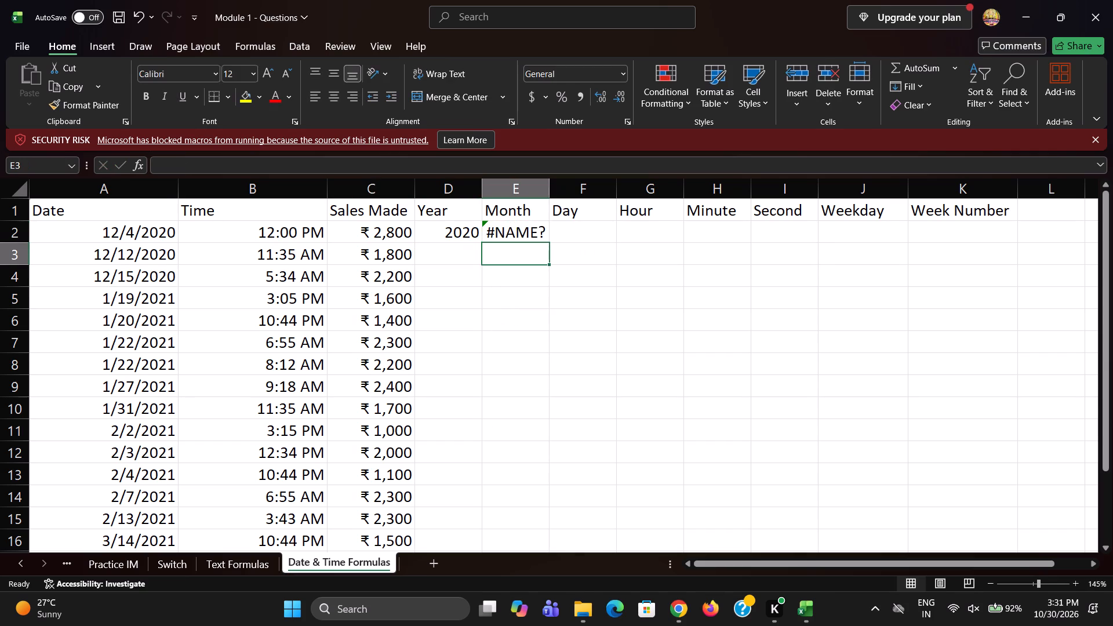
pyautogui.click(507, 234)
pyautogui.click(309, 165)
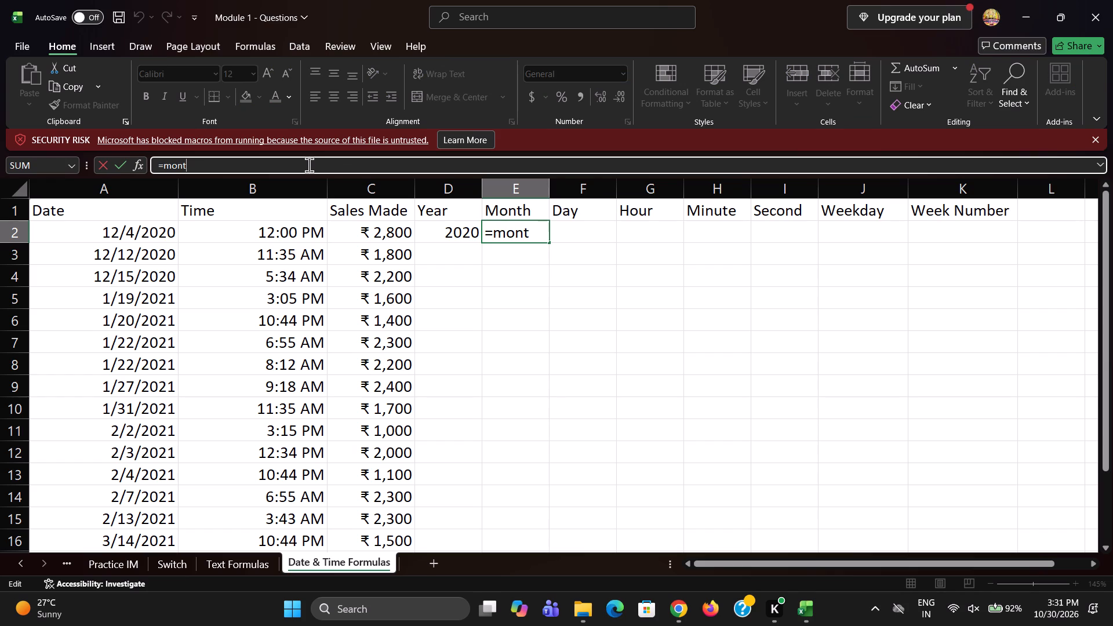
pyautogui.press('h')
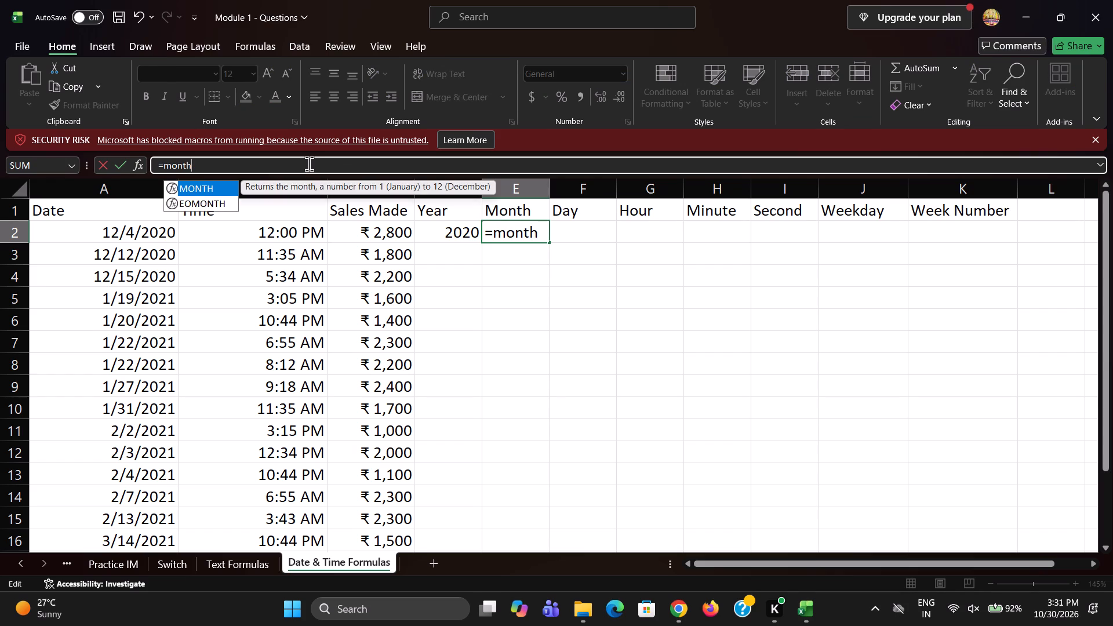
pyautogui.hotkey('shift', '(')
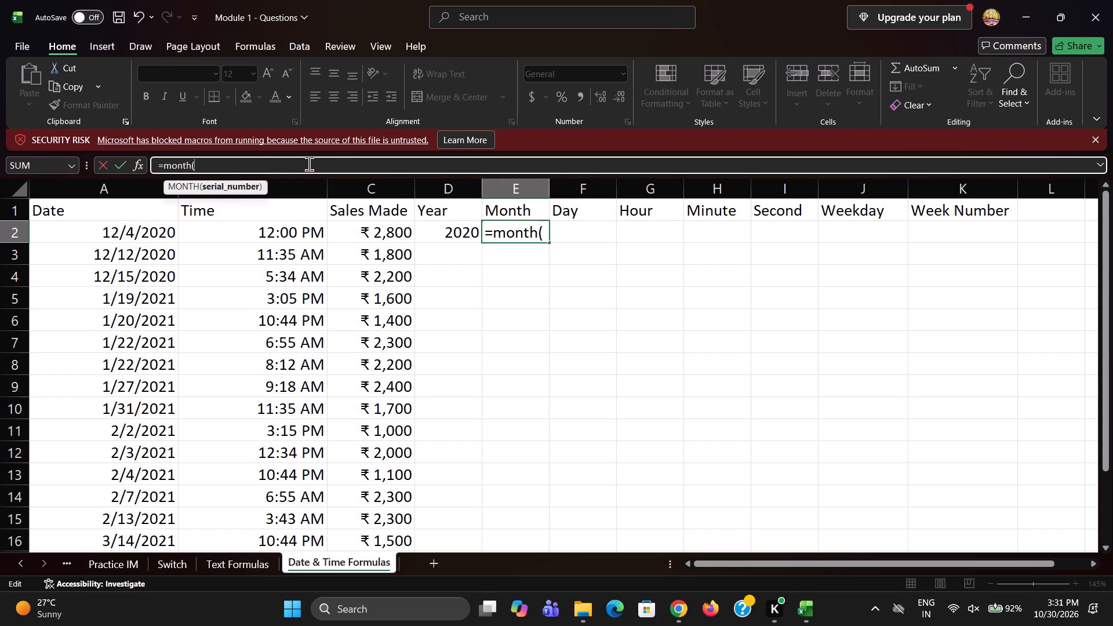
pyautogui.press('a')
pyautogui.write('2)')
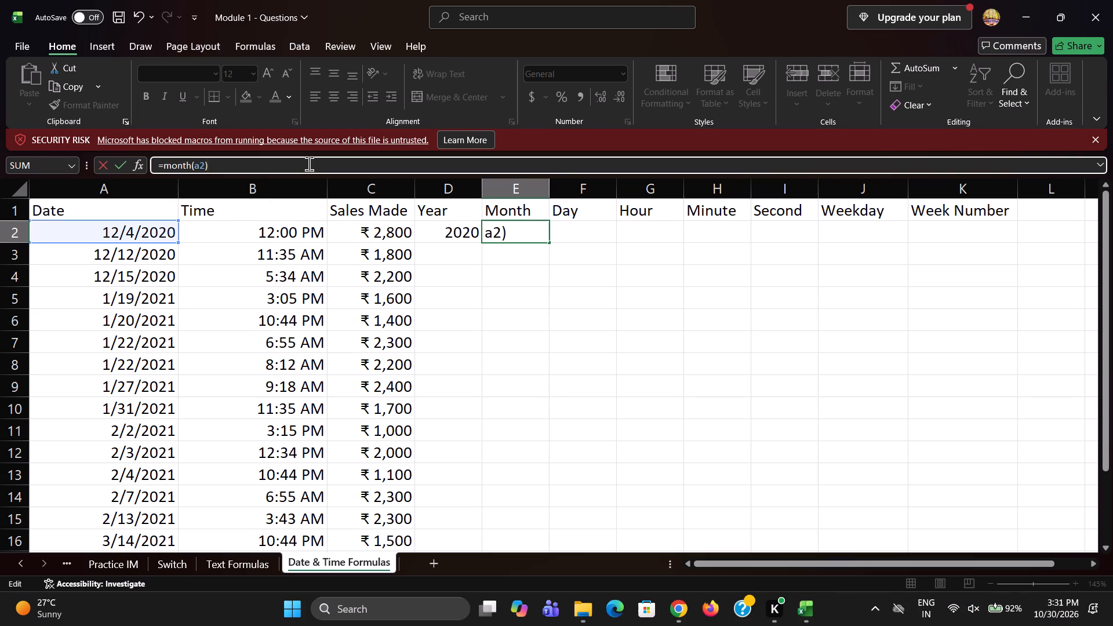
pyautogui.press('Return')
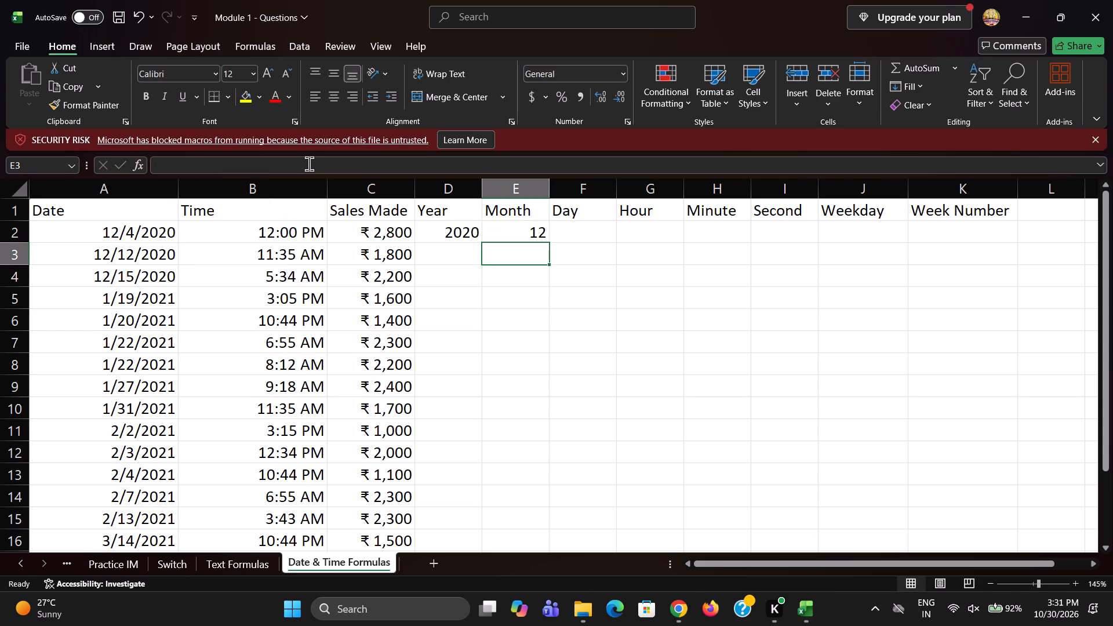
# Enter the formula =DAY(A2) in cell F2 to extract the day from the first date.
pyautogui.click(578, 234)
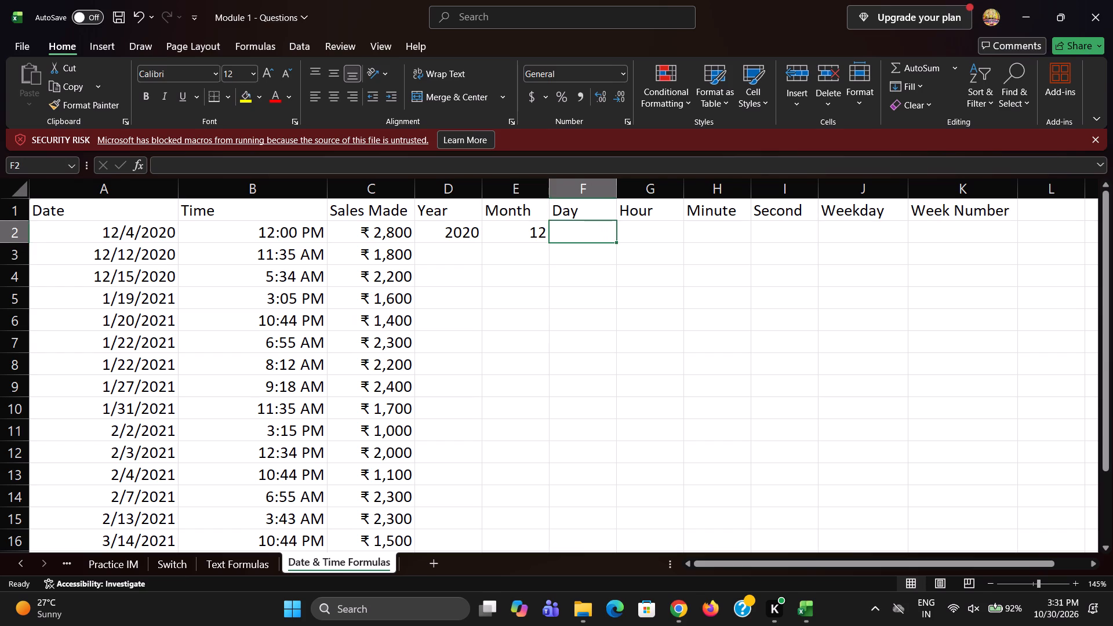
pyautogui.write('=day')
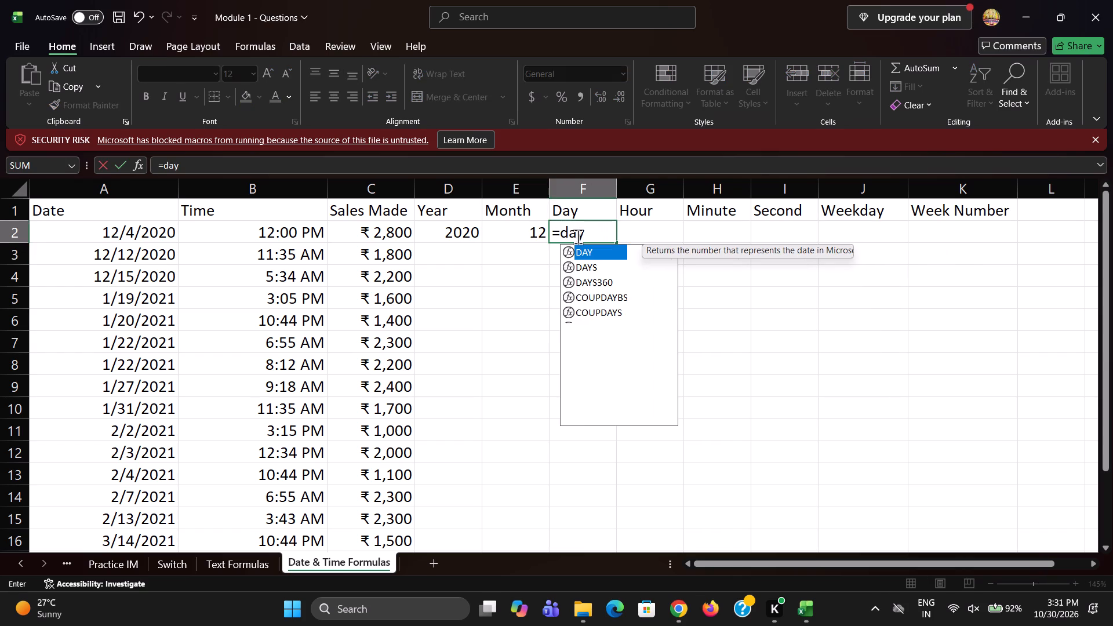
pyautogui.hotkey('shift', '(')
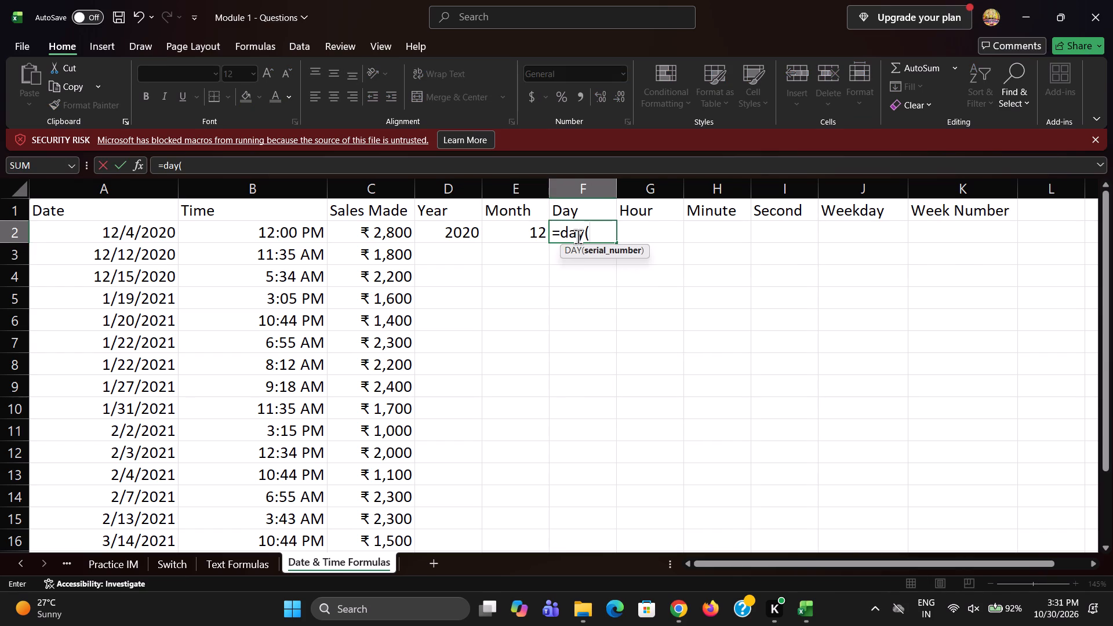
pyautogui.write('a2)')
pyautogui.press('Return')
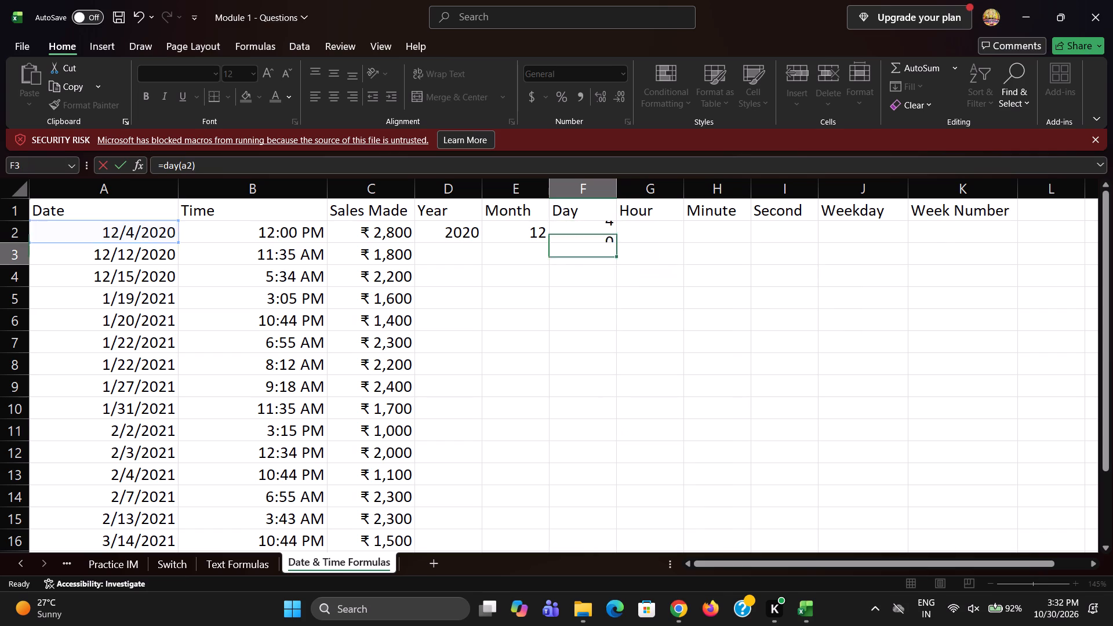
# Enter the formula =HOUR(B2) in cell G2 to extract the hour from the first time.
pyautogui.click(640, 235)
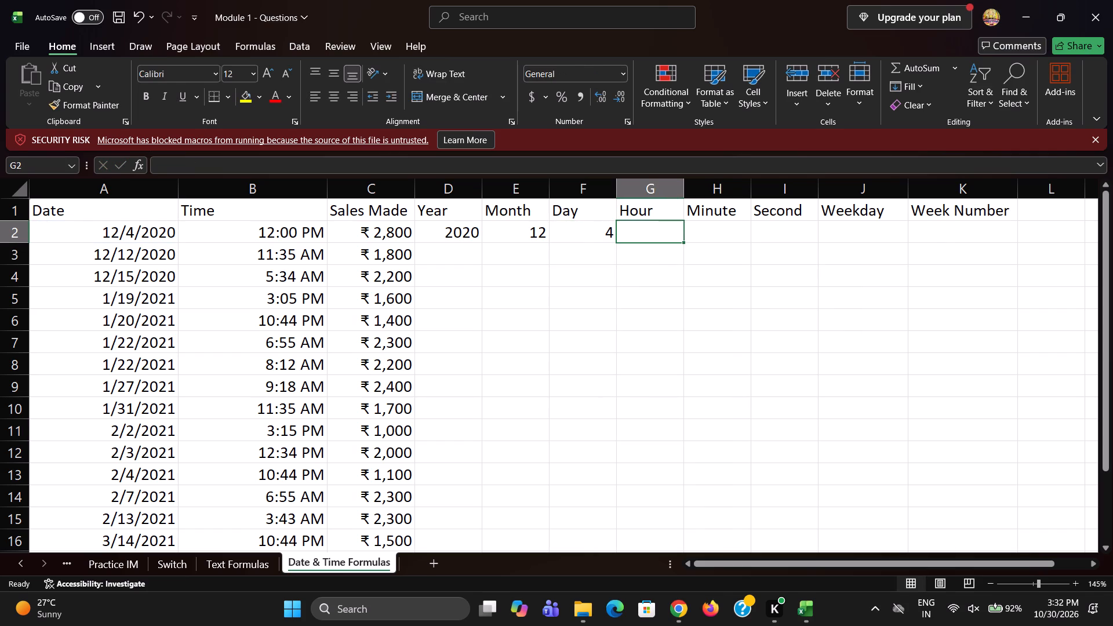
pyautogui.write('=hour(')
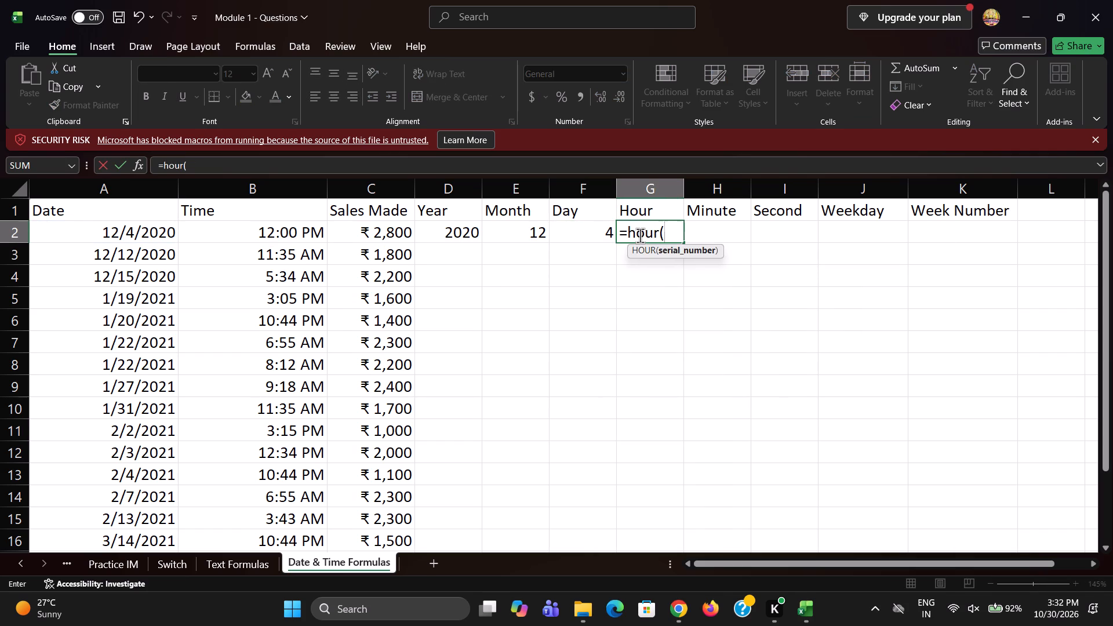
pyautogui.click(264, 235)
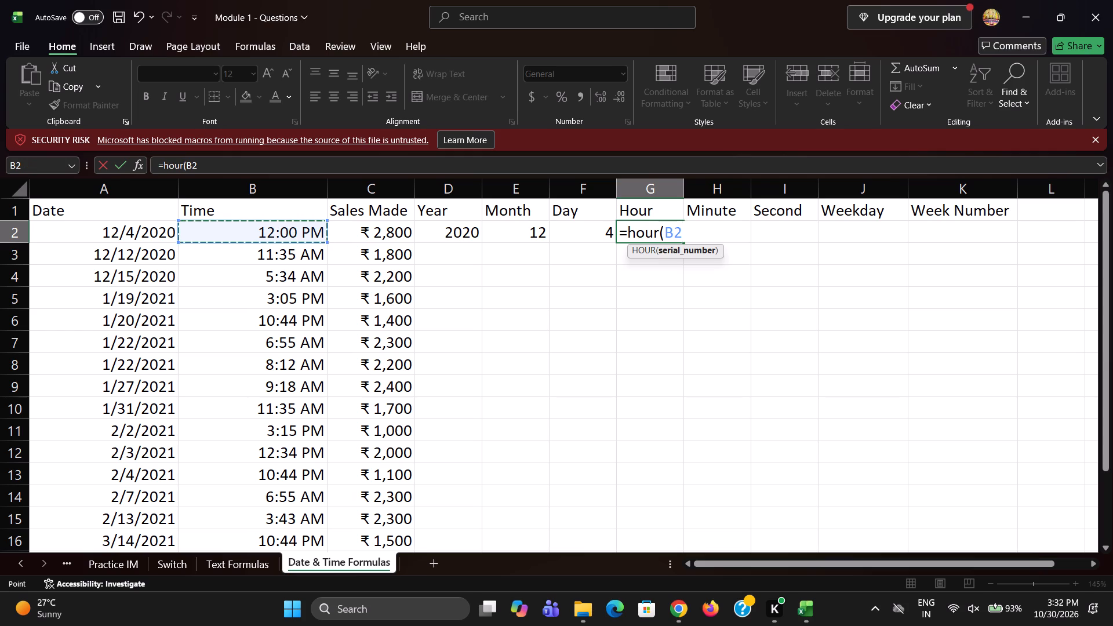
pyautogui.hotkey('shift', ')')
pyautogui.press('Return')
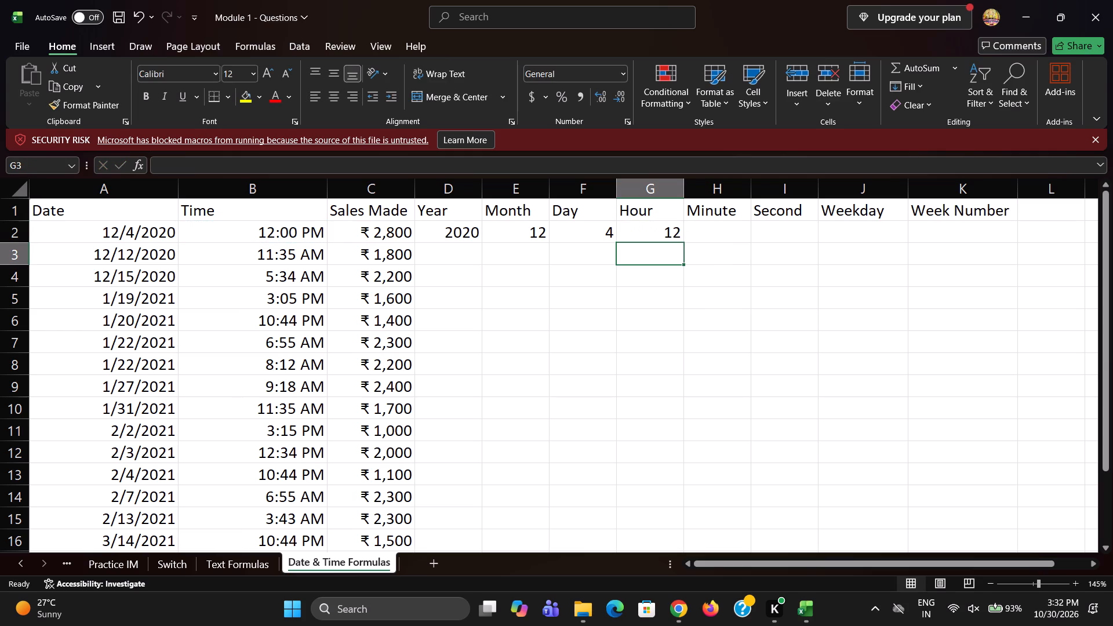
# Enter the formula =MINUTE(A2) in cell H2 under the Minute heading.
pyautogui.click(711, 232)
pyautogui.write('=minute')
pyautogui.hotkey('shift', '(')
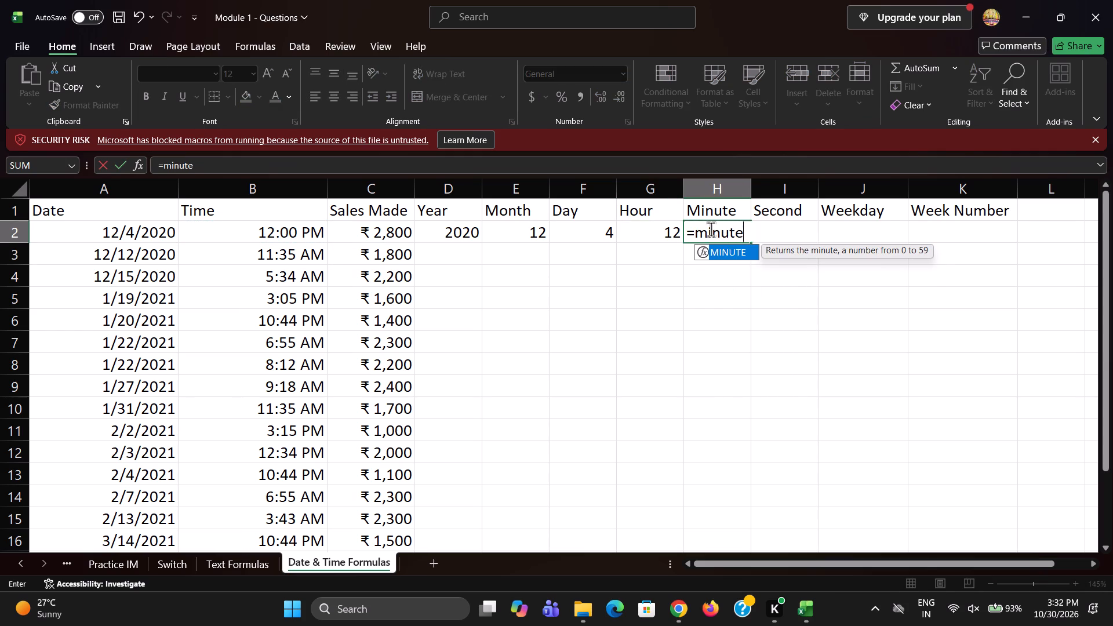
pyautogui.write('a2)')
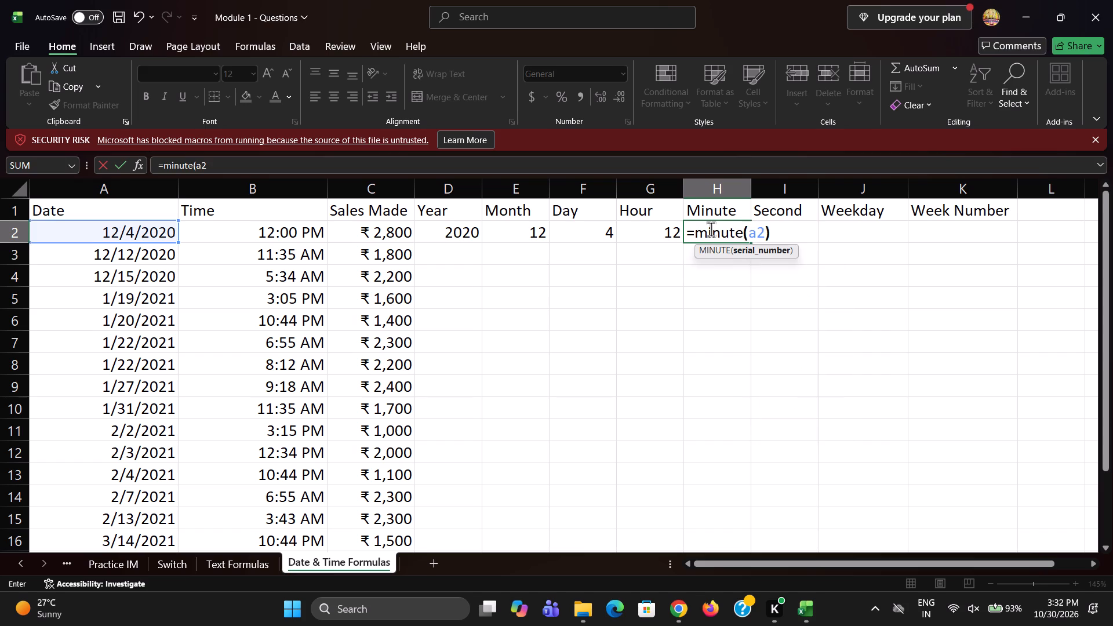
pyautogui.press('Return')
# Enter the formula =SECOND(A3) in cell I2 under the Second heading.
pyautogui.click(787, 225)
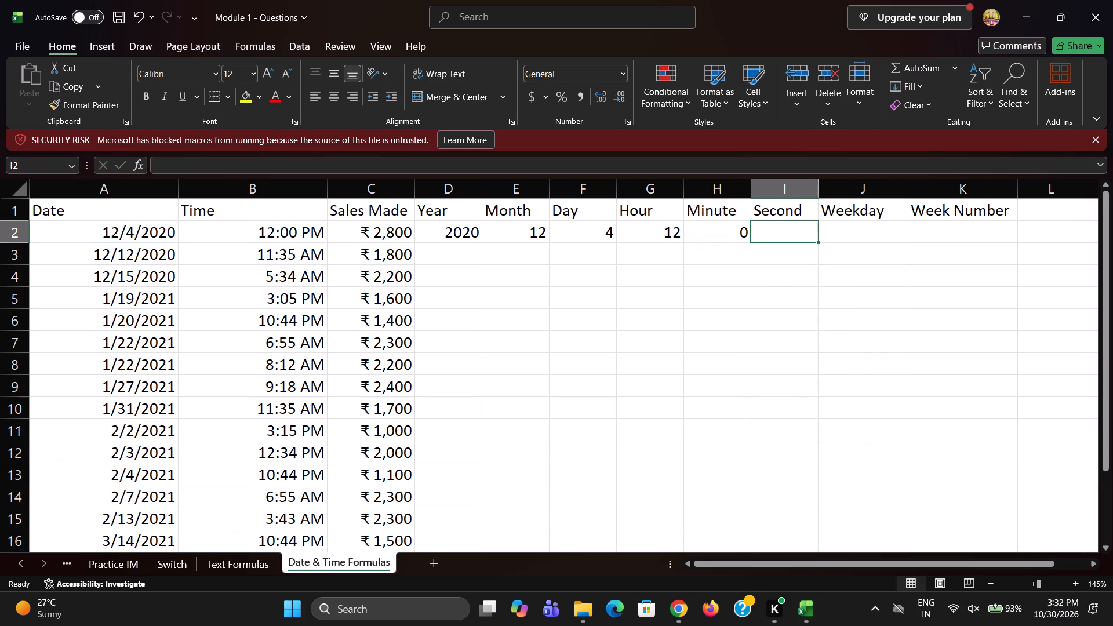
pyautogui.write('=sec')
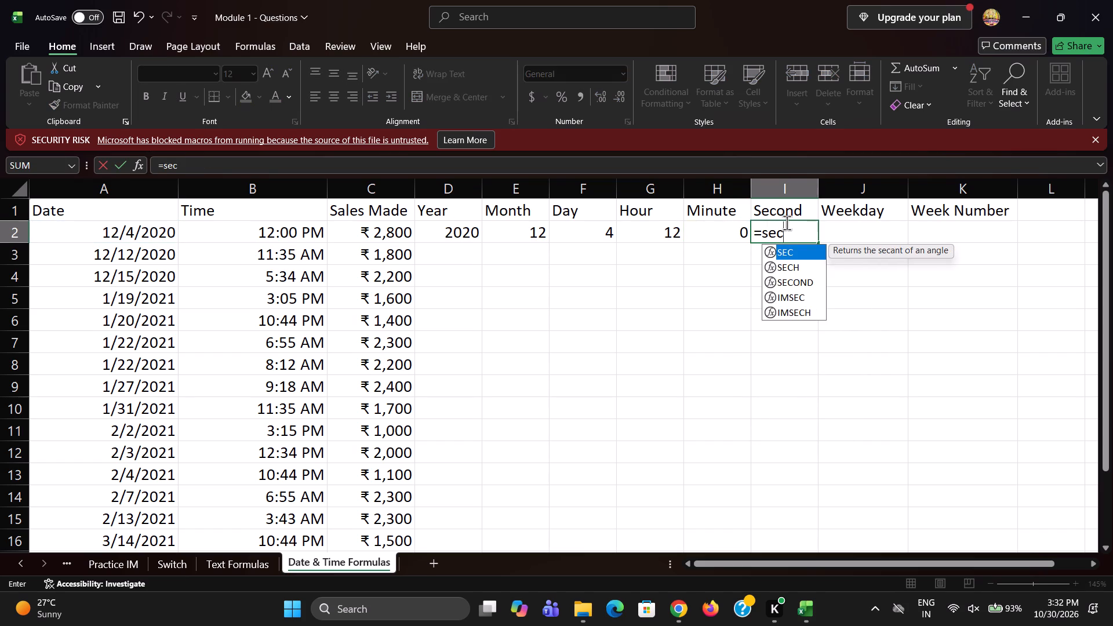
pyautogui.press('Down')
pyautogui.press('Down')
pyautogui.press('Return')
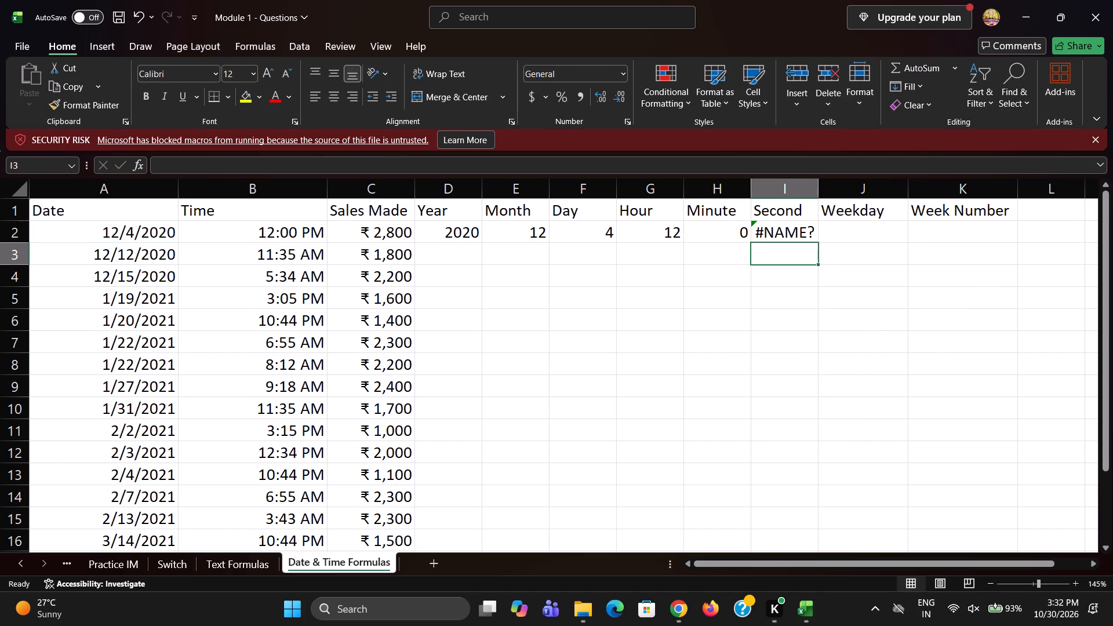
pyautogui.click(795, 237)
pyautogui.click(387, 172)
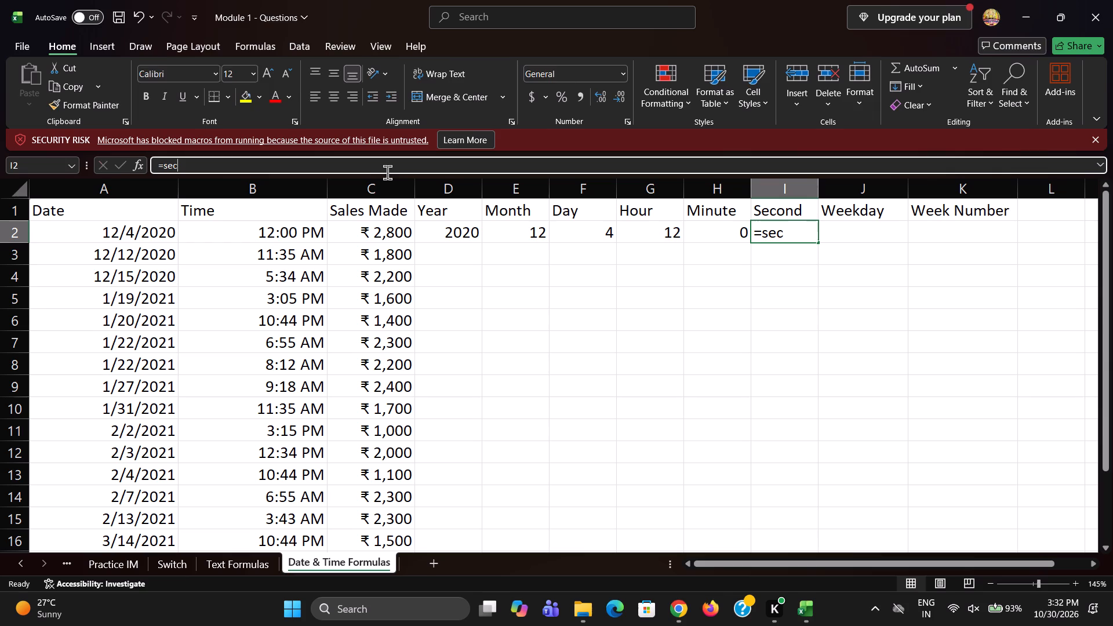
pyautogui.write('ond(')
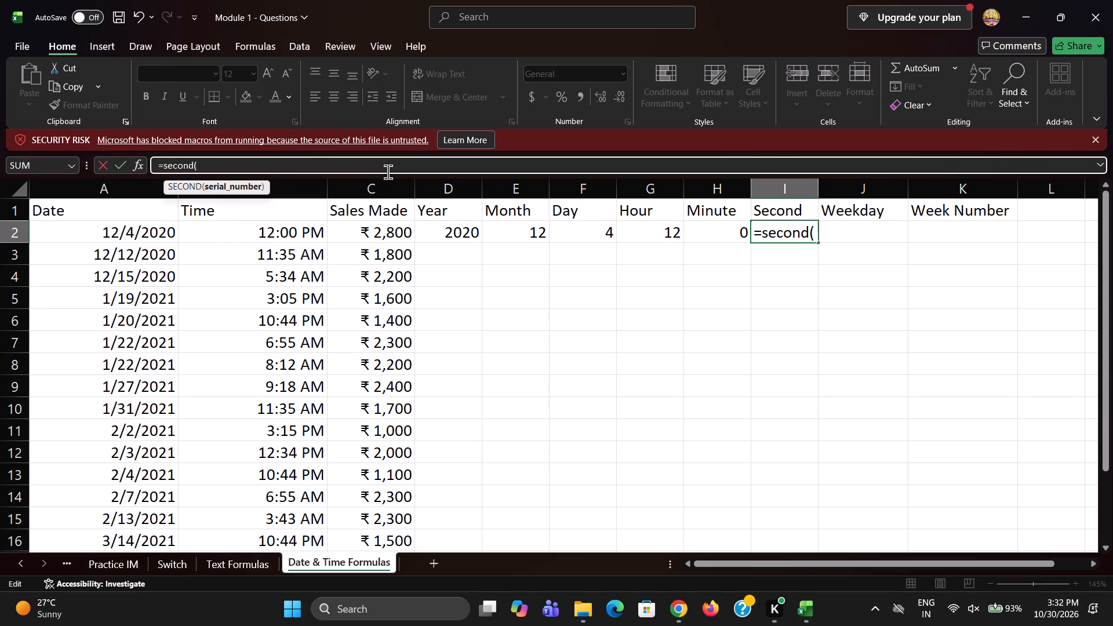
pyautogui.write('a3')
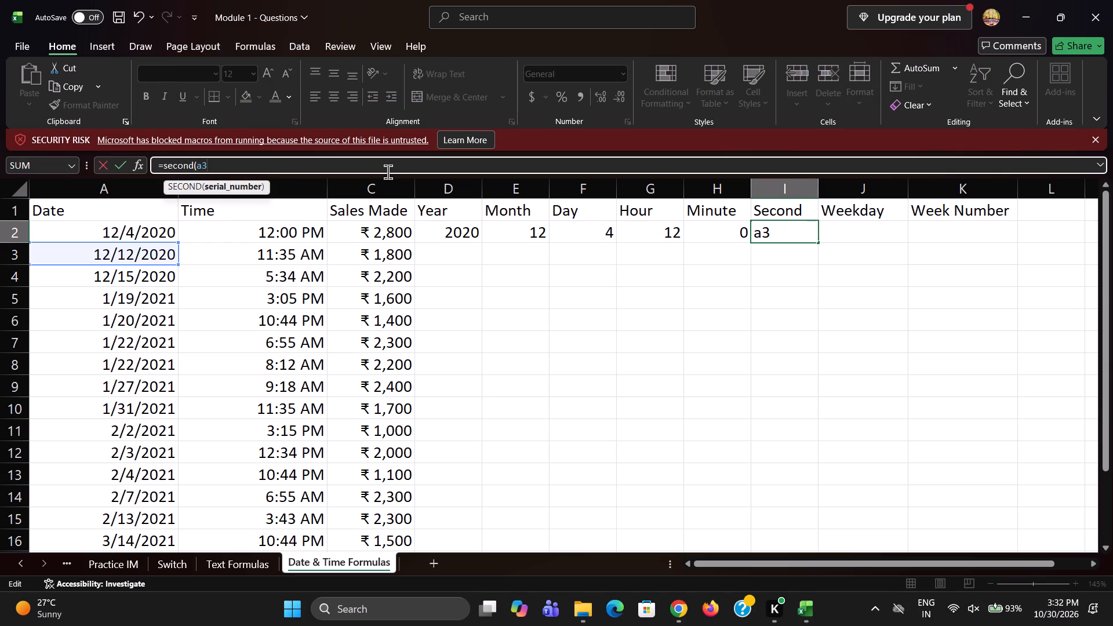
pyautogui.hotkey('shift', ')')
pyautogui.press('Return')
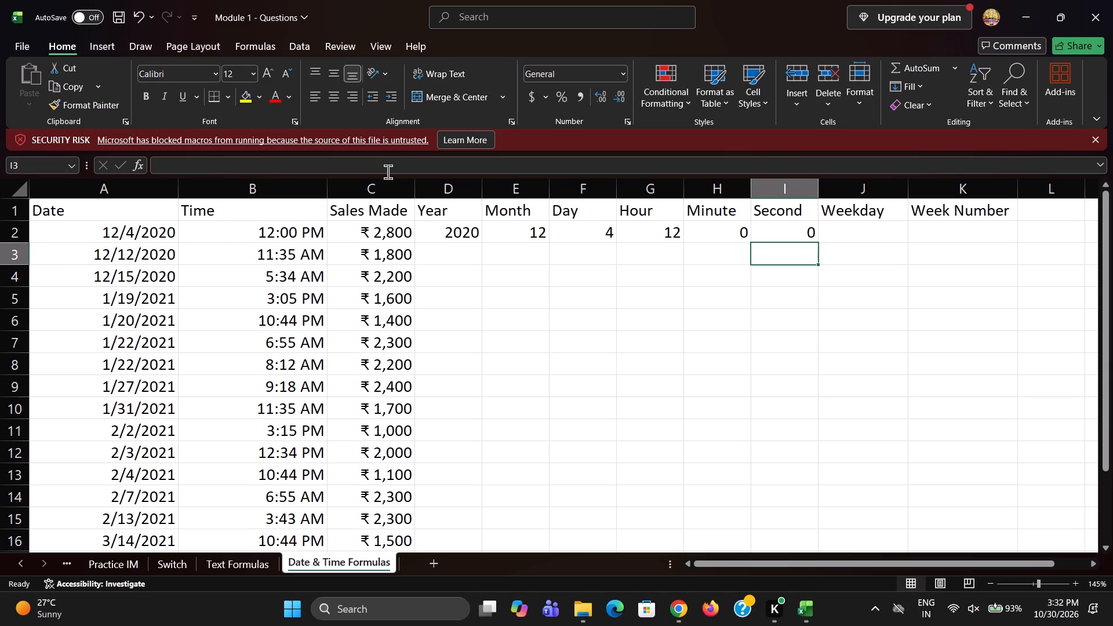
# Enter the formula =WEEKDAY(A2) in cell J2 under the Weekday heading.
pyautogui.click(860, 248)
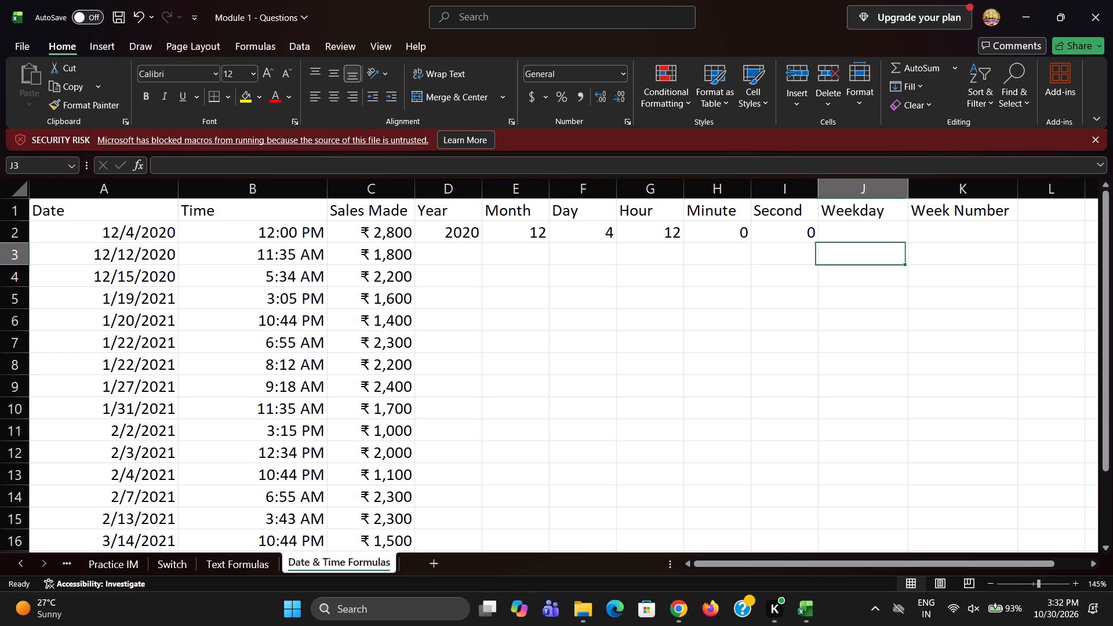
pyautogui.click(854, 239)
pyautogui.write('=we')
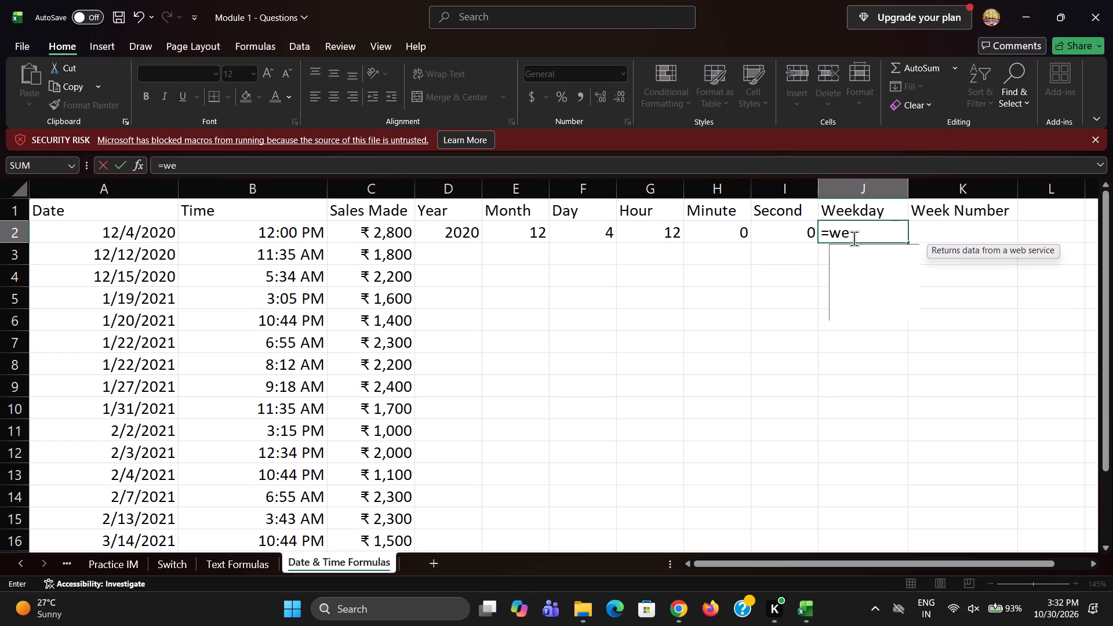
pyautogui.press('Down')
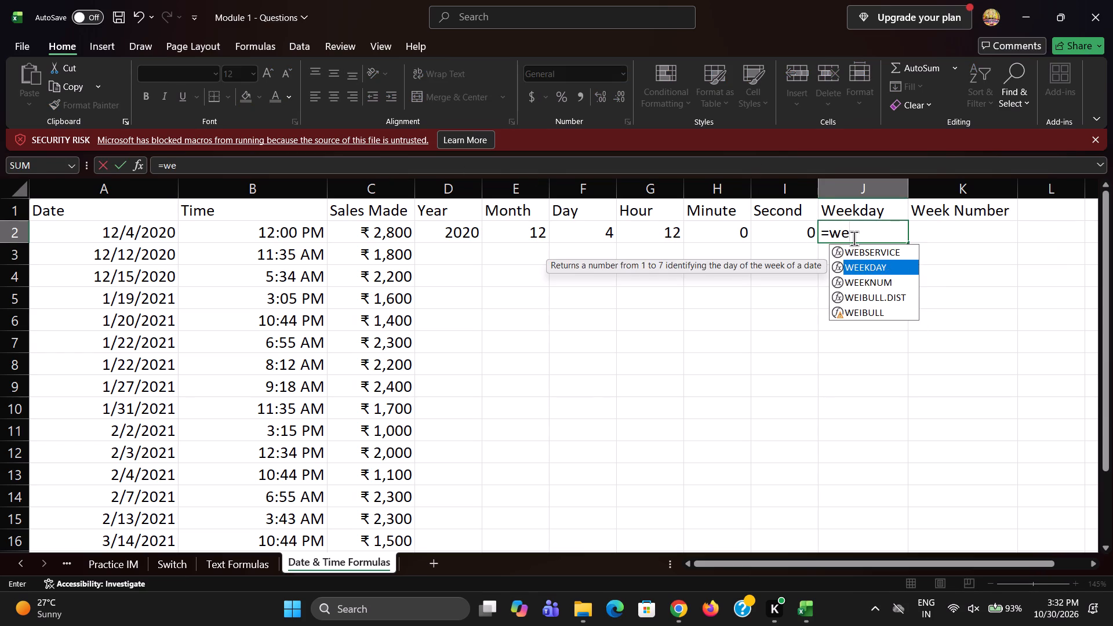
pyautogui.press('Return')
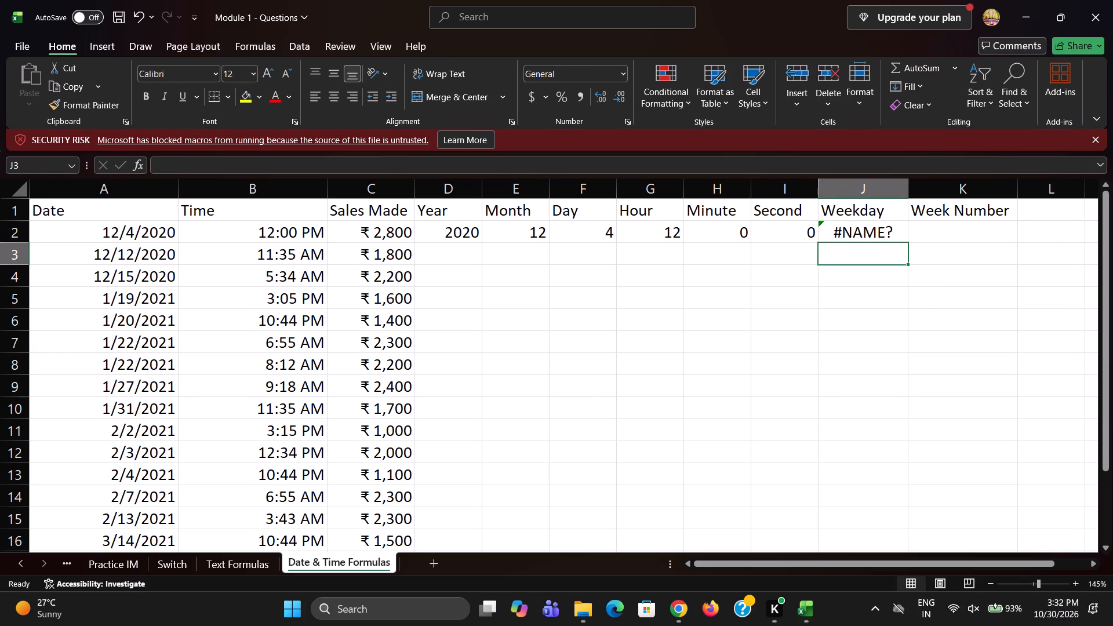
pyautogui.click(865, 234)
pyautogui.click(486, 162)
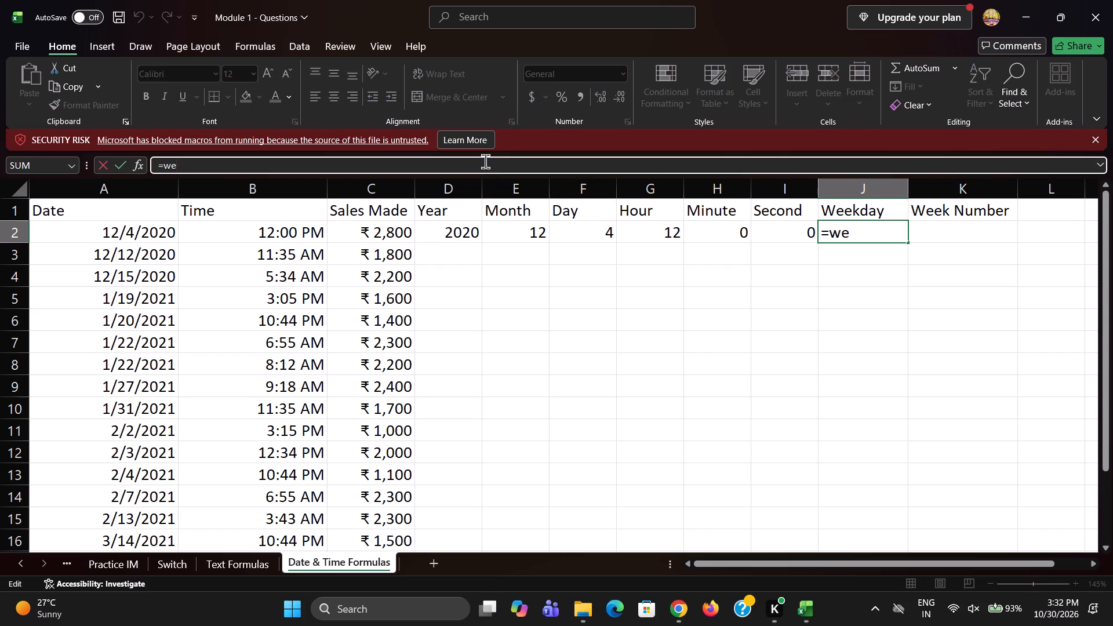
pyautogui.write('ek')
pyautogui.write('da')
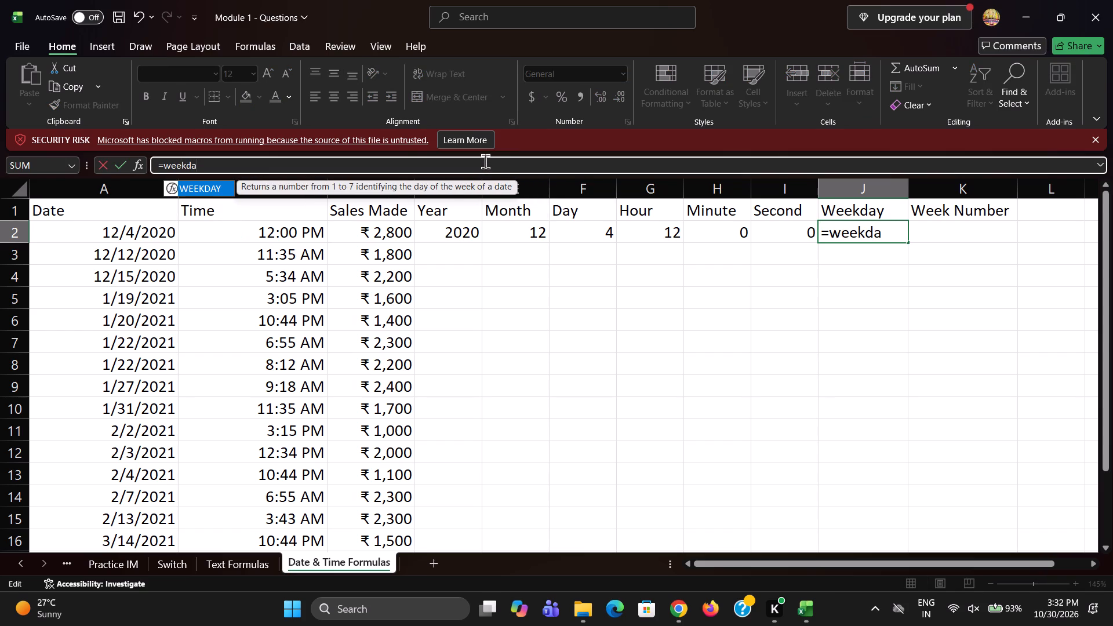
pyautogui.press('y')
pyautogui.write('(a2')
pyautogui.hotkey('shift', ')')
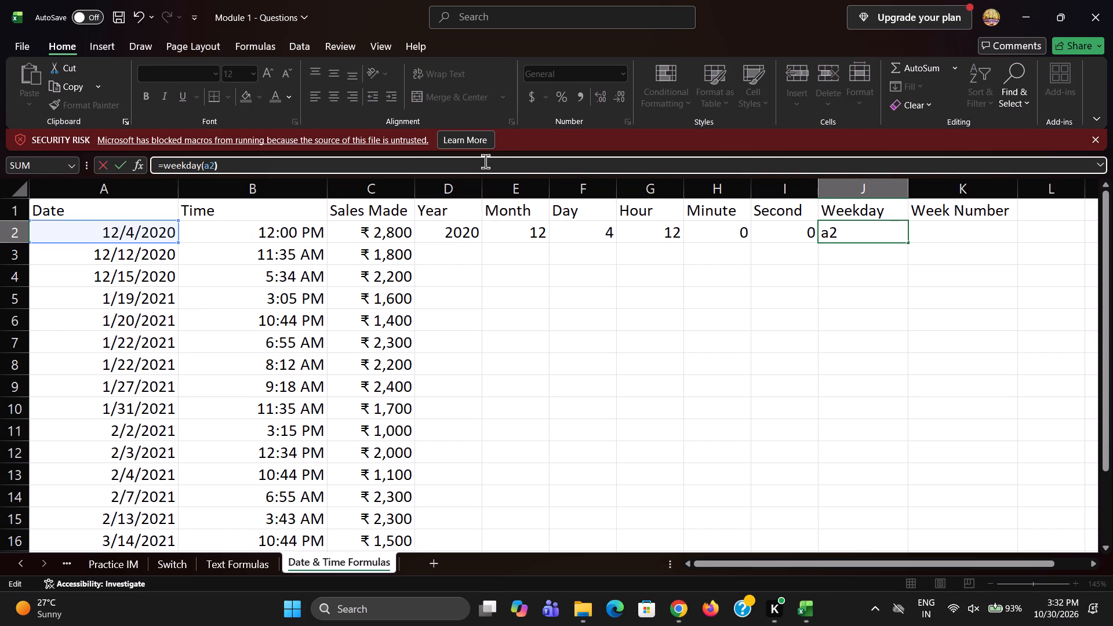
pyautogui.press('Return')
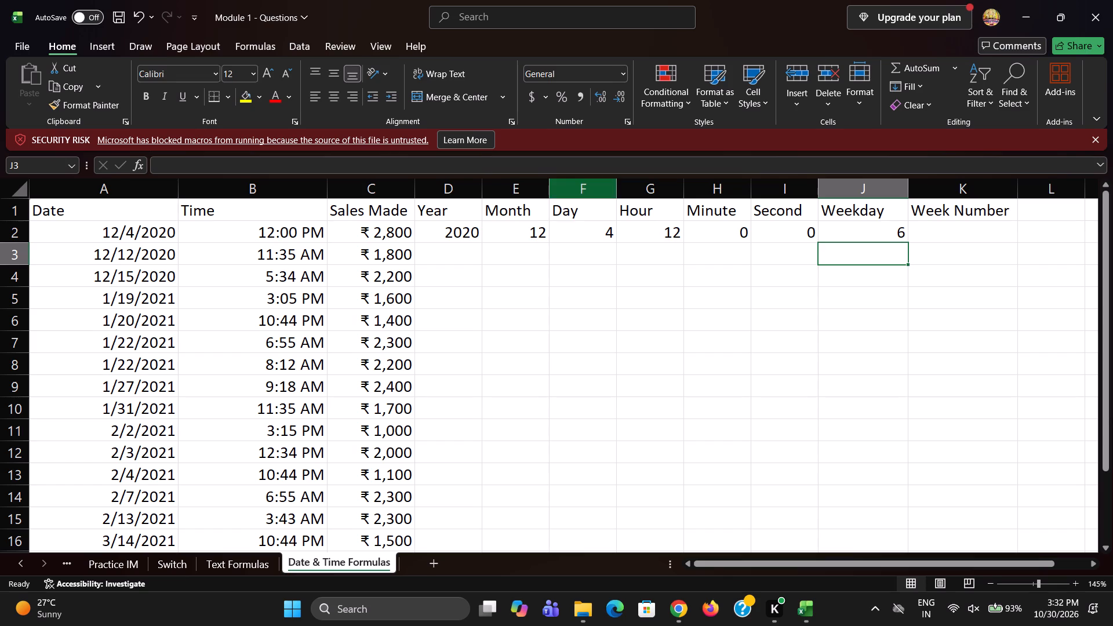
# Enter the formula =WEEKNUM(A2) in cell K2 under the Week Number heading.
pyautogui.click(940, 227)
pyautogui.write('=wee')
pyautogui.write('knum')
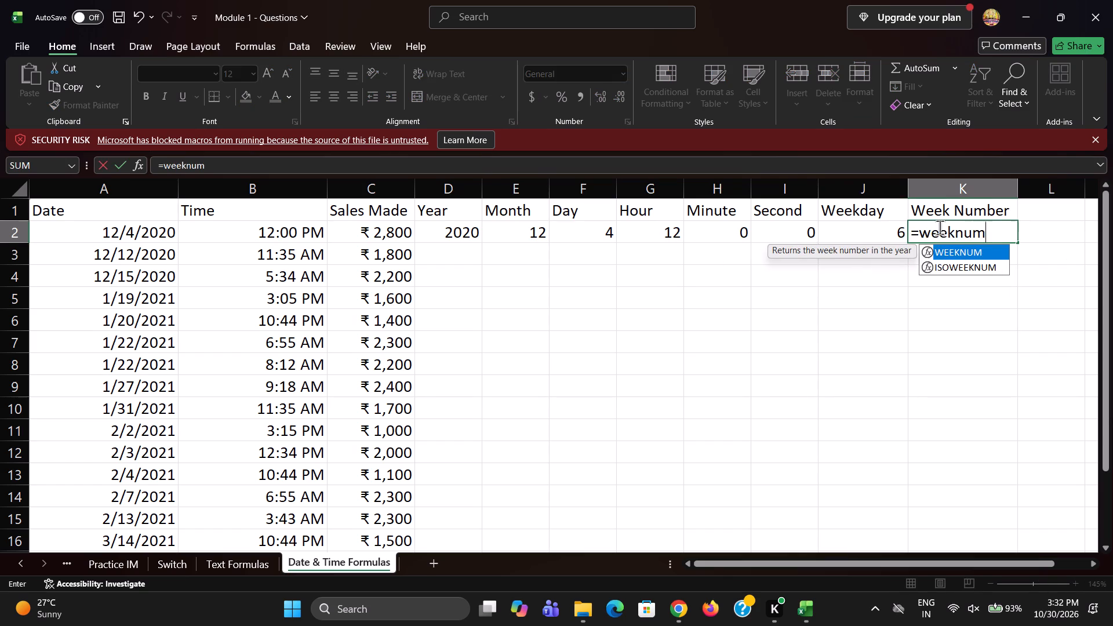
pyautogui.write('(a2)')
pyautogui.press('Return')
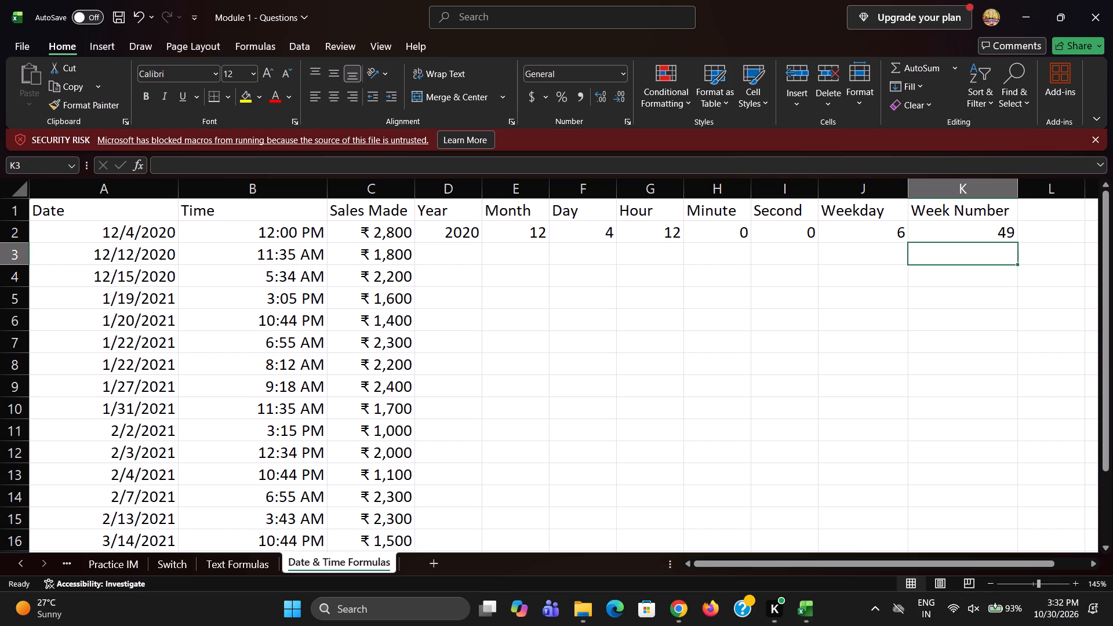
# Fill the Year and Month formulas in D2 and E2 down their columns through row 16.
pyautogui.click(469, 231)
pyautogui.moveTo(480, 240); pyautogui.dragTo(478, 292)
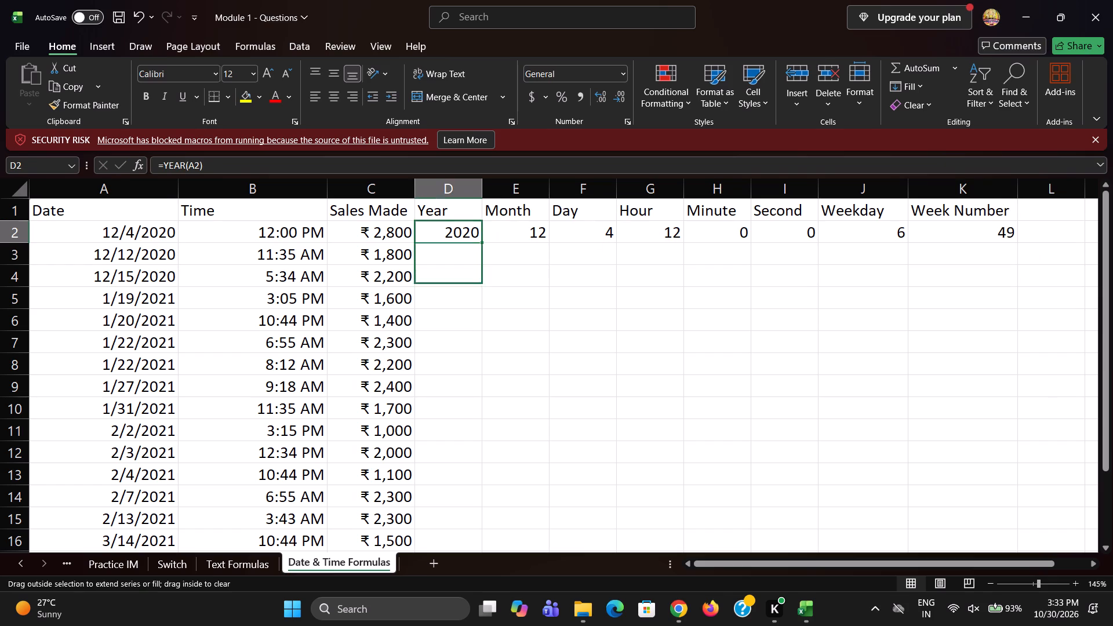
pyautogui.moveTo(478, 292); pyautogui.dragTo(466, 408)
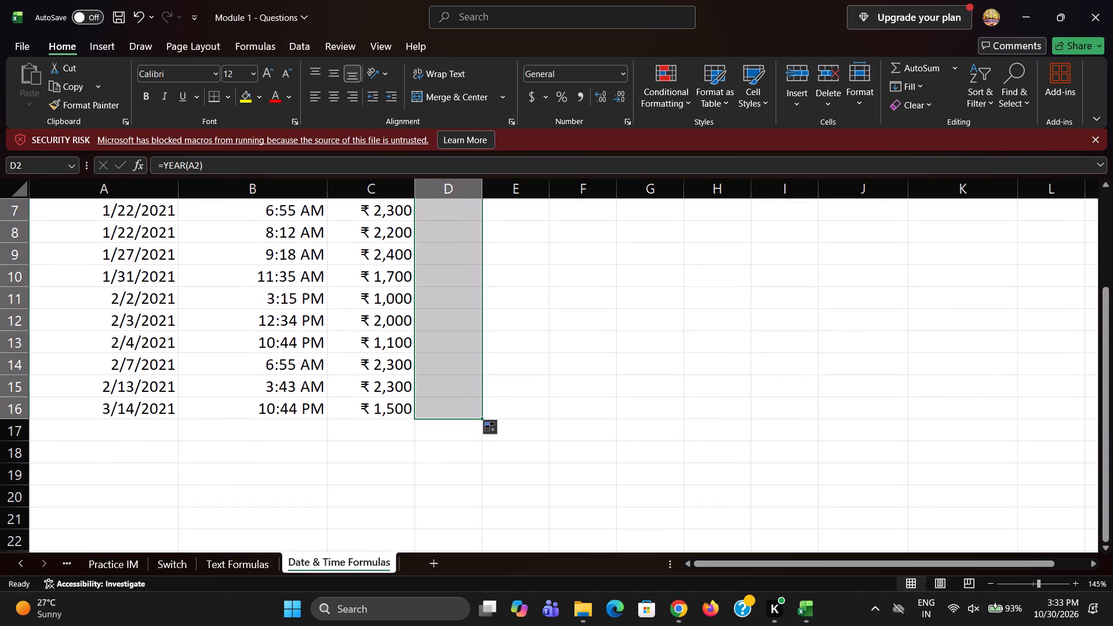
pyautogui.scroll(4, 536, 388)
pyautogui.click(543, 235)
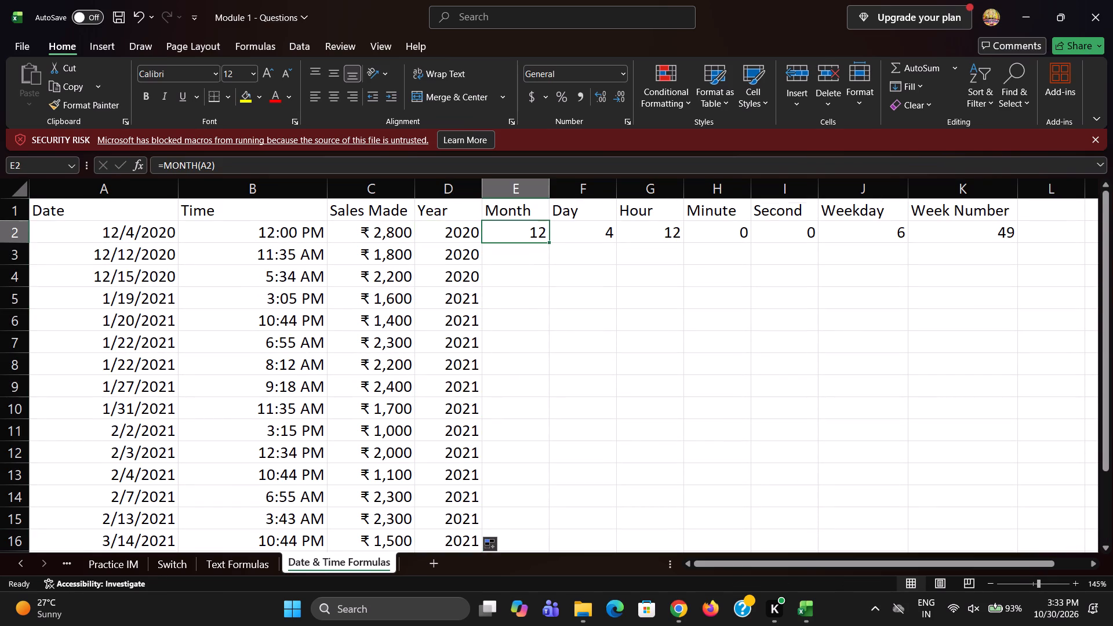
pyautogui.moveTo(547, 241); pyautogui.dragTo(554, 505)
pyautogui.scroll(4, 790, 428)
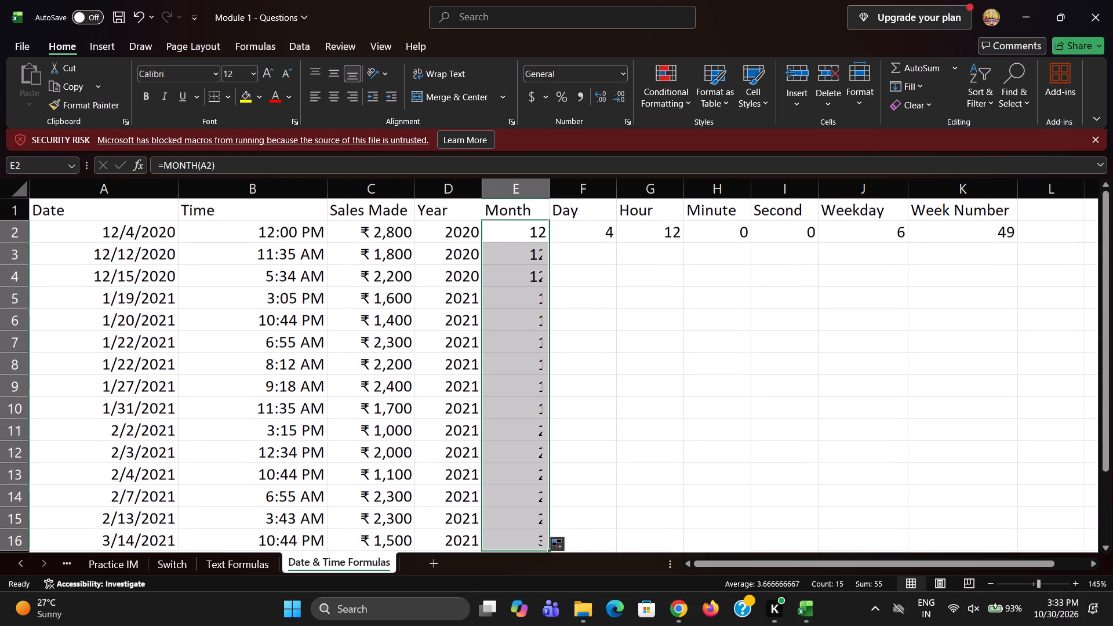
# Fill the Day and Hour formulas in F2 and G2 down their columns through row 16.
pyautogui.click(605, 239)
pyautogui.moveTo(616, 243); pyautogui.dragTo(606, 527)
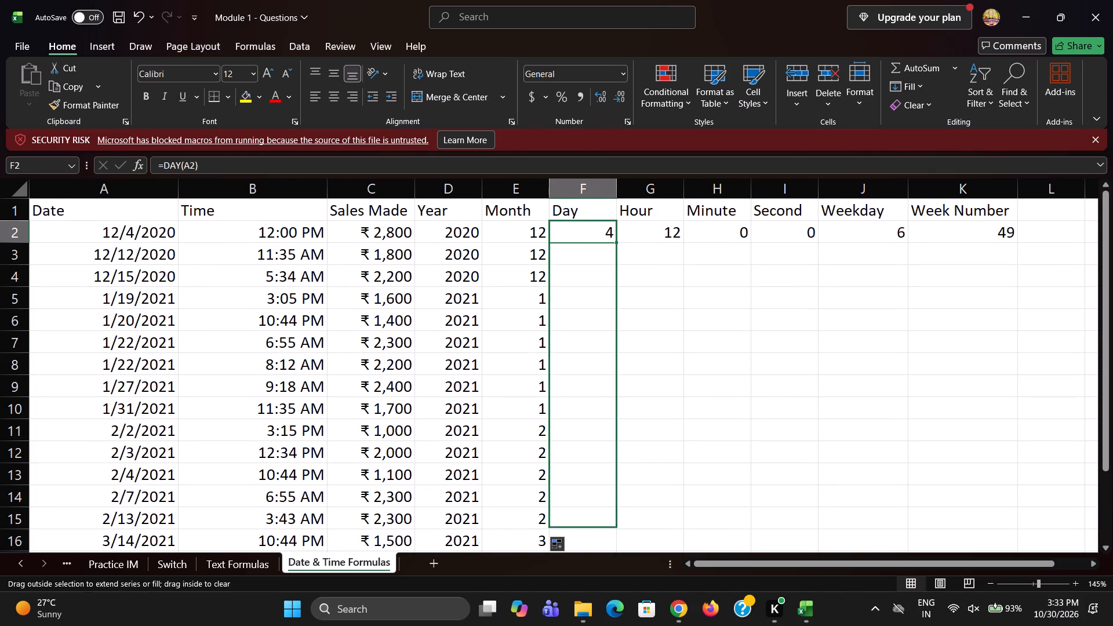
pyautogui.moveTo(606, 527); pyautogui.dragTo(606, 479)
pyautogui.scroll(3, 707, 459)
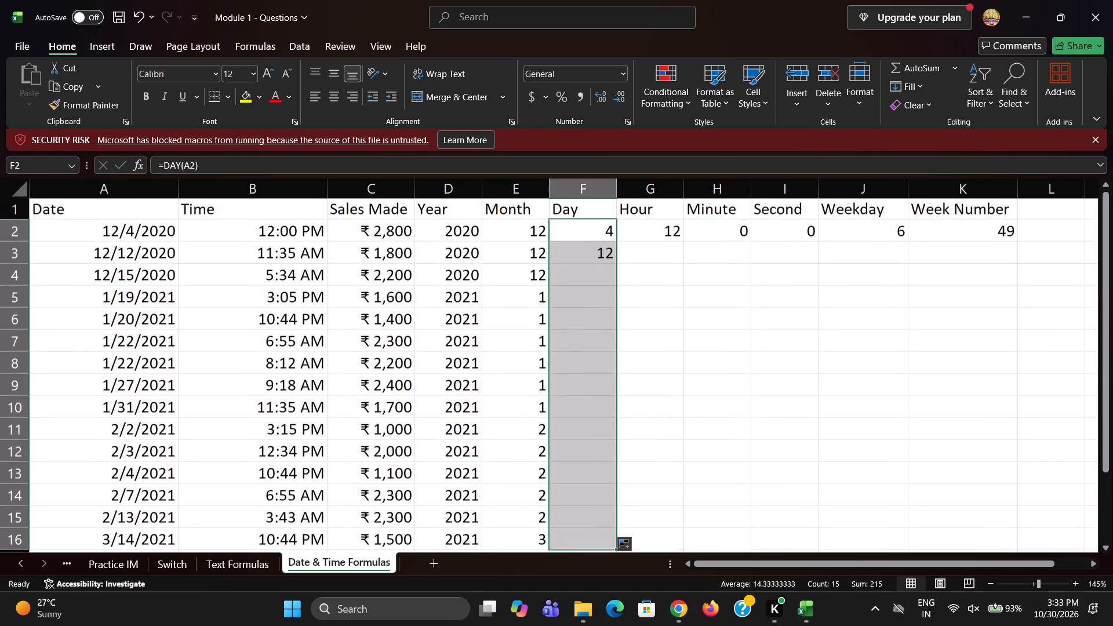
pyautogui.click(676, 231)
pyautogui.moveTo(683, 241); pyautogui.dragTo(679, 544)
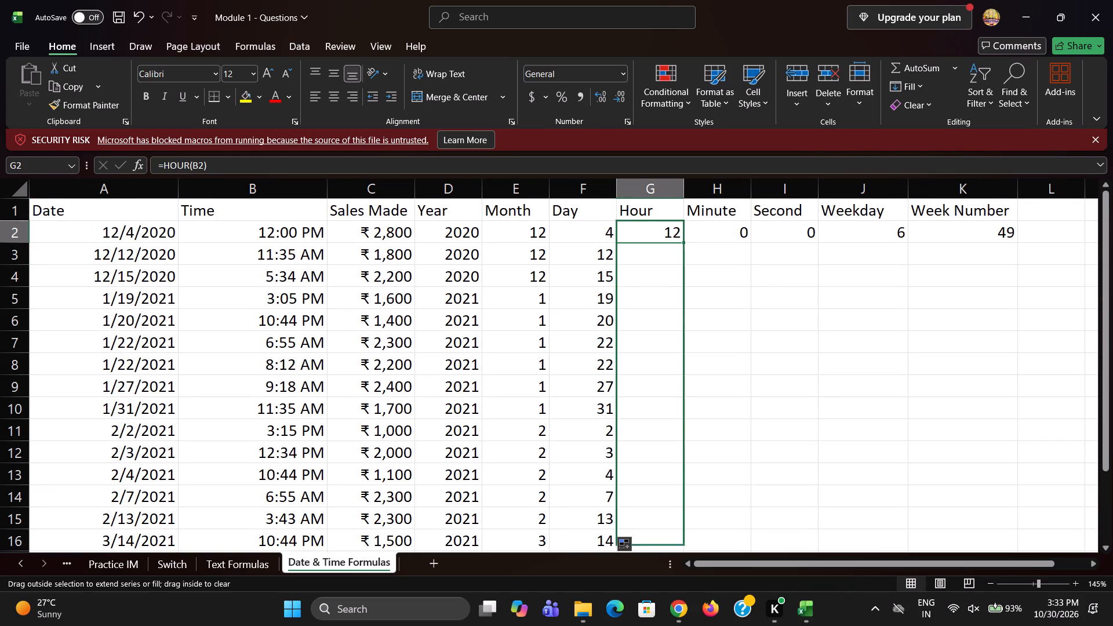
pyautogui.moveTo(679, 544); pyautogui.dragTo(679, 548)
# Fill the Minute and Second formulas in H2 and I2 down their columns through row 17.
pyautogui.doubleClick(740, 237)
pyautogui.moveTo(750, 244); pyautogui.dragTo(751, 254)
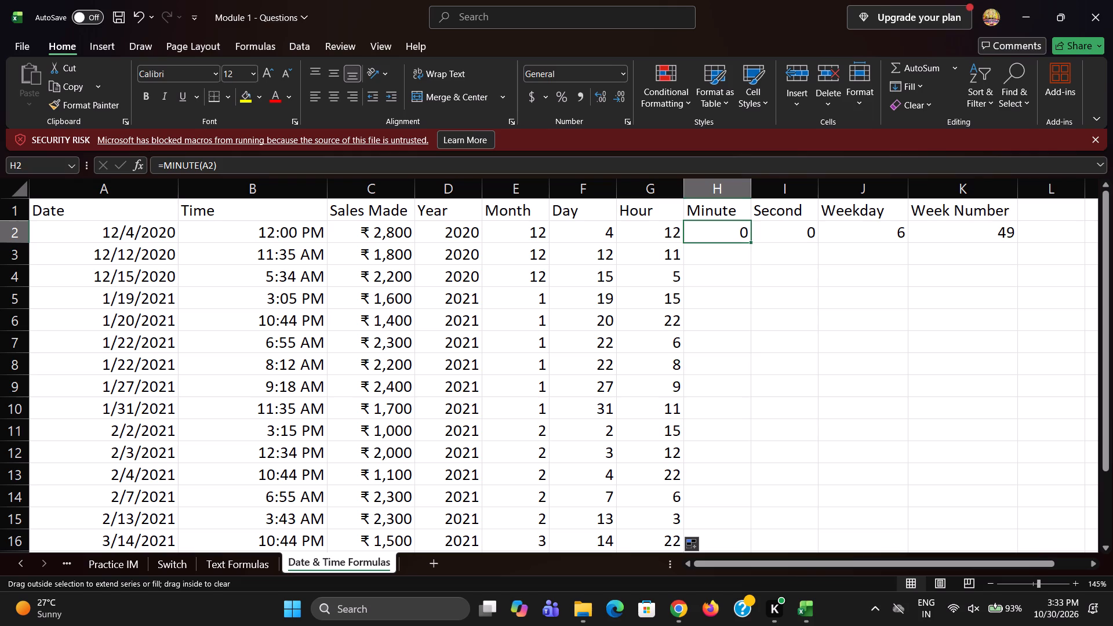
pyautogui.moveTo(751, 254); pyautogui.dragTo(739, 554)
pyautogui.scroll(3, 814, 268)
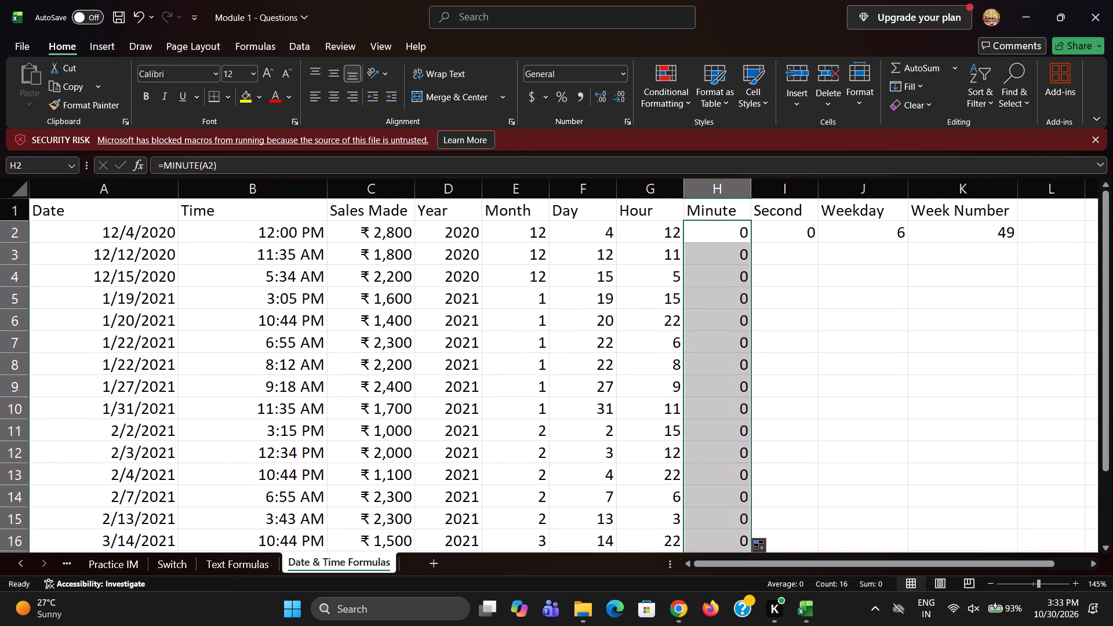
pyautogui.click(808, 230)
pyautogui.moveTo(815, 242); pyautogui.dragTo(839, 562)
pyautogui.scroll(2, 850, 469)
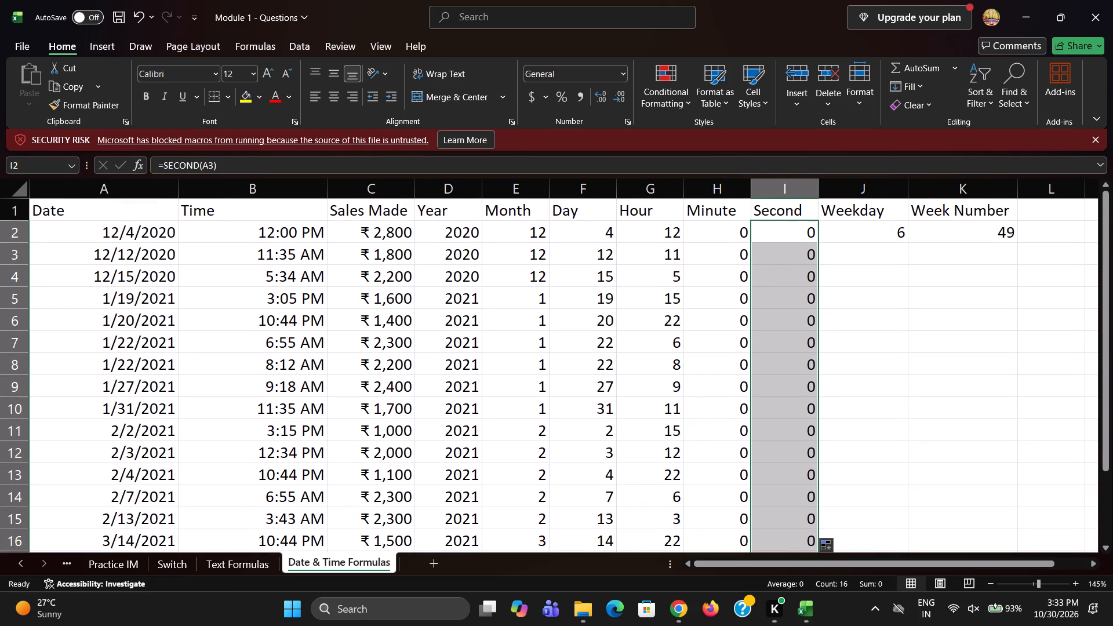
pyautogui.click(265, 279)
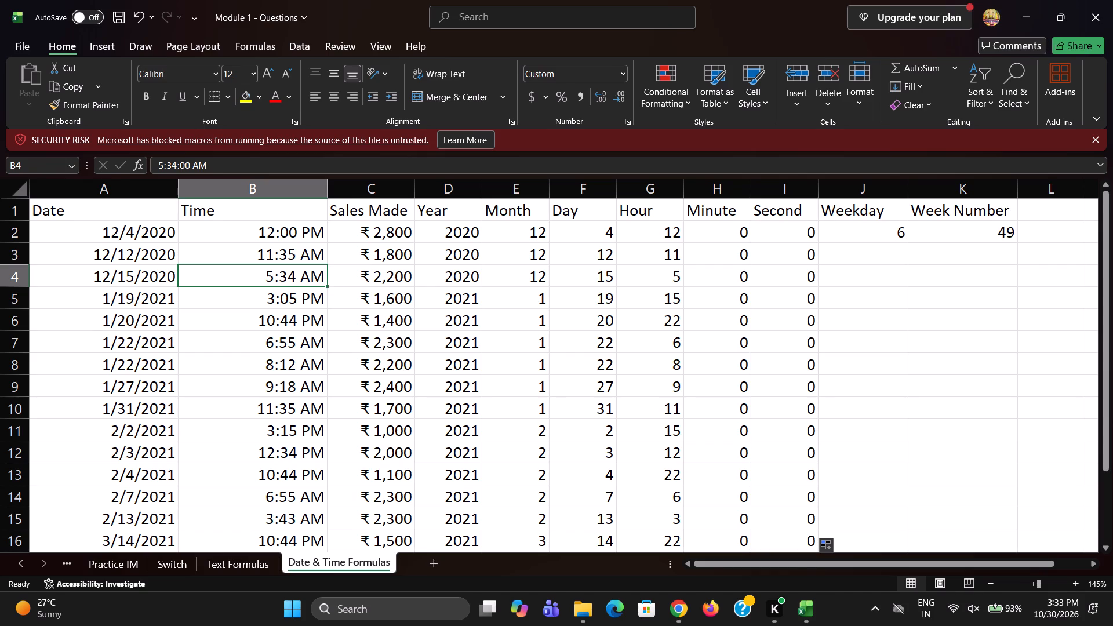
# Change the Minute formula in H2 to reference the Time column, as =MINUTE(B2).
pyautogui.click(741, 236)
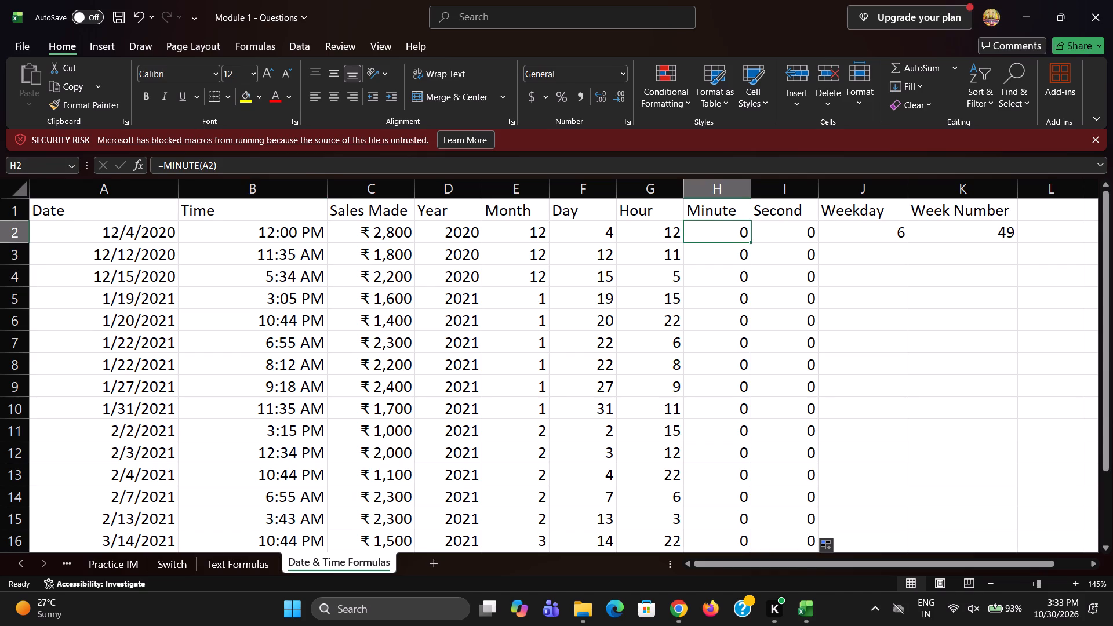
pyautogui.click(669, 236)
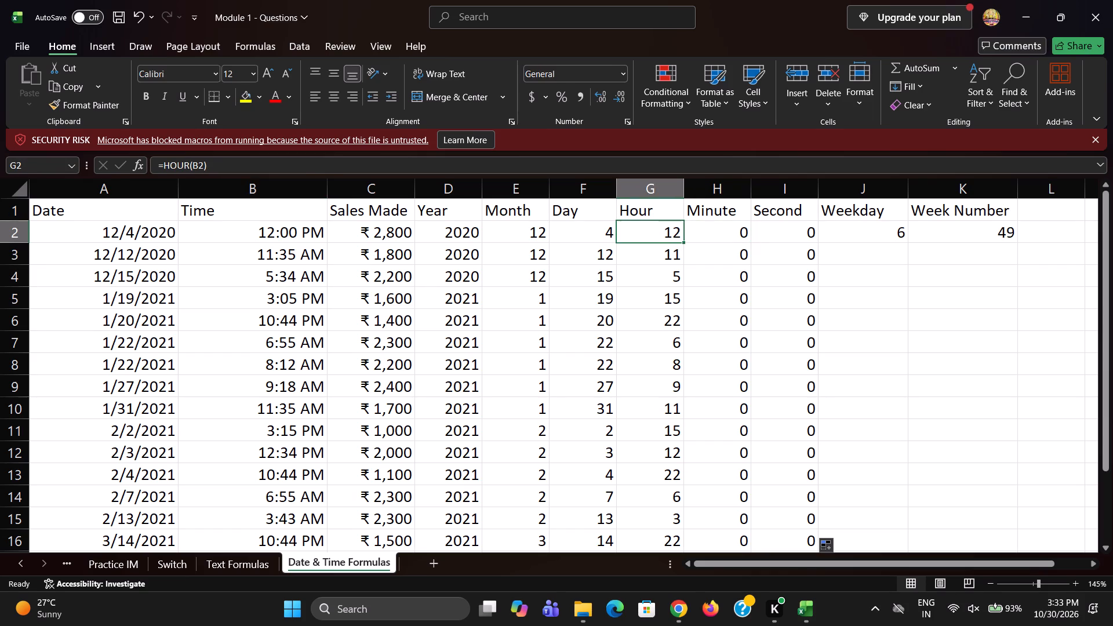
pyautogui.click(712, 231)
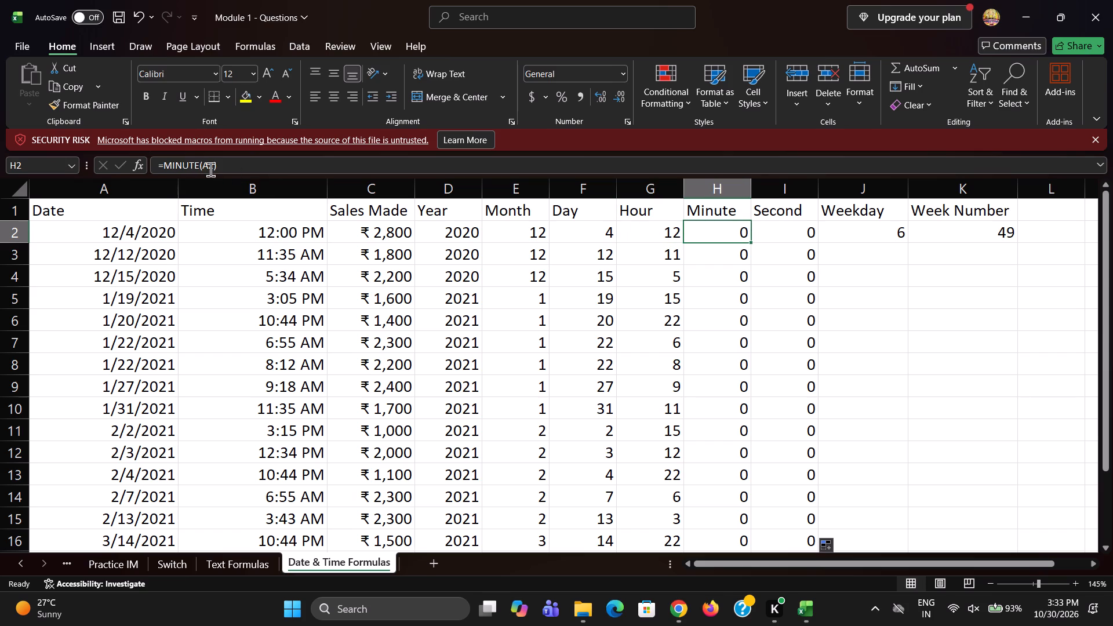
pyautogui.click(209, 169)
pyautogui.press('BackSpace')
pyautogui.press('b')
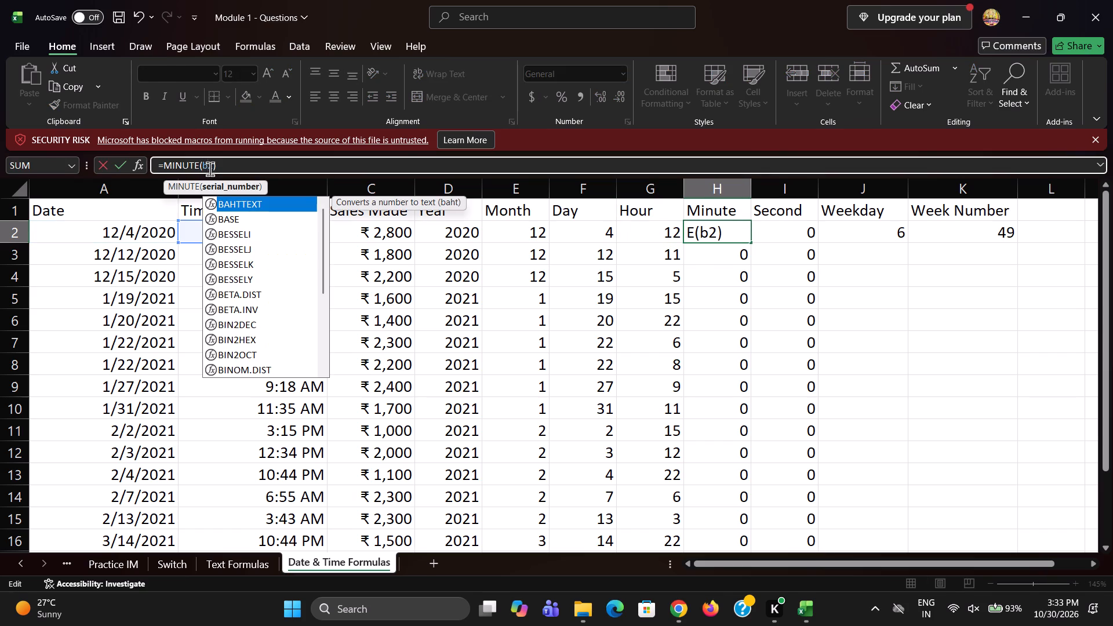
pyautogui.press('Return')
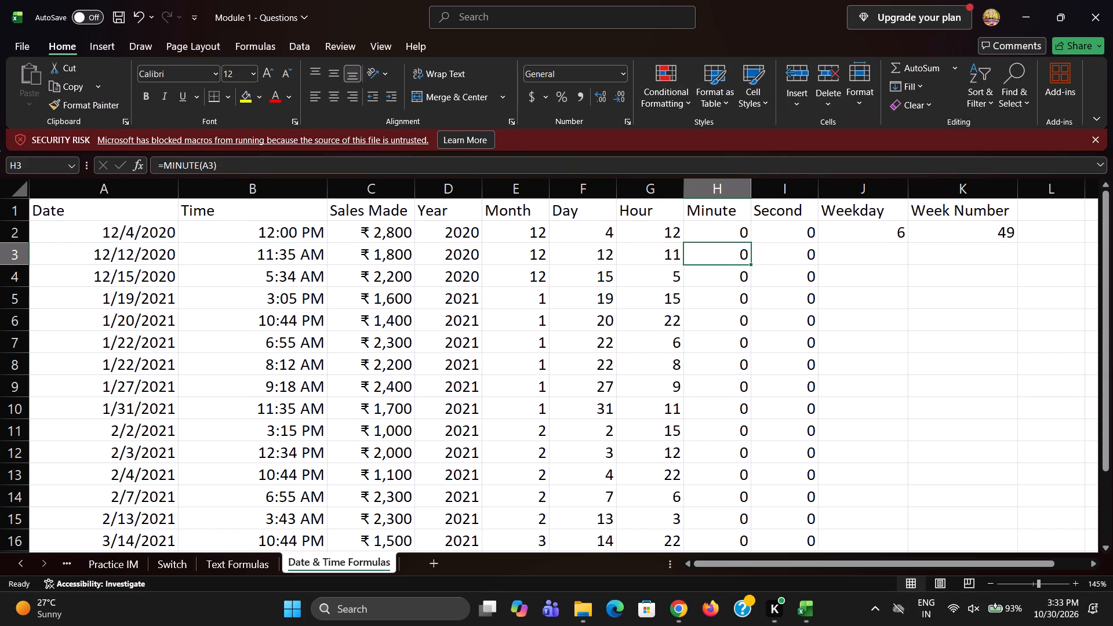
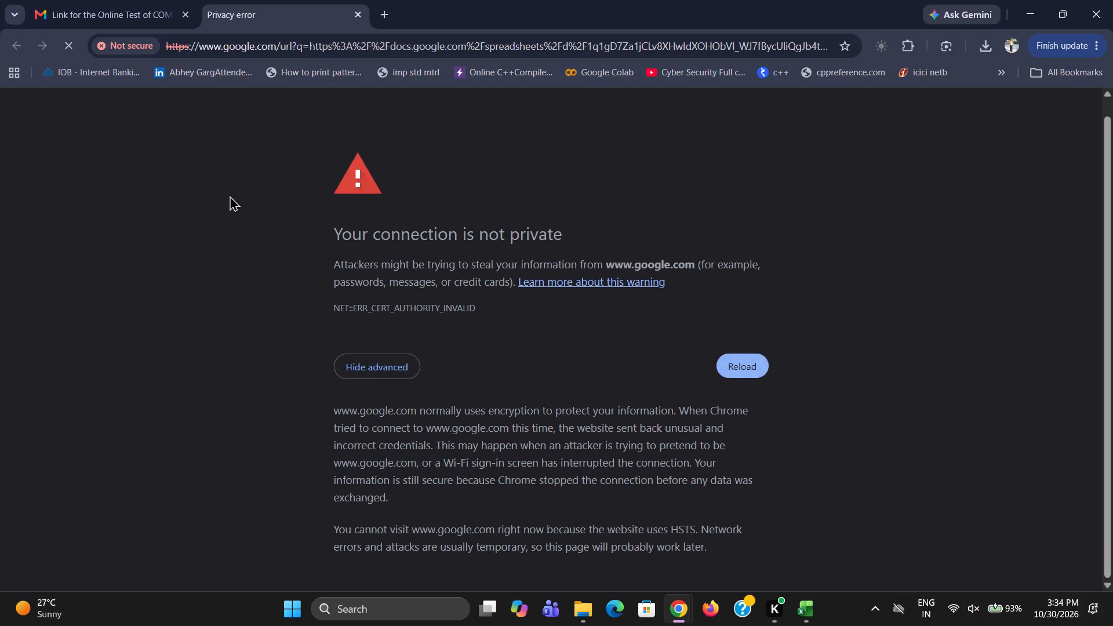
# Reload the Google Sheets link that is stopped by the privacy error page in Chrome.
pyautogui.tripleClick(66, 42)
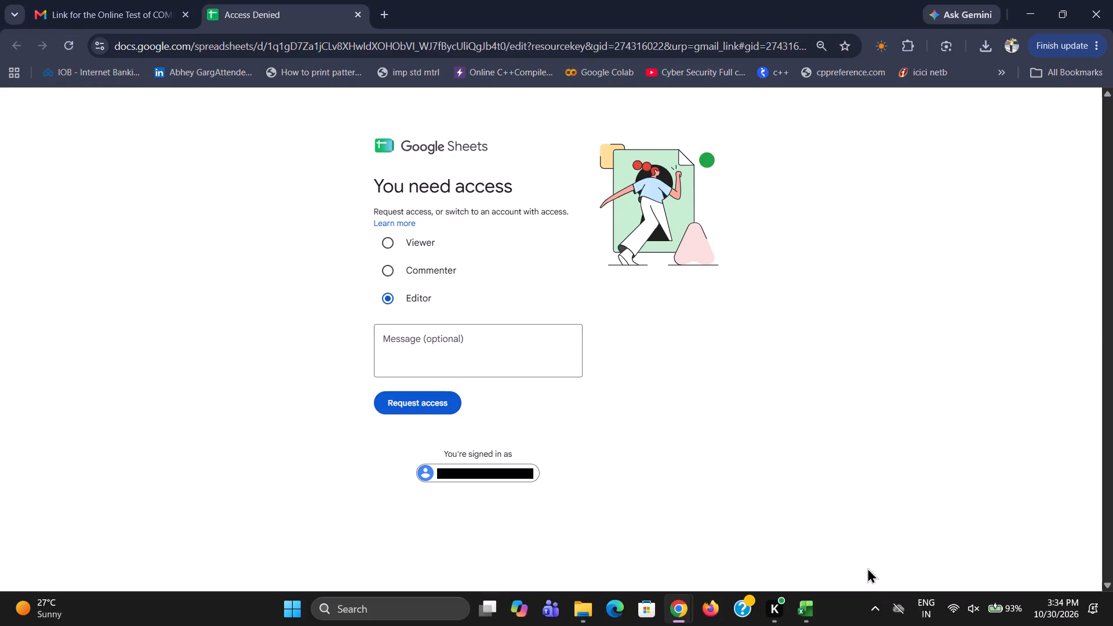
# Switch back to the Module 1 - Questions workbook in Excel, on the Date & Time Formulas sheet.
pyautogui.click(806, 511)
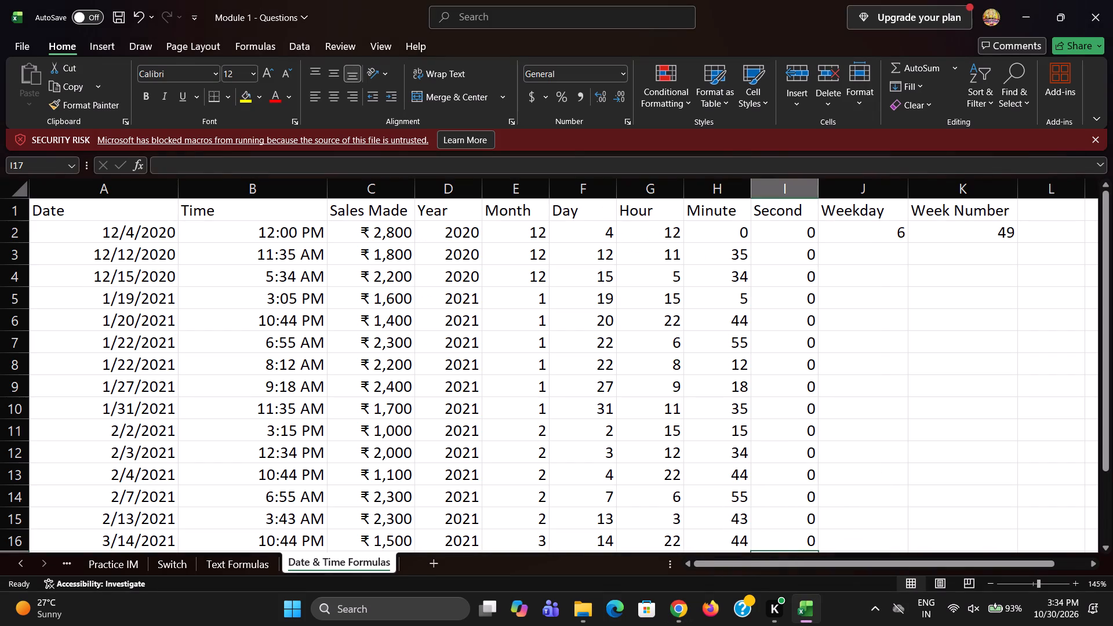
# Change the Second formula in cell I2 to reference the Time column, as =SECOND(B3).
pyautogui.click(860, 234)
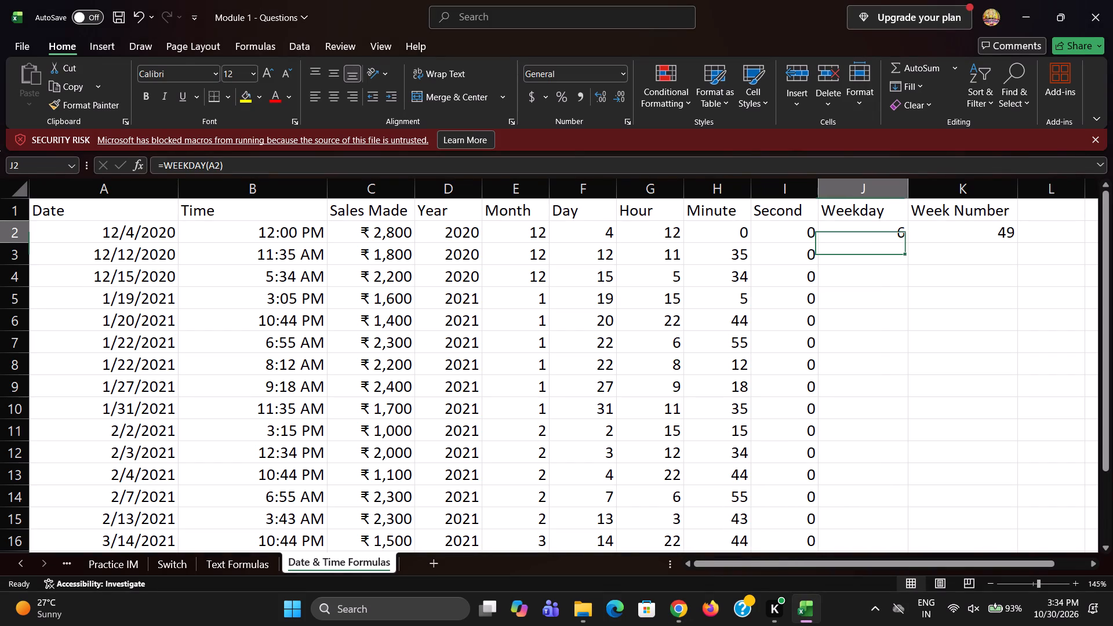
pyautogui.click(799, 238)
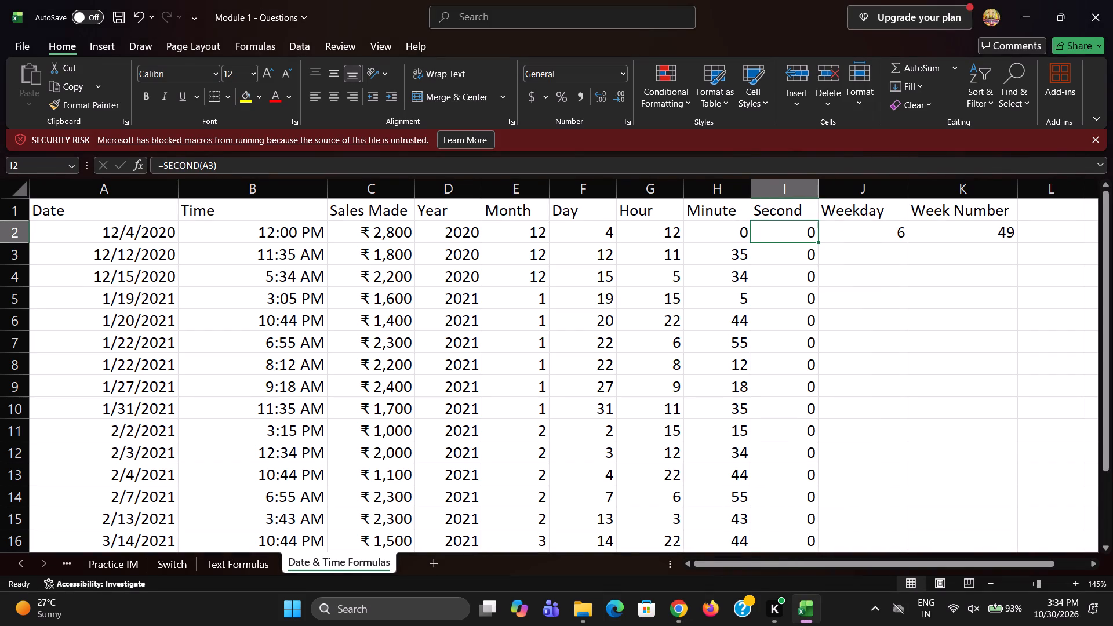
pyautogui.click(209, 168)
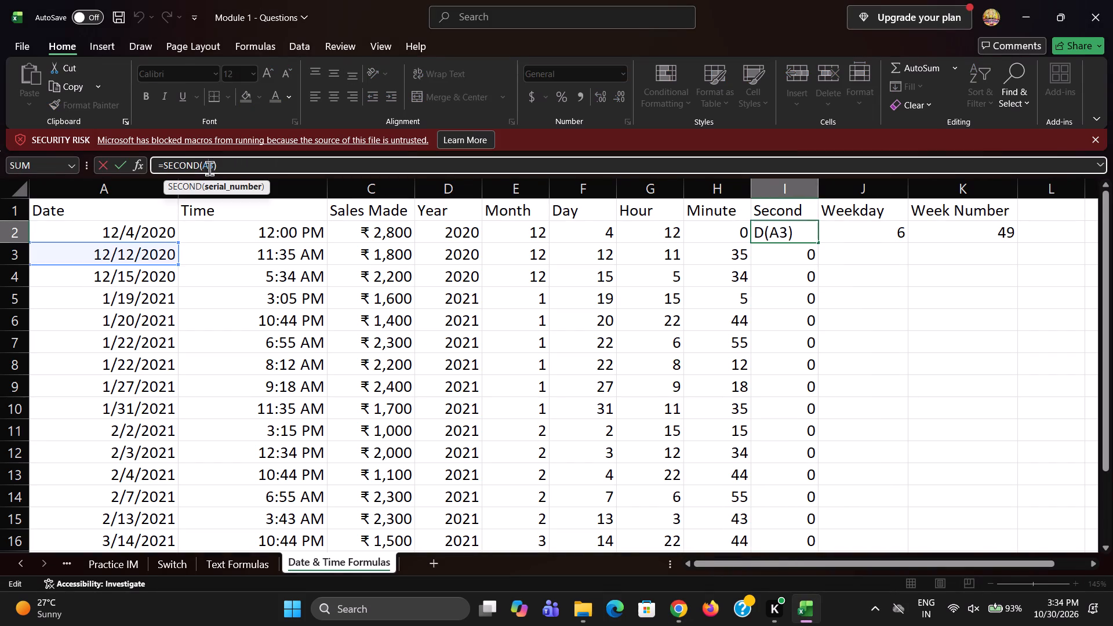
pyautogui.press('BackSpace')
pyautogui.press('b')
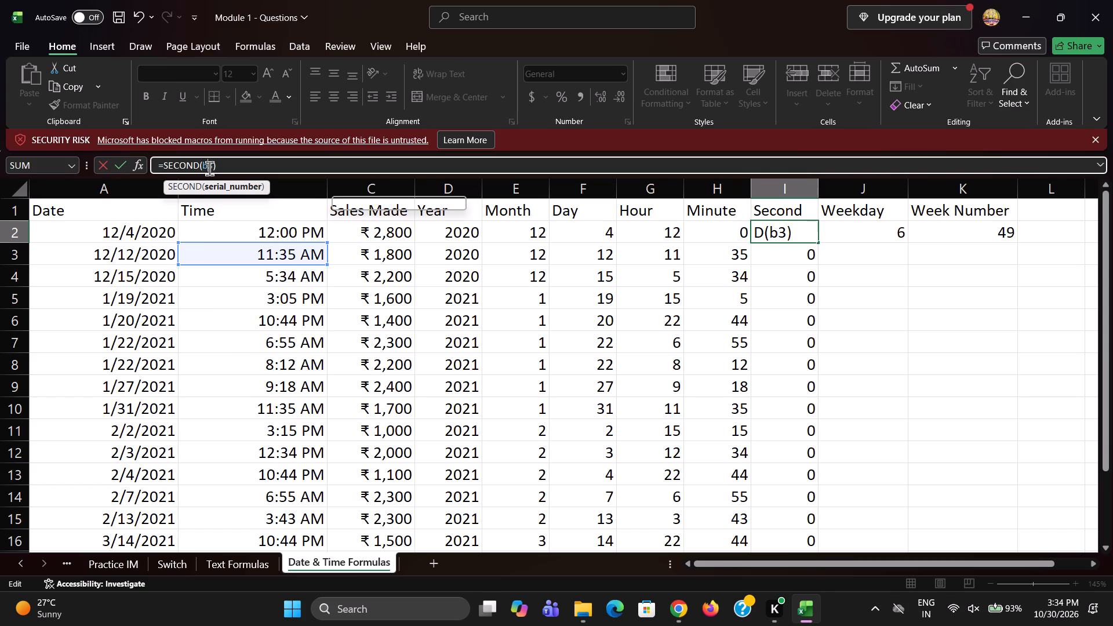
pyautogui.press('Return')
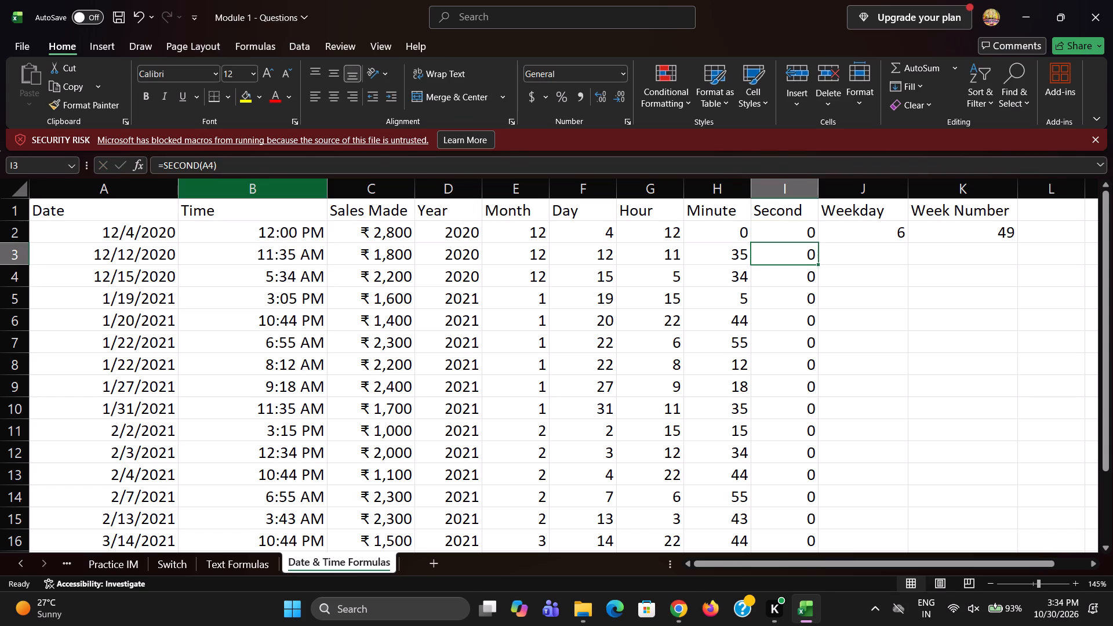
# Fill the Second and Weekday formulas in I2 and J2 down their columns through row 16.
pyautogui.click(795, 227)
pyautogui.moveTo(818, 242); pyautogui.dragTo(798, 468)
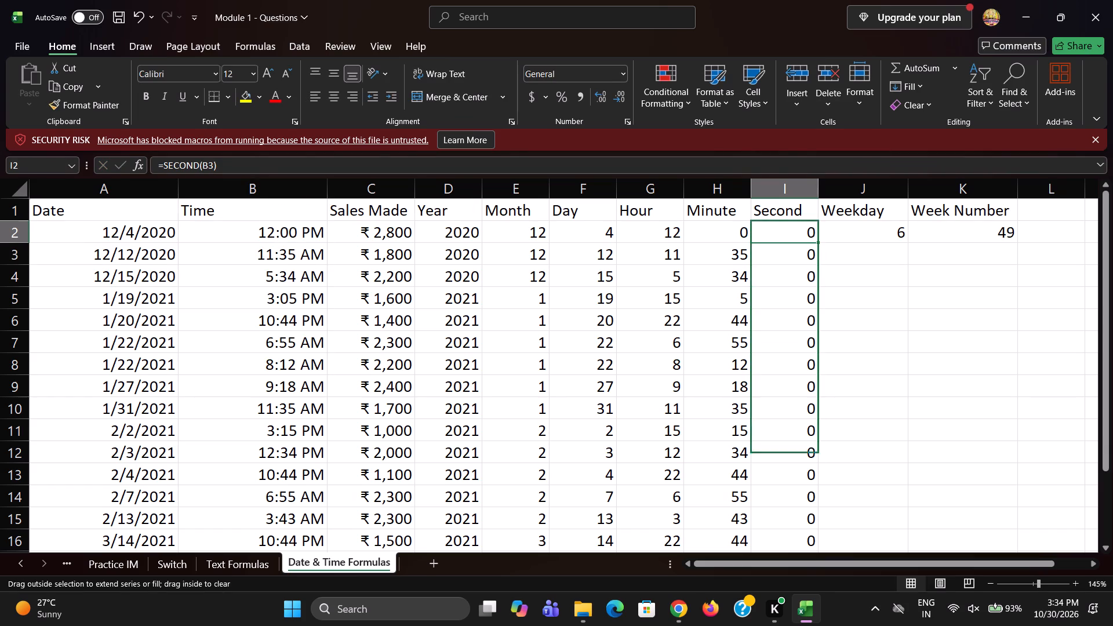
pyautogui.moveTo(798, 468); pyautogui.dragTo(813, 499)
pyautogui.scroll(3, 872, 459)
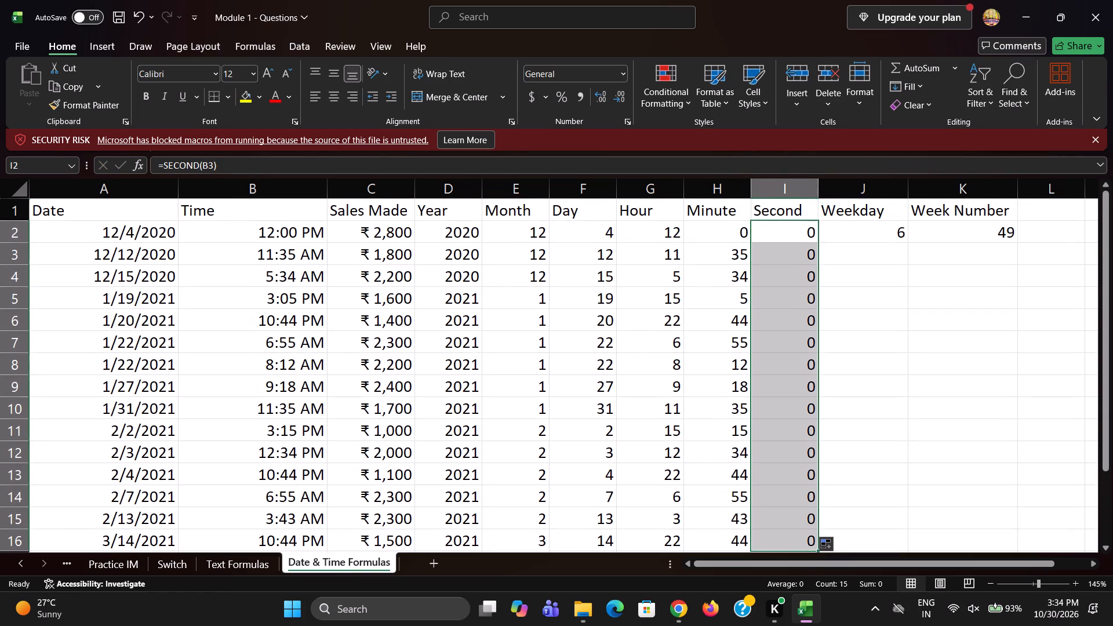
pyautogui.click(882, 230)
pyautogui.moveTo(905, 241); pyautogui.dragTo(900, 547)
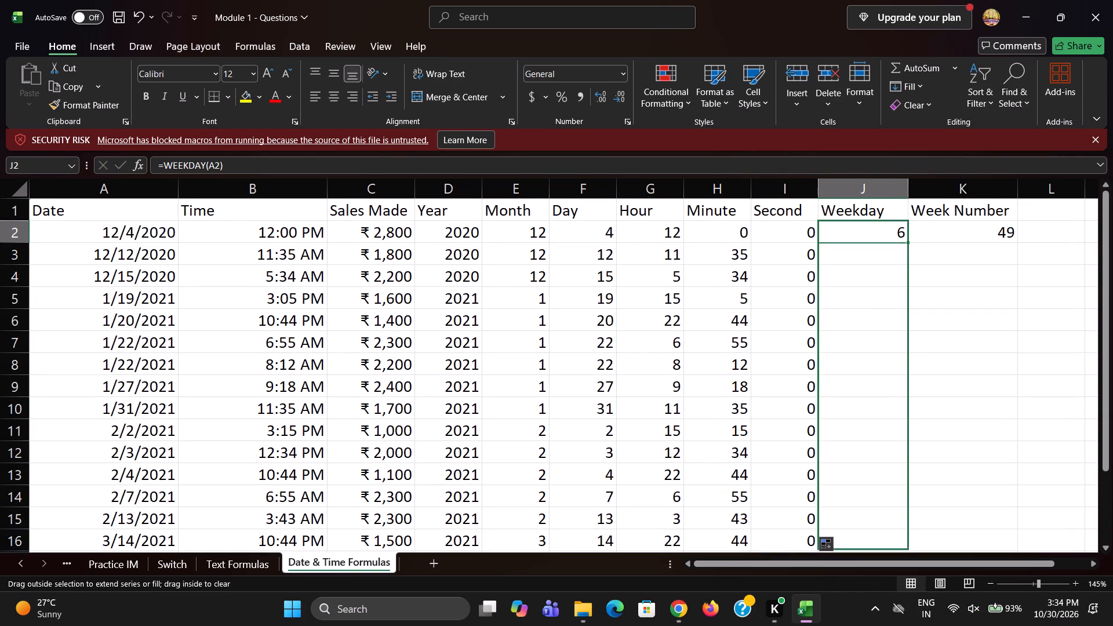
pyautogui.moveTo(900, 547); pyautogui.dragTo(900, 552)
# Fill the Week Number formula in K2 down its column and clear the extra formula in K17.
pyautogui.click(978, 229)
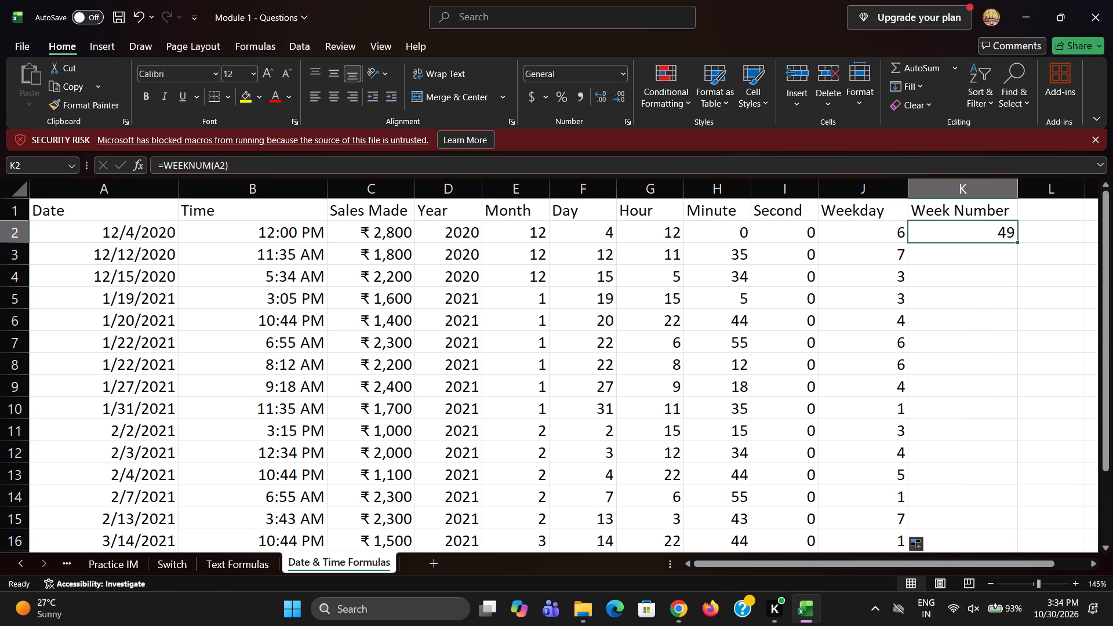
pyautogui.moveTo(1016, 242); pyautogui.dragTo(1013, 581)
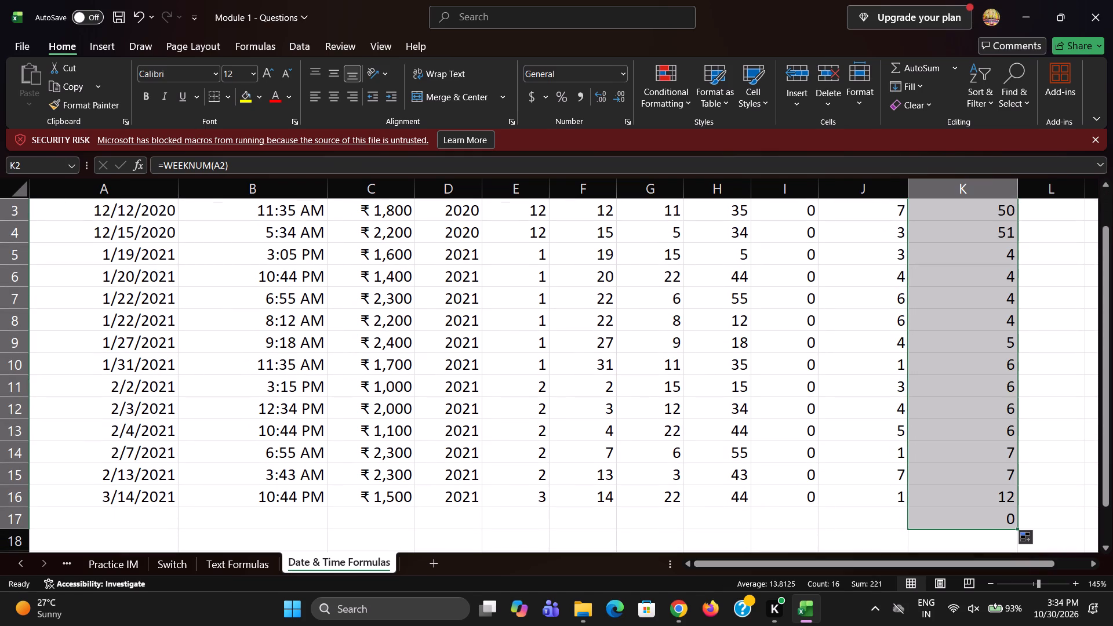
pyautogui.click(997, 515)
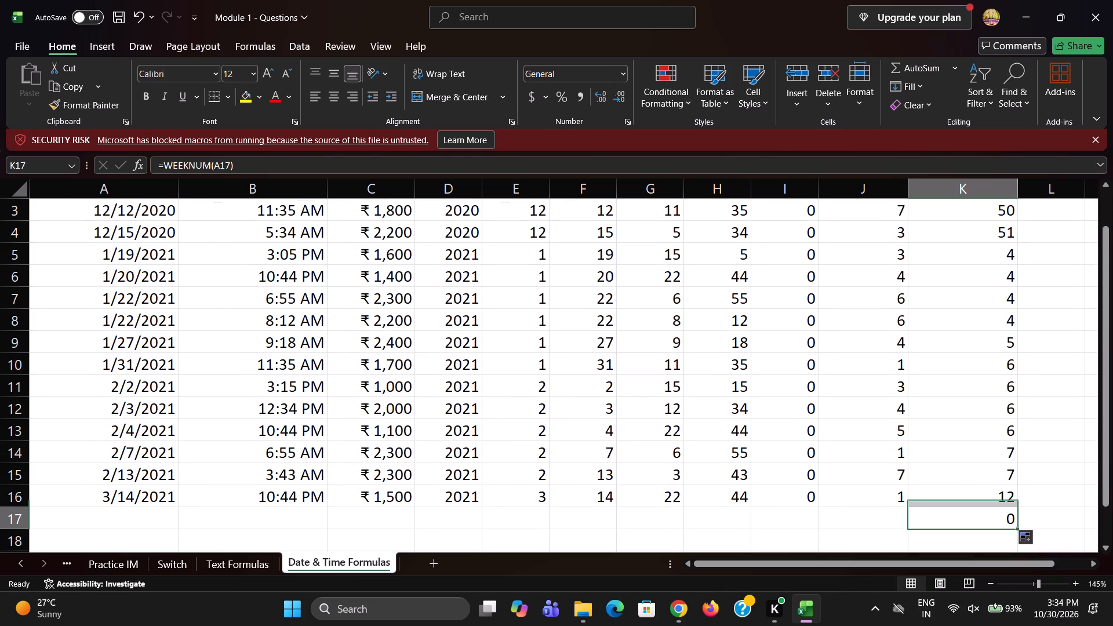
pyautogui.press('Delete')
# Turn off the computer's Wi-Fi connection and return to the workbook.
pyautogui.click(978, 621)
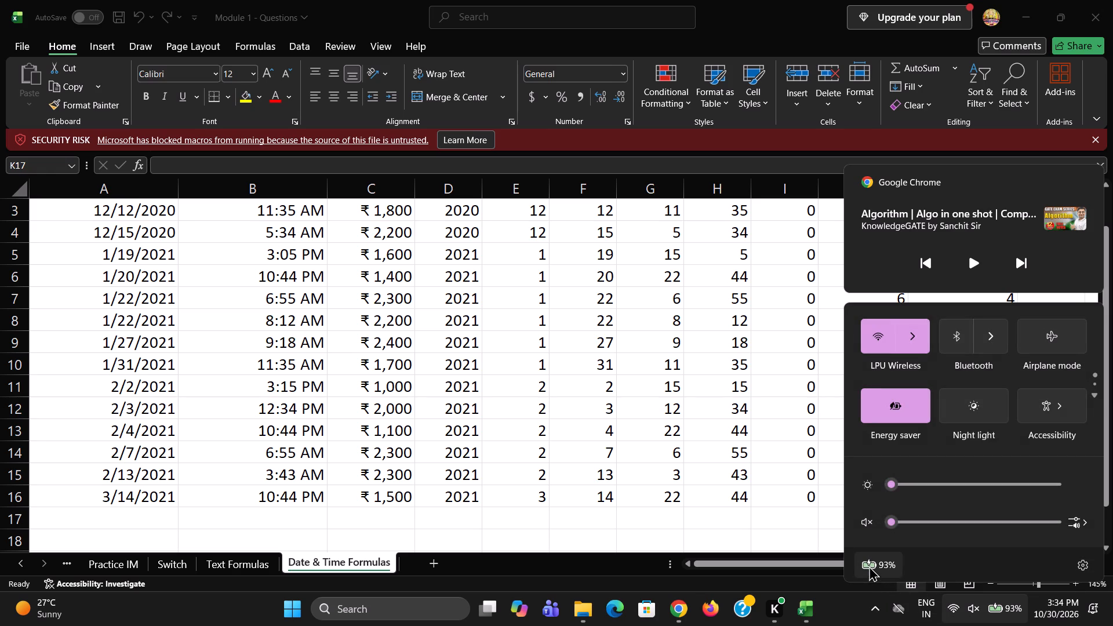
pyautogui.click(877, 328)
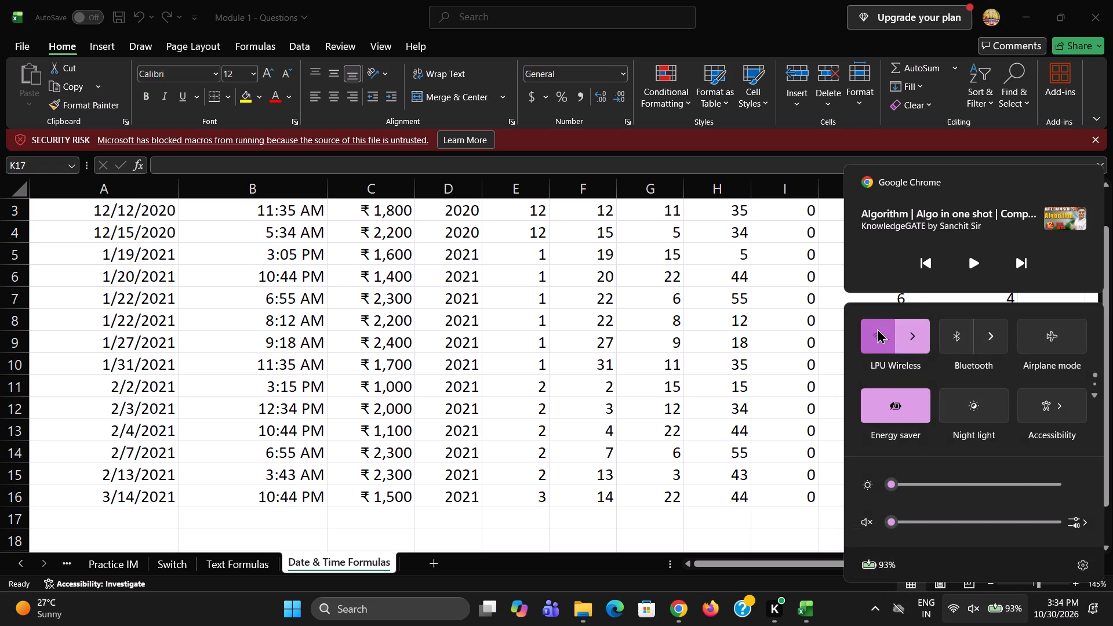
pyautogui.click(795, 328)
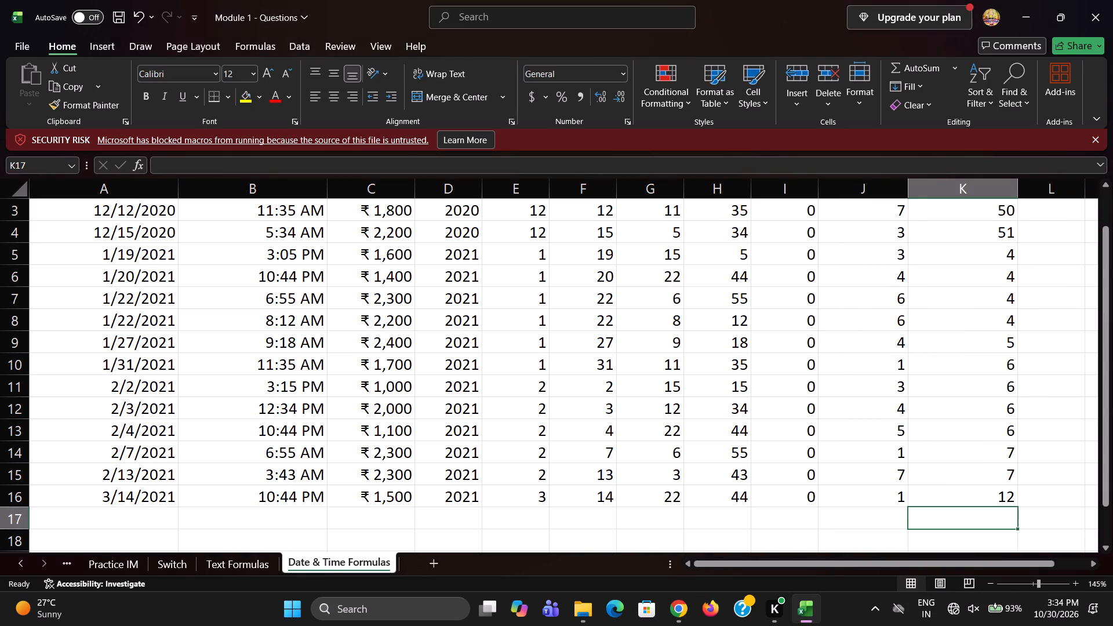
# Save the workbook with the filled date and time formulas.
pyautogui.scroll(6, 809, 376)
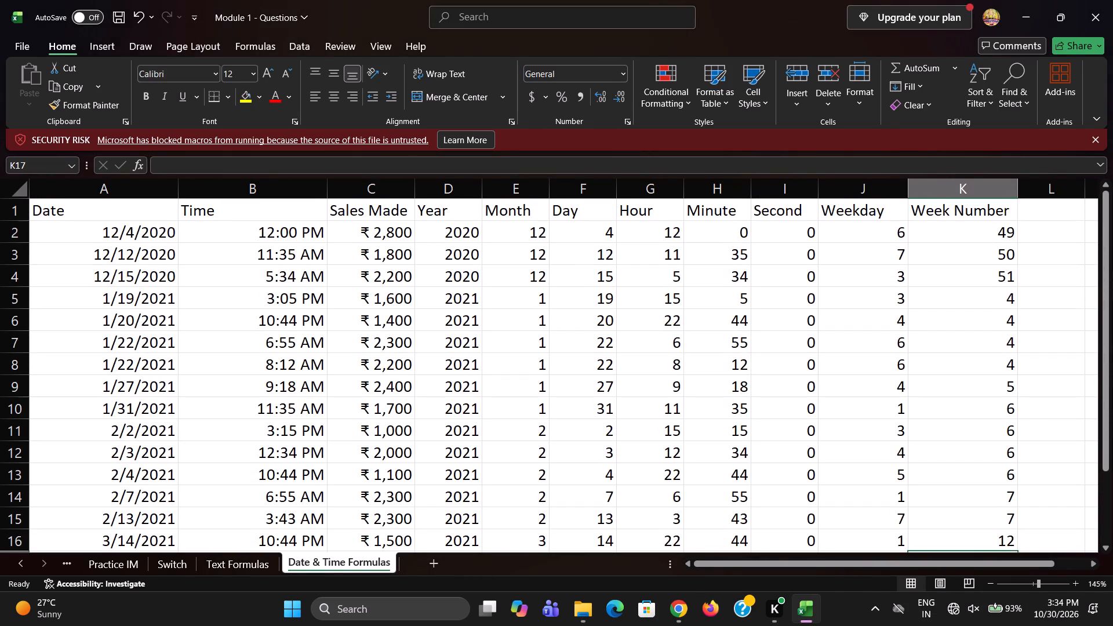
pyautogui.hotkey('ctrl', 's')
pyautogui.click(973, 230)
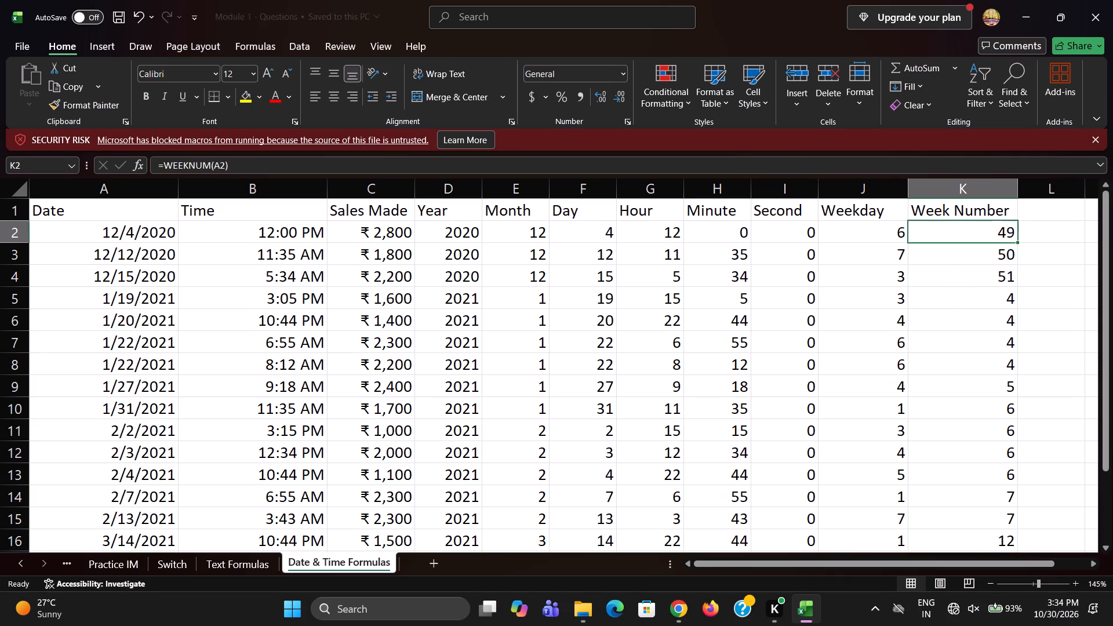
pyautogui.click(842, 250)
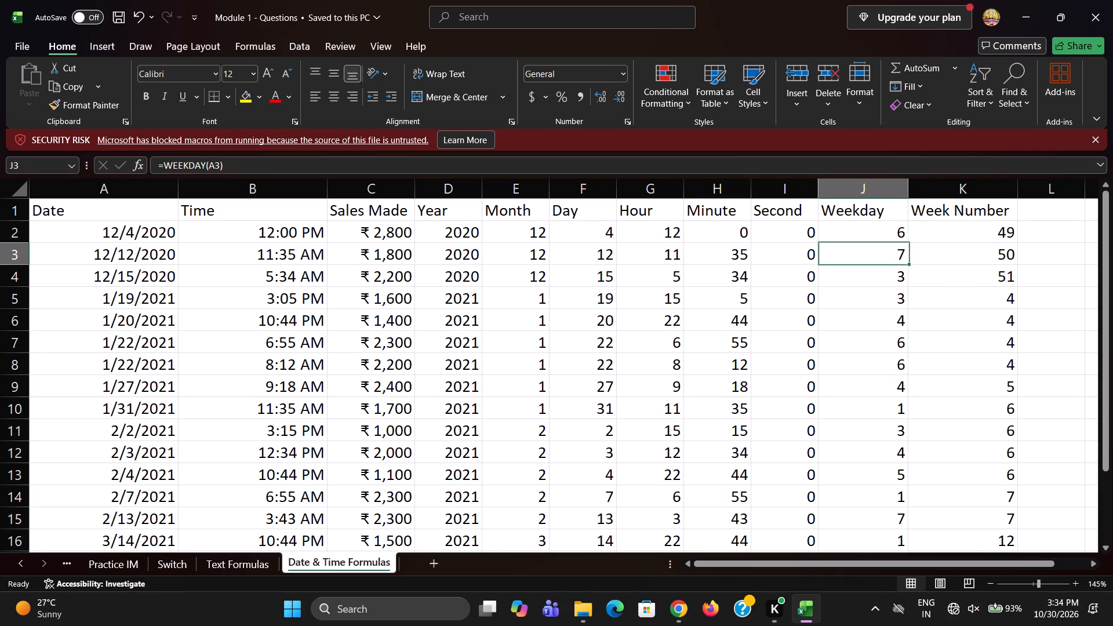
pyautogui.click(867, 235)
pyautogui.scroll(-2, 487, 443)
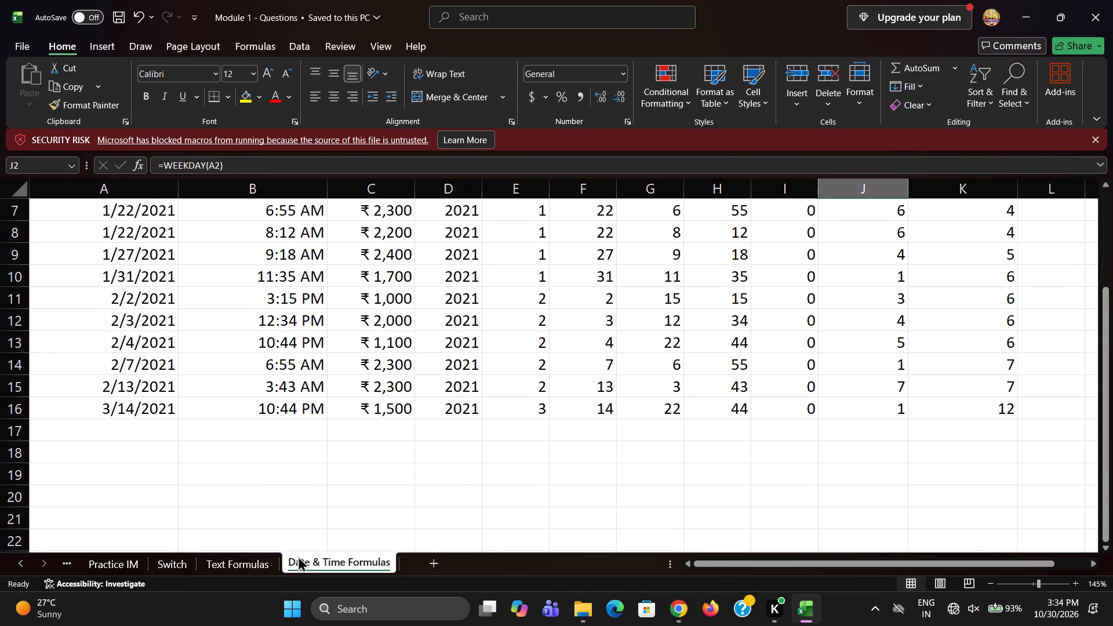
# On the Text Formulas sheet, enter =UPPER(A2) in cell B2 of the Upper Case column.
pyautogui.click(249, 566)
pyautogui.click(221, 228)
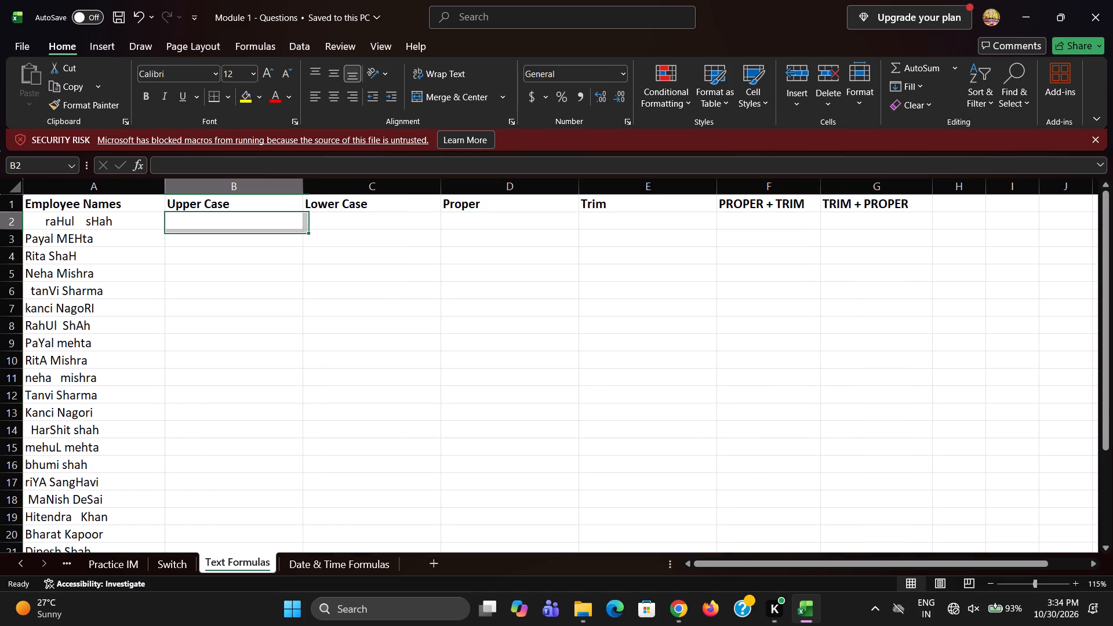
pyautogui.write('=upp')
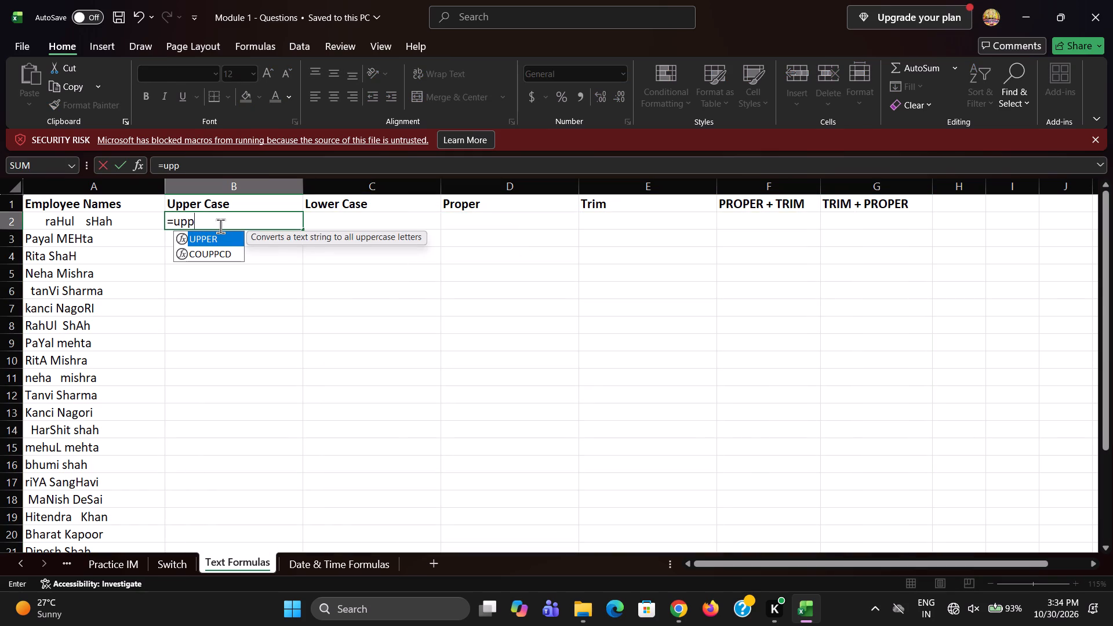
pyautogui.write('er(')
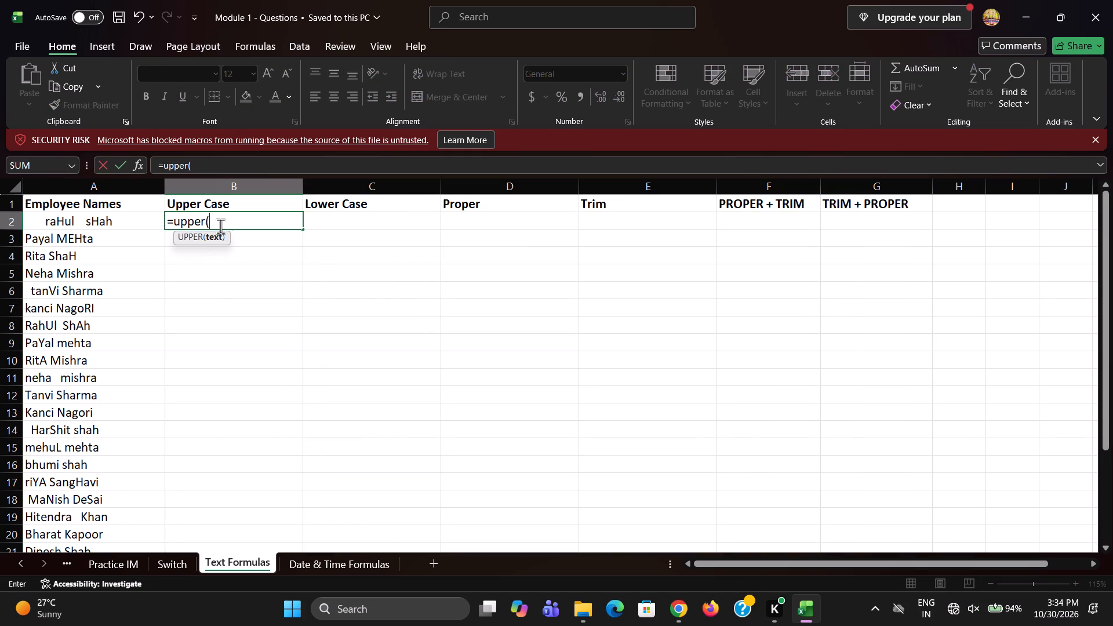
pyautogui.click(129, 220)
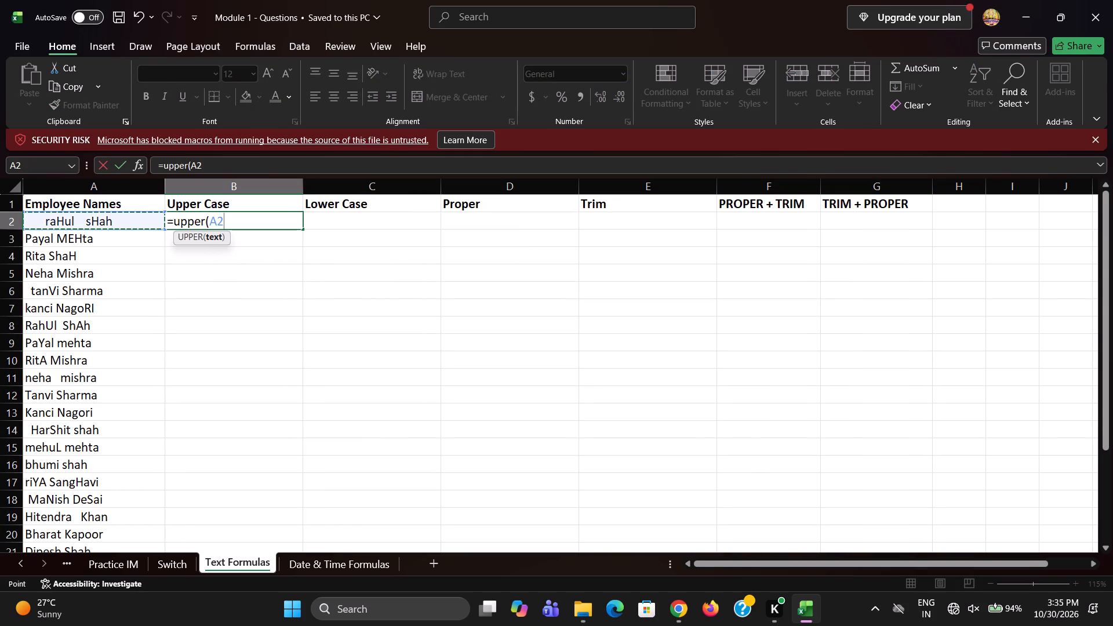
pyautogui.hotkey('shift', ')')
pyautogui.press('Return')
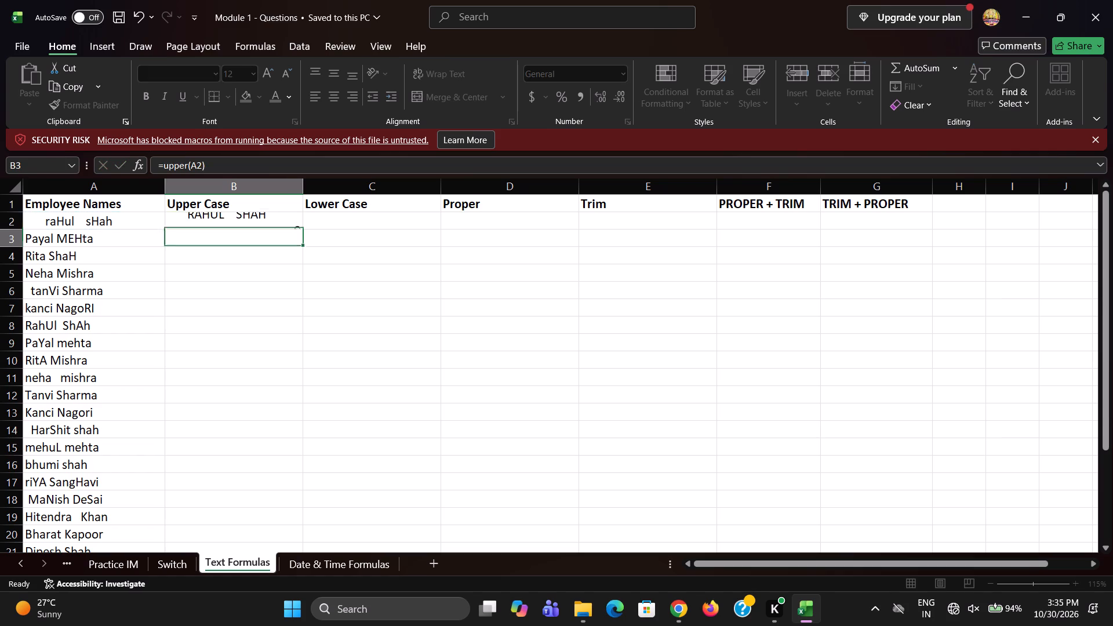
# Fill the UPPER formula in B2 of the Text Formulas sheet down the Upper Case column through row 27.
pyautogui.click(216, 221)
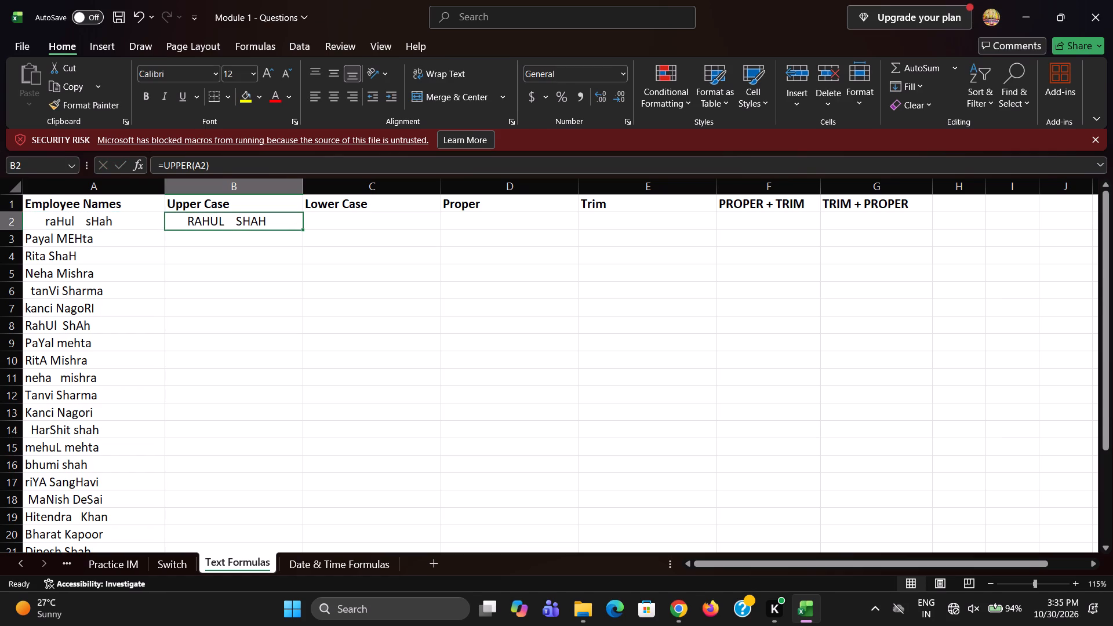
pyautogui.moveTo(303, 228); pyautogui.dragTo(259, 587)
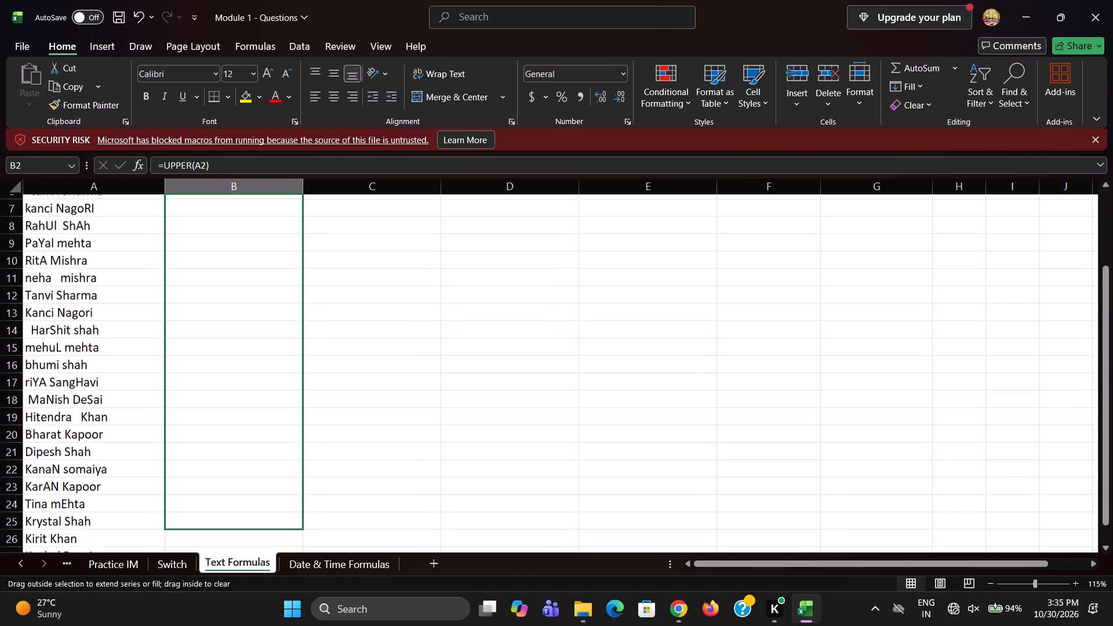
pyautogui.moveTo(259, 587); pyautogui.dragTo(260, 523)
# Enter the formula =LOWER(A2) in cell C2 under the Lower Case heading.
pyautogui.scroll(2, 321, 413)
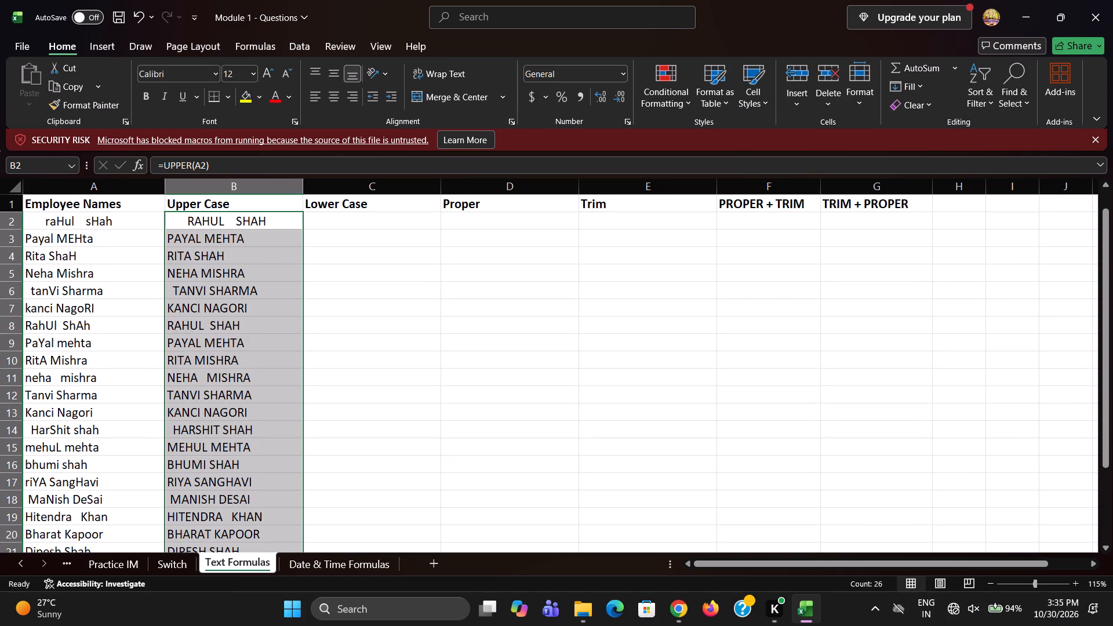
pyautogui.scroll(5, 321, 410)
pyautogui.click(343, 223)
pyautogui.write('=lower(')
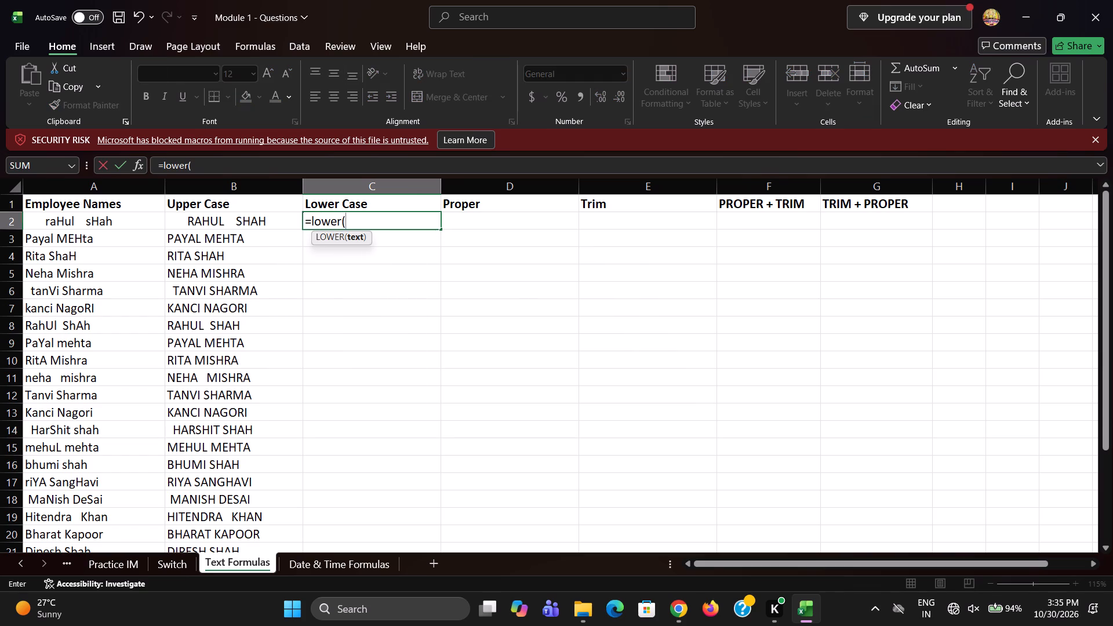
pyautogui.click(132, 225)
pyautogui.hotkey('shift', ')')
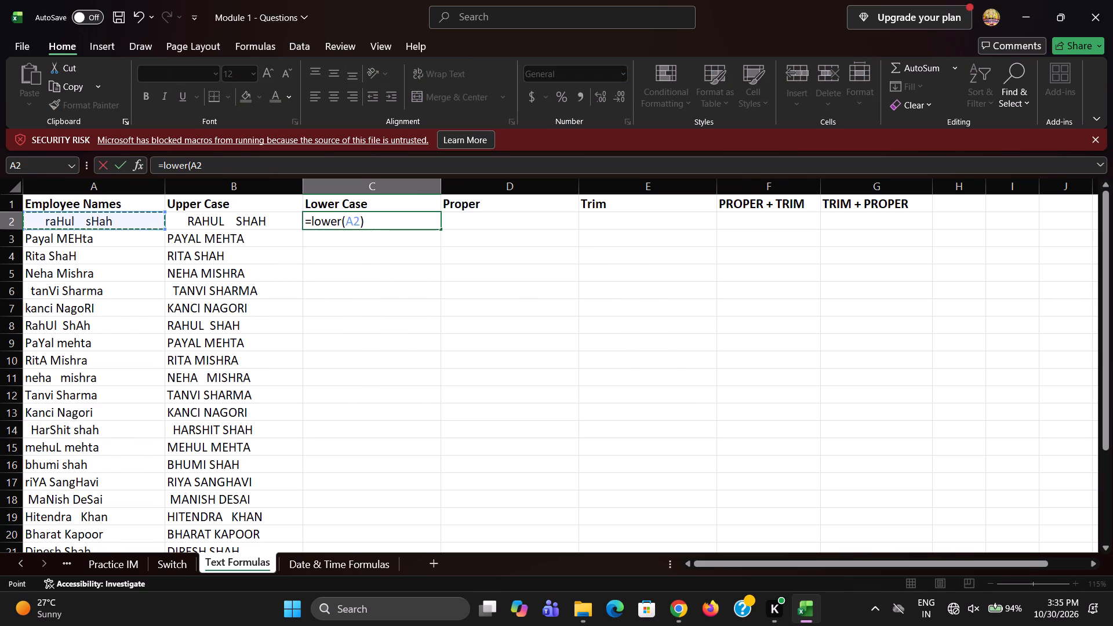
pyautogui.press('Return')
# Fill the LOWER formula in C2 down the Lower Case column through row 27.
pyautogui.click(377, 221)
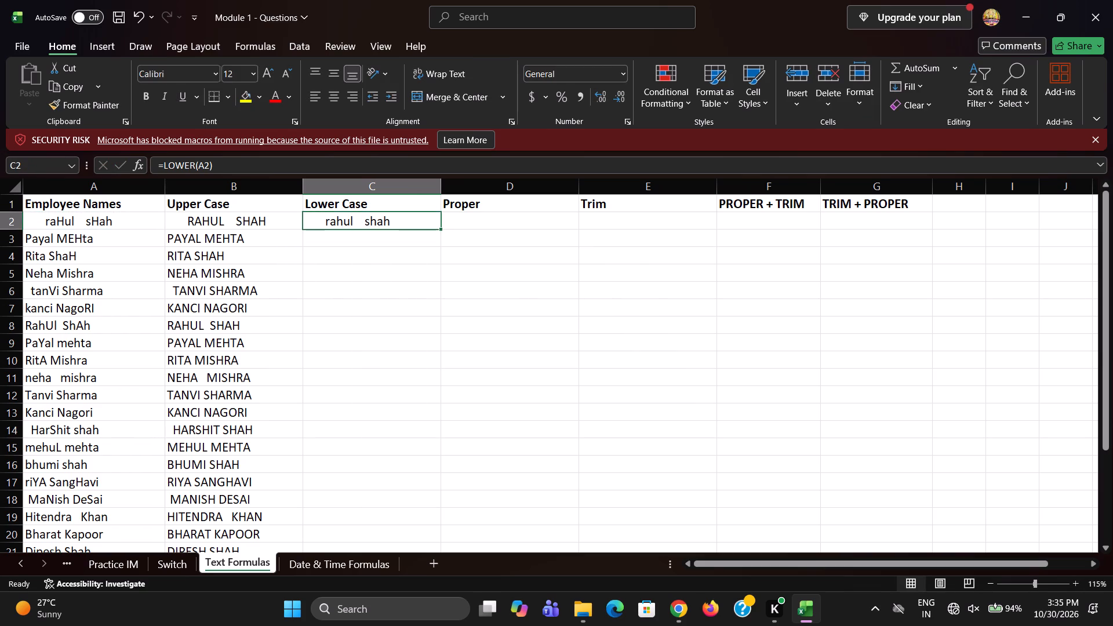
pyautogui.moveTo(441, 232); pyautogui.dragTo(424, 486)
pyautogui.click(394, 220)
pyautogui.moveTo(438, 229); pyautogui.dragTo(400, 576)
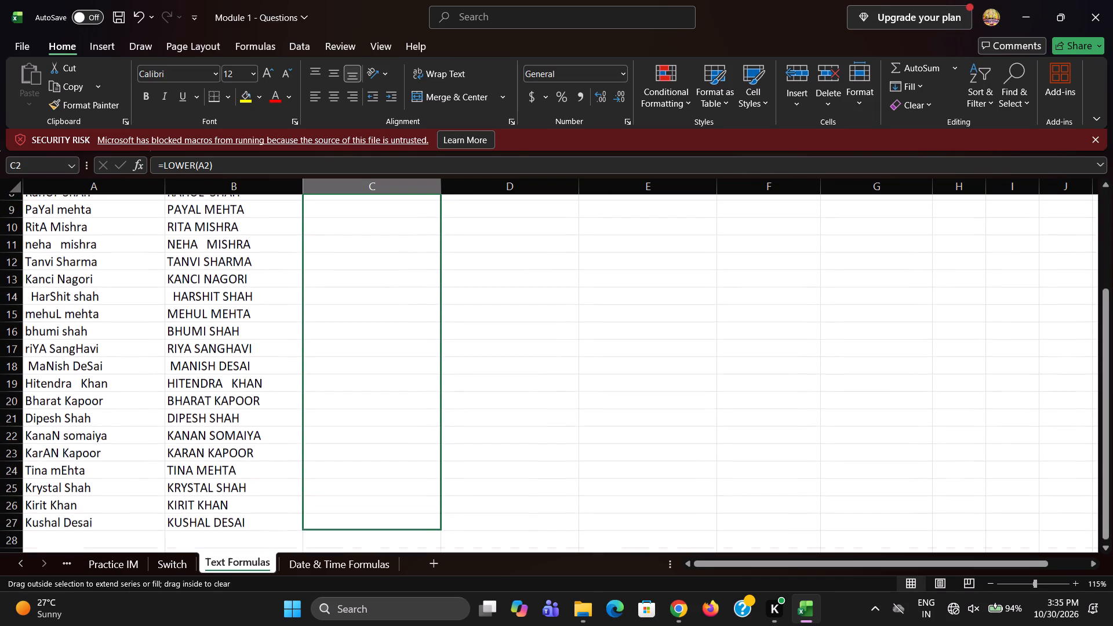
pyautogui.moveTo(400, 576); pyautogui.dragTo(399, 525)
# Enter the formula =PROPER(A2) in cell D2 under the Proper heading.
pyautogui.scroll(9, 425, 424)
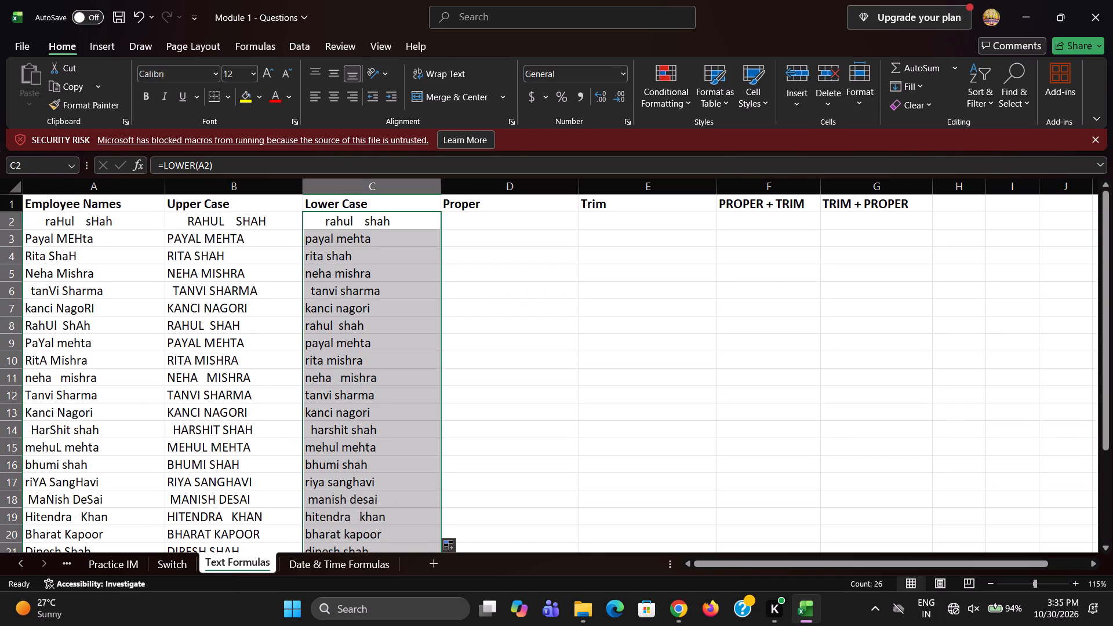
pyautogui.click(477, 224)
pyautogui.write('=proper(')
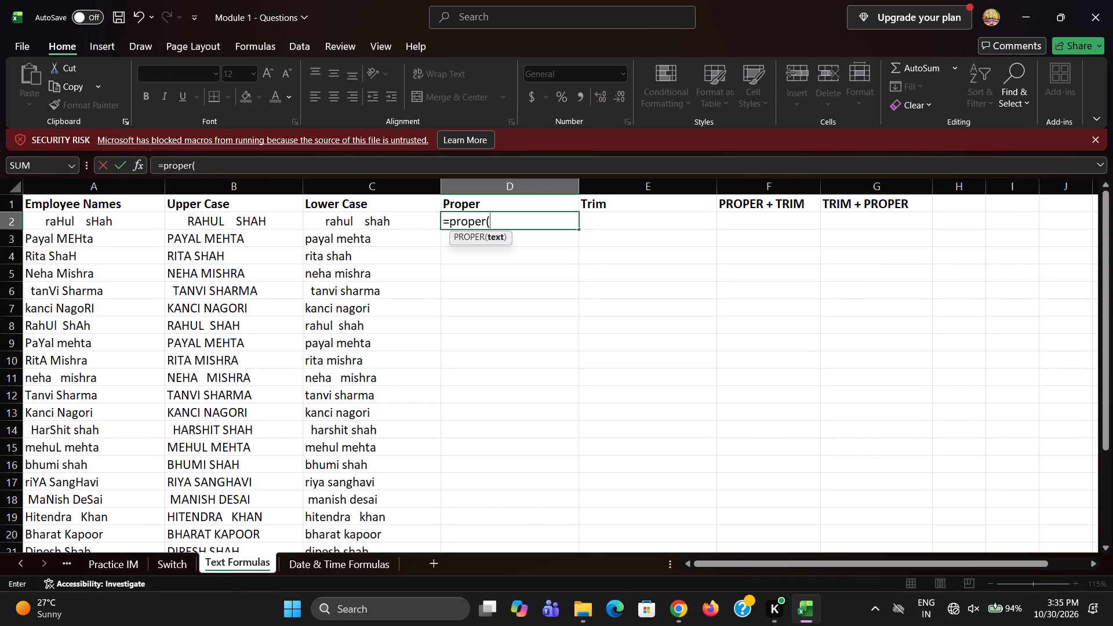
pyautogui.click(103, 228)
pyautogui.hotkey('shift', '_')
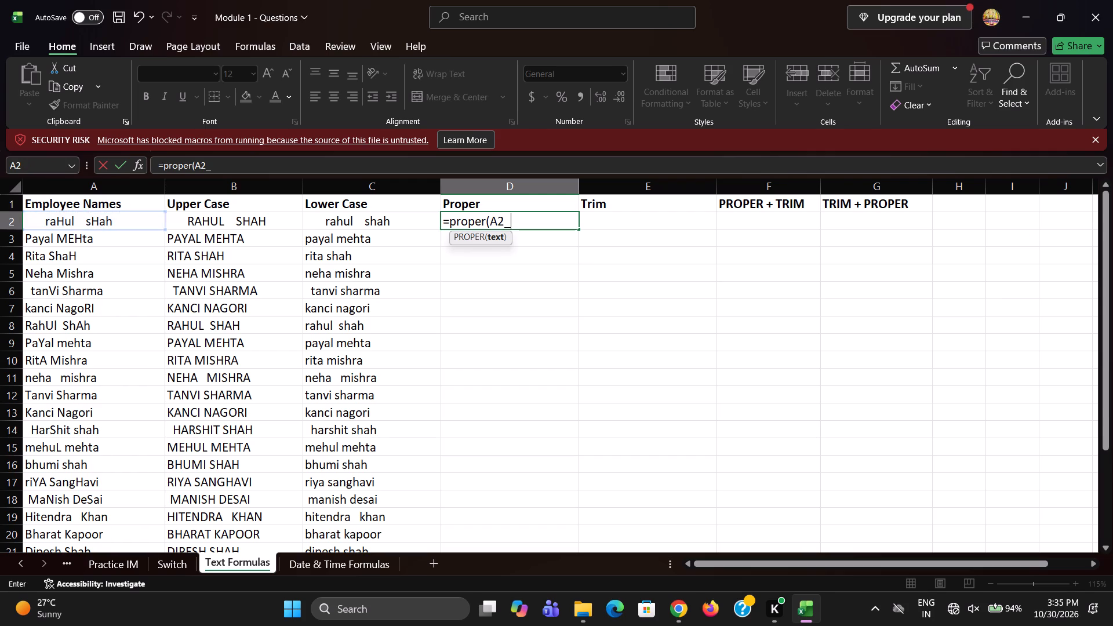
pyautogui.hotkey('shift', 'BackSpace')
pyautogui.hotkey('shift', ')')
pyautogui.press('Return')
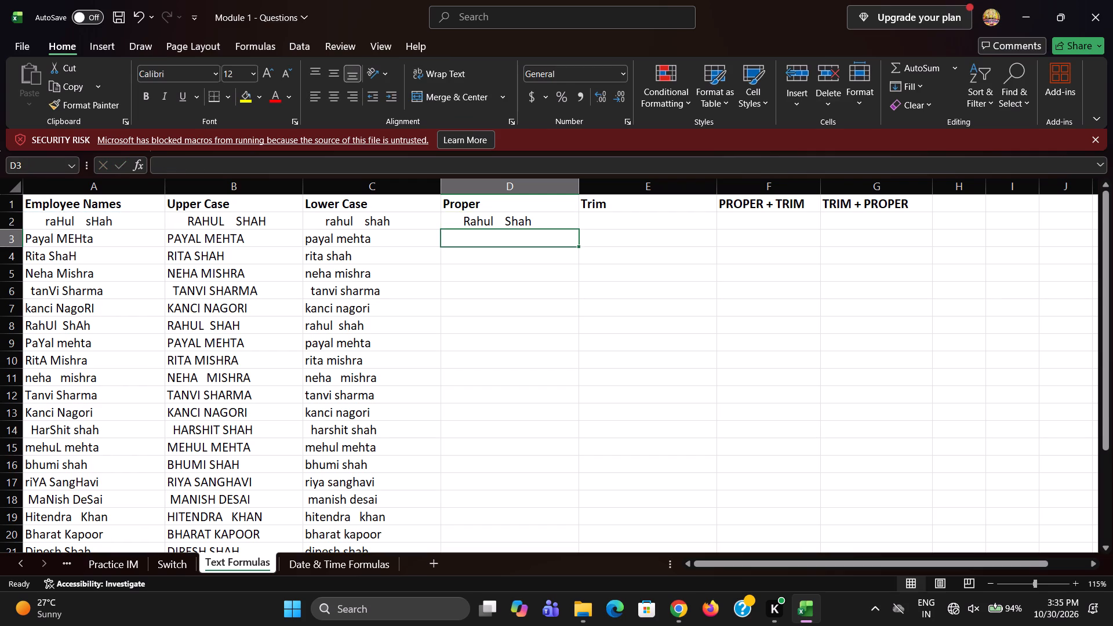
# Fill the PROPER formula in D2 down the Proper column through row 27.
pyautogui.click(532, 212)
pyautogui.moveTo(580, 228); pyautogui.dragTo(579, 242)
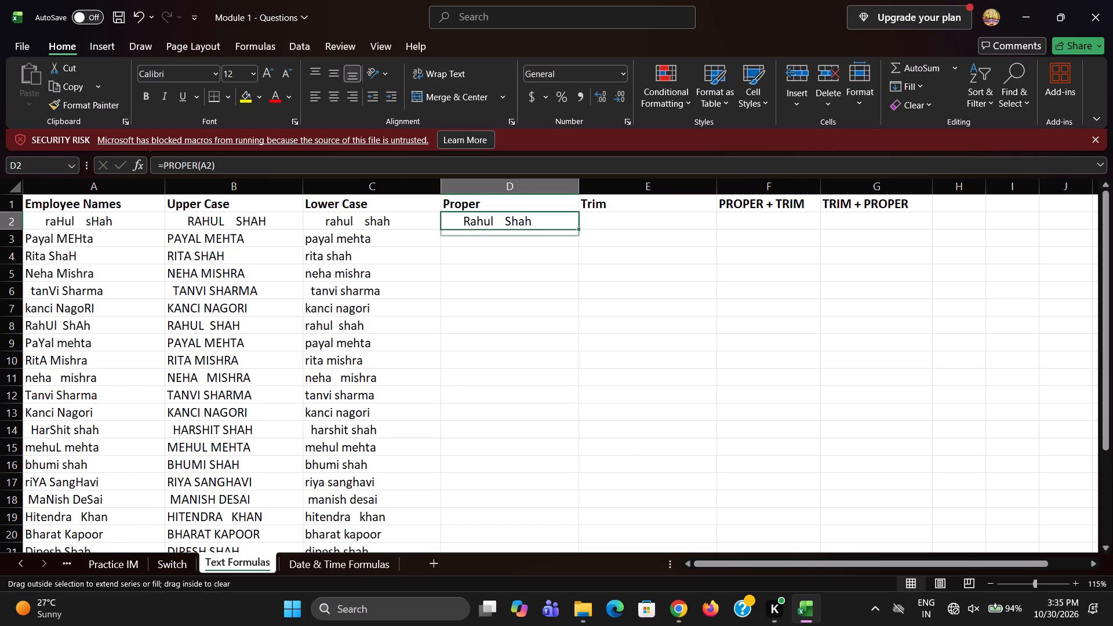
pyautogui.moveTo(579, 242); pyautogui.dragTo(550, 512)
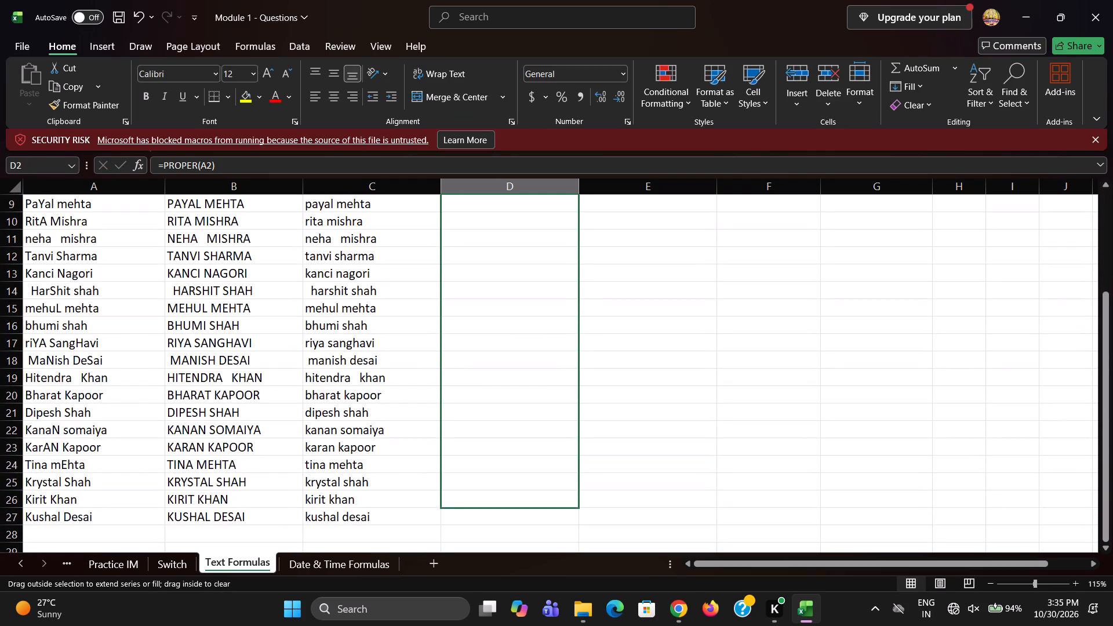
pyautogui.moveTo(550, 512); pyautogui.dragTo(550, 522)
pyautogui.scroll(13, 585, 448)
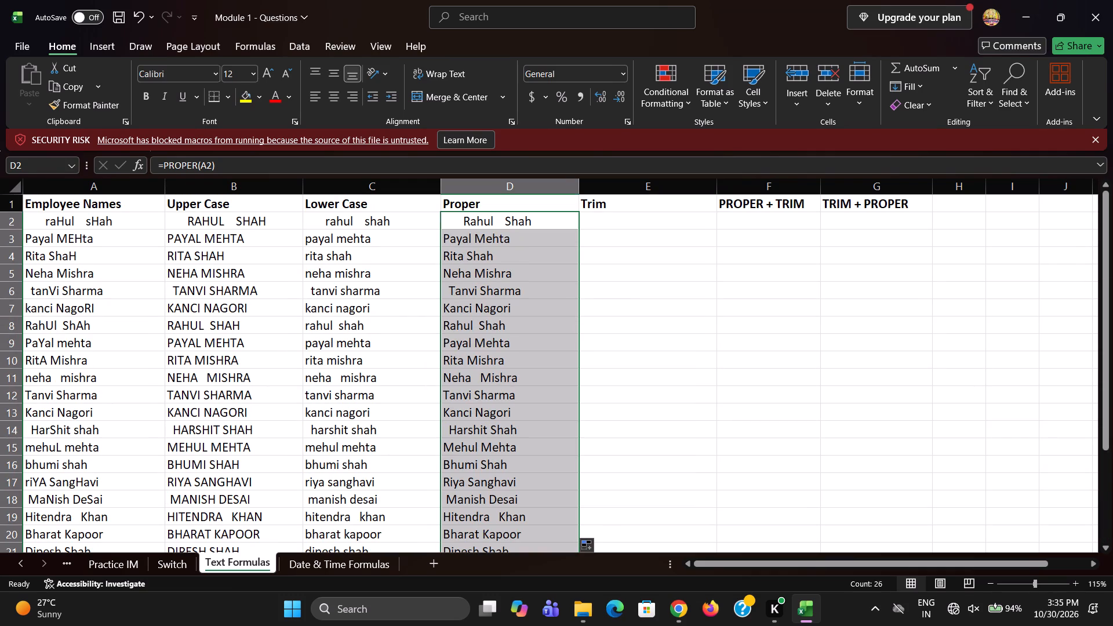
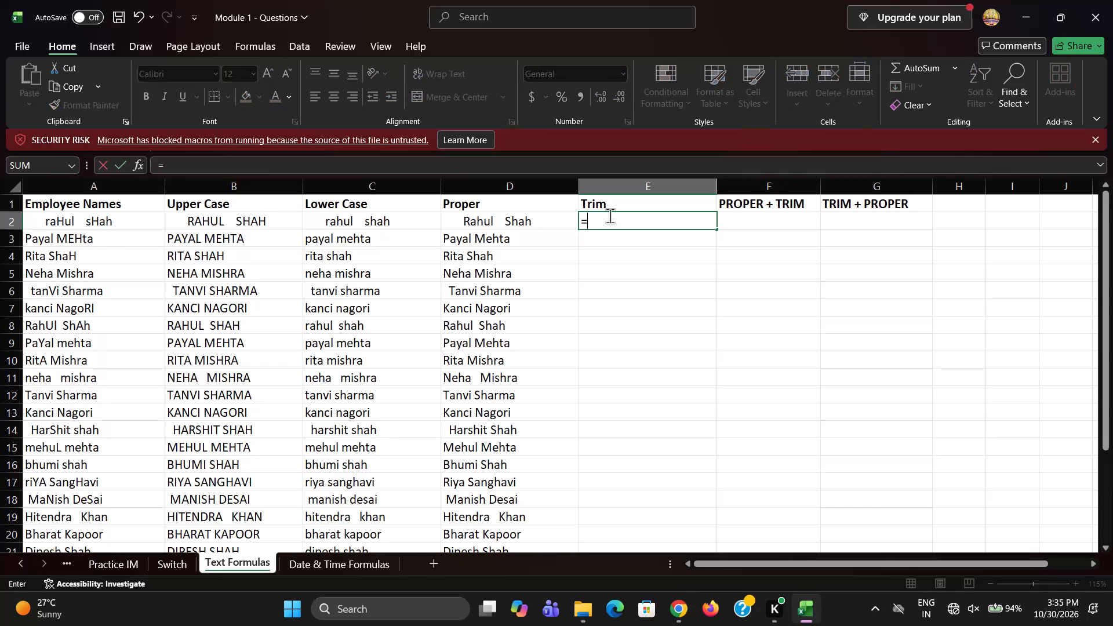
# Enter the formula =TRIM(A2) in cell E2 under the Trim heading.
pyautogui.write('trim')
pyautogui.hotkey('shift', '(')
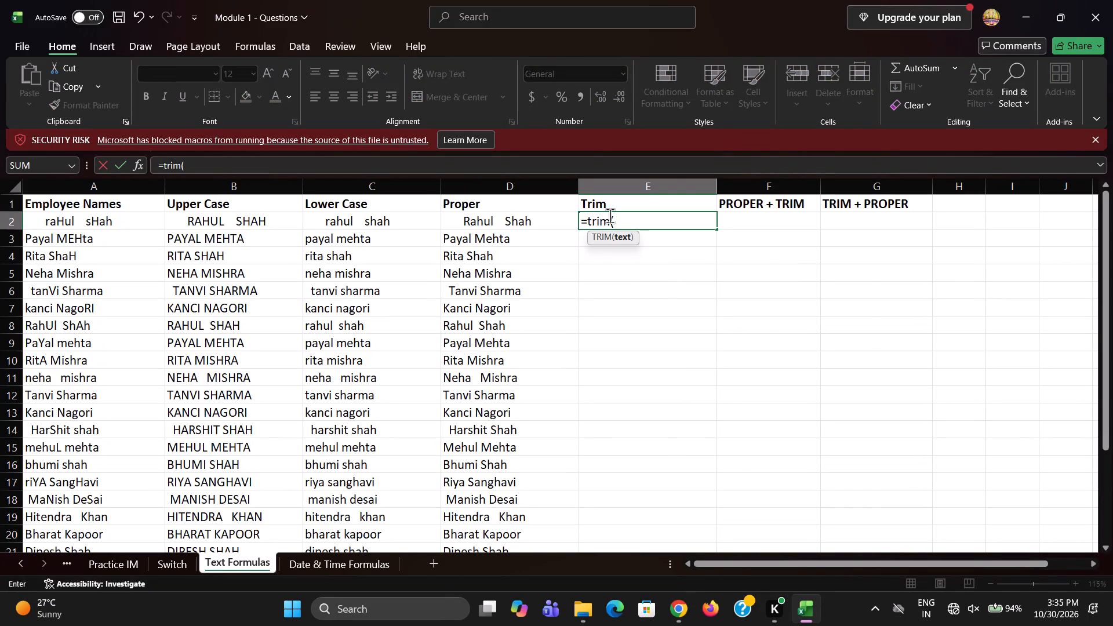
pyautogui.click(105, 221)
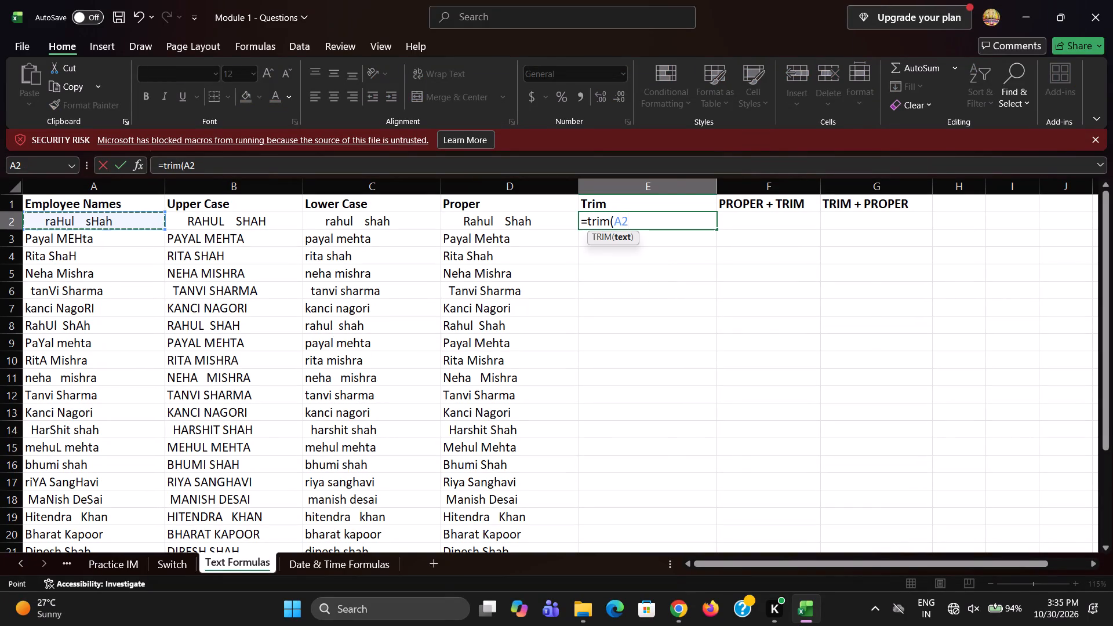
pyautogui.hotkey('shift', ')')
pyautogui.press('Return')
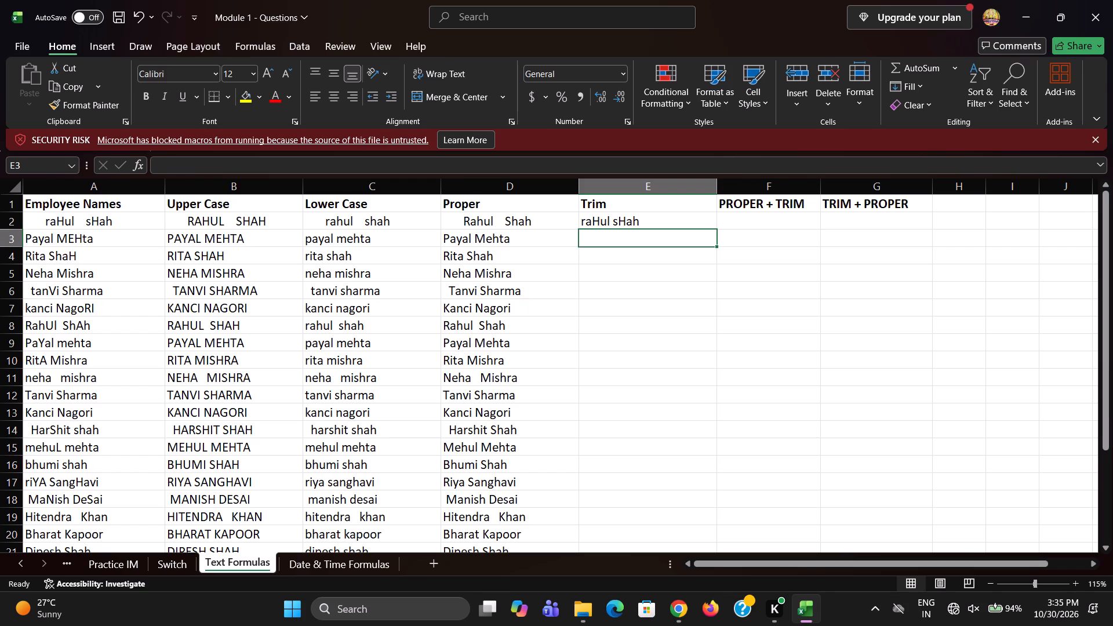
# Fill the TRIM formula in E2 down the Trim column through row 27.
pyautogui.click(652, 220)
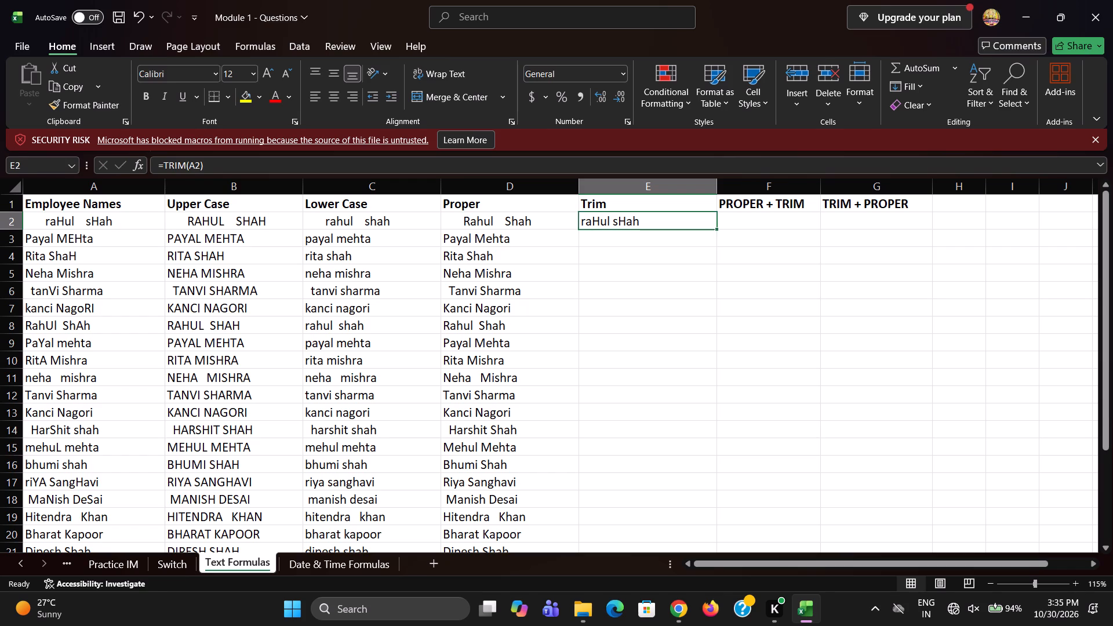
pyautogui.moveTo(715, 230); pyautogui.dragTo(700, 581)
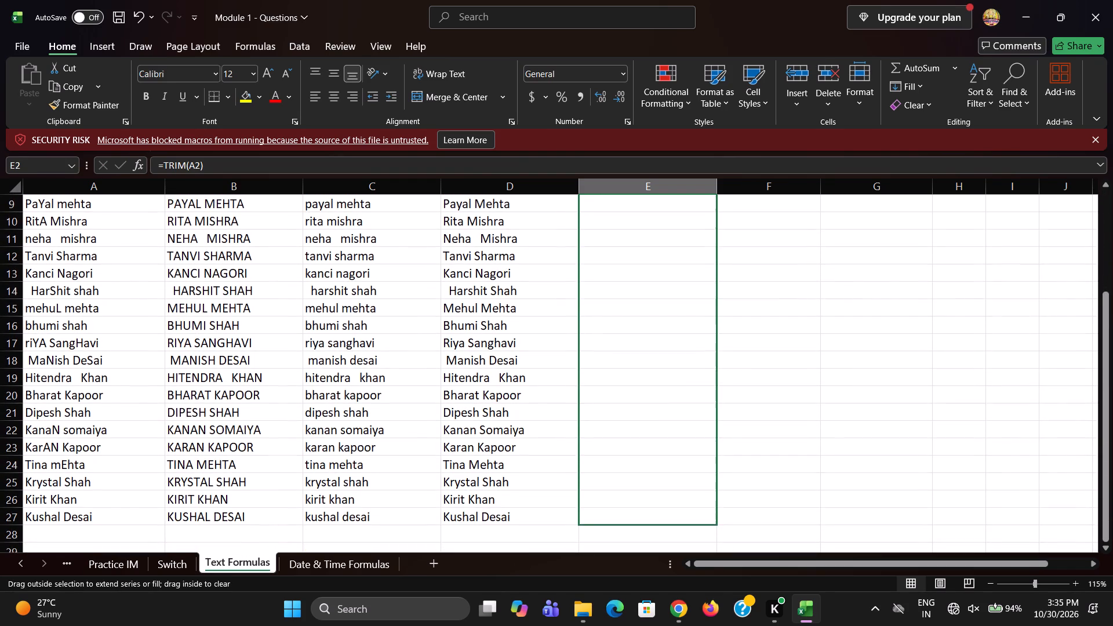
pyautogui.moveTo(700, 581); pyautogui.dragTo(701, 511)
pyautogui.scroll(12, 736, 440)
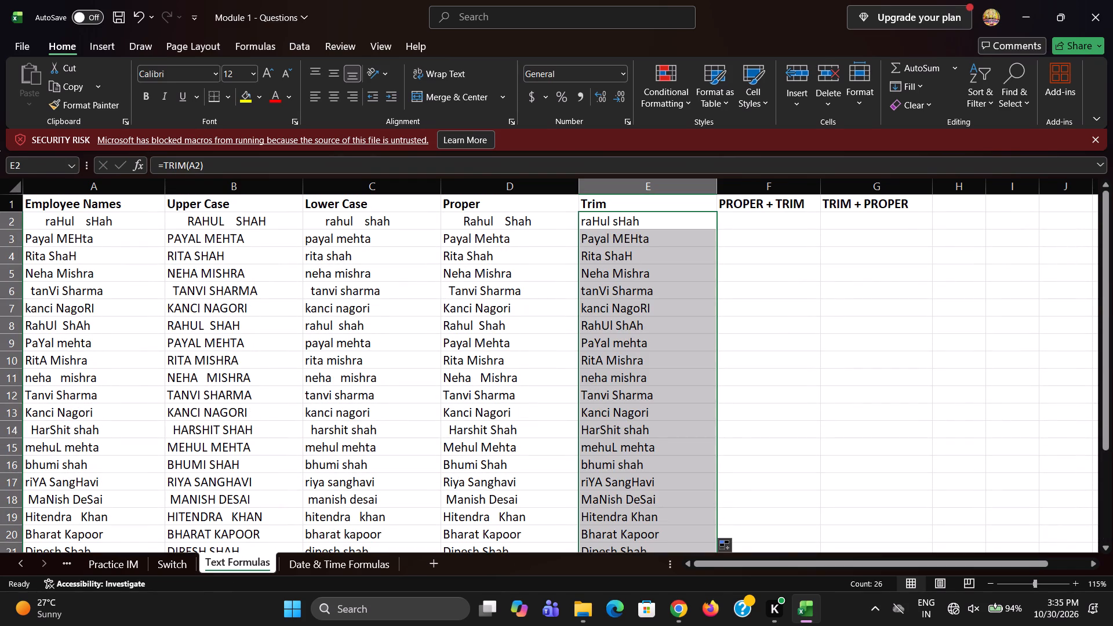
# Enter the formula =PROPER(TRIM(A2)) in cell F2 under the PROPER + TRIM heading.
pyautogui.click(741, 227)
pyautogui.write('=proper(trim(')
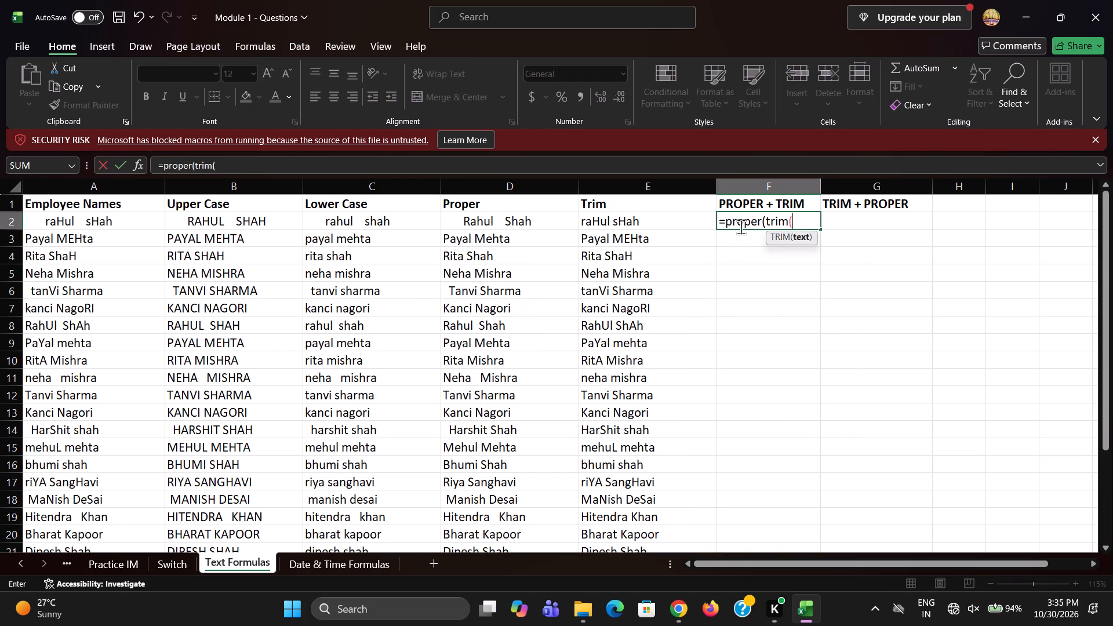
pyautogui.write('a2))')
pyautogui.press('Return')
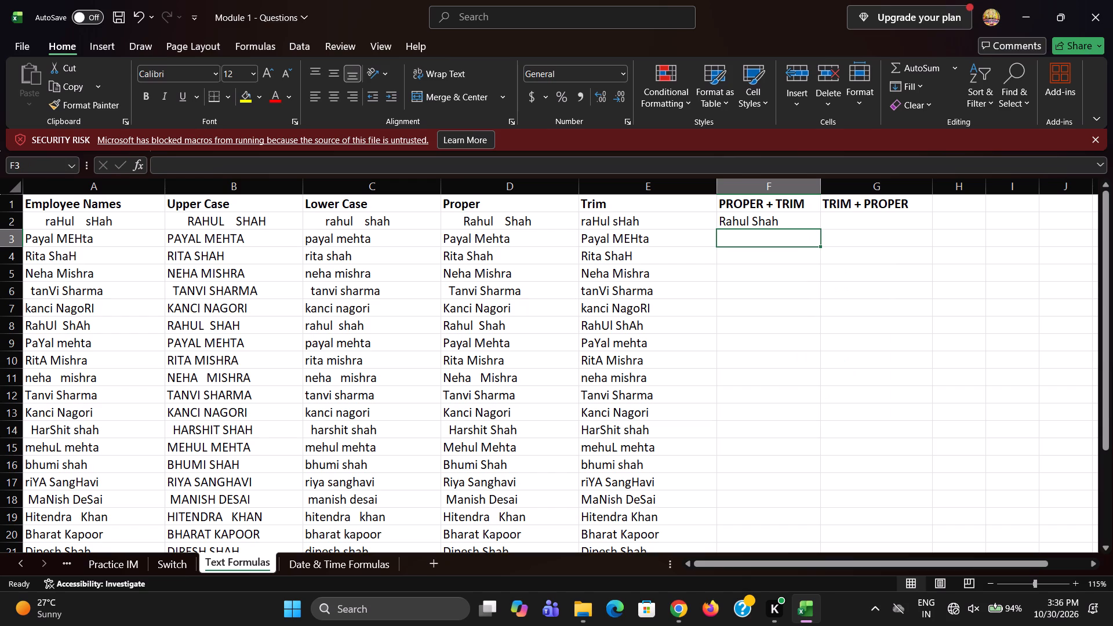
# Fill the formula in F2 down the PROPER + TRIM column through row 27.
pyautogui.click(752, 228)
pyautogui.click(774, 223)
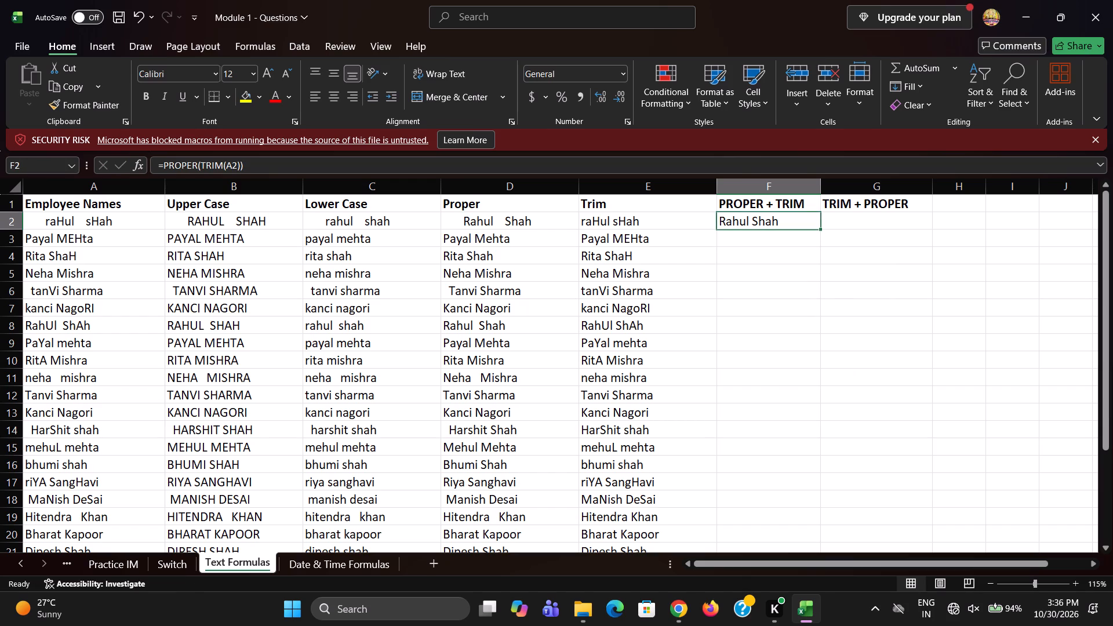
pyautogui.moveTo(821, 229); pyautogui.dragTo(822, 593)
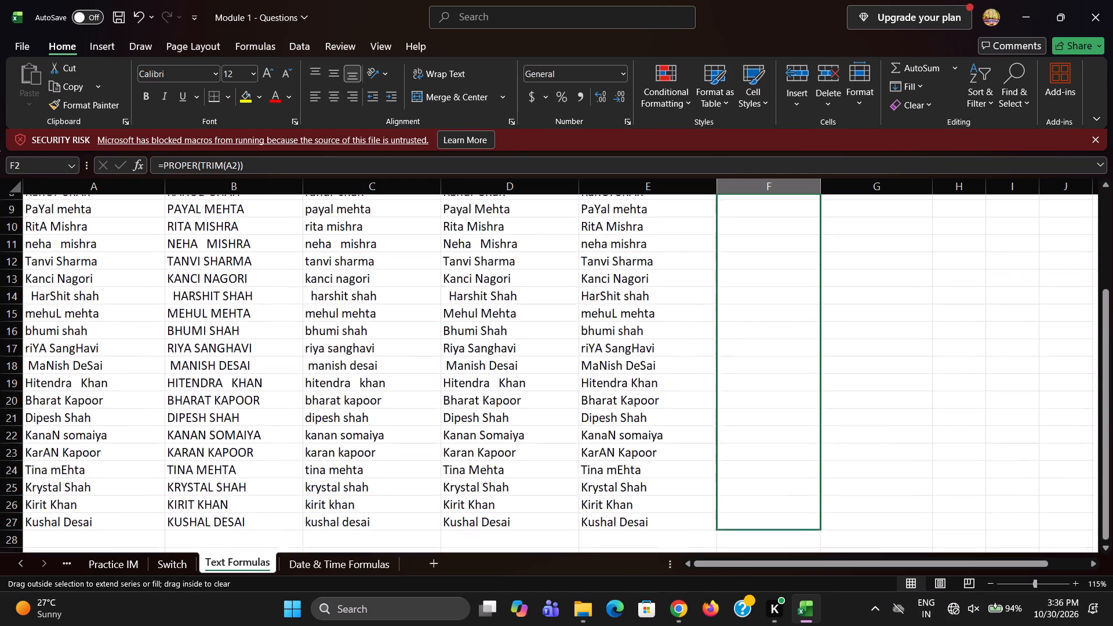
pyautogui.moveTo(822, 593); pyautogui.dragTo(822, 531)
pyautogui.scroll(8, 810, 451)
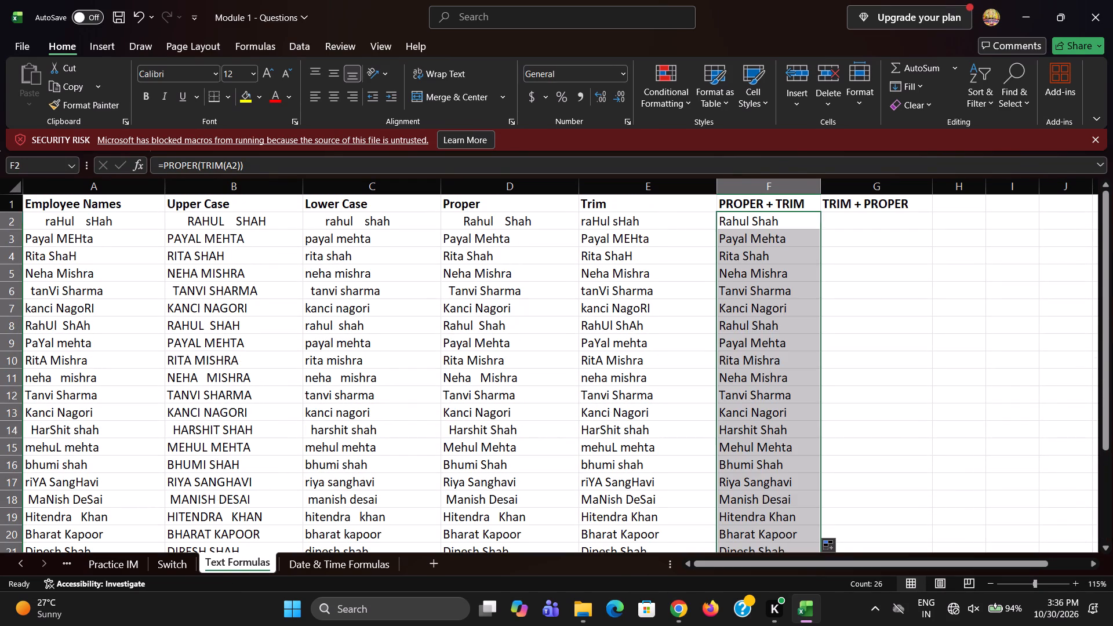
# Enter the formula =TRIM(PROPER(A2)) in cell G2 under the TRIM + PROPER heading.
pyautogui.scroll(2, 832, 412)
pyautogui.click(852, 226)
pyautogui.write('=trim(proper(')
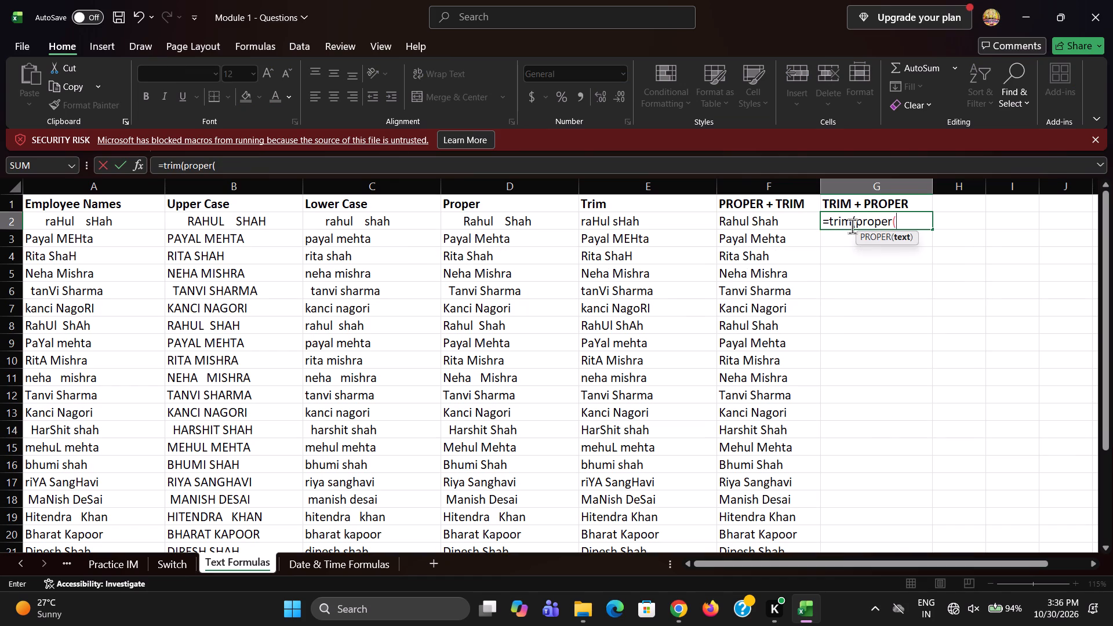
pyautogui.write('a2))')
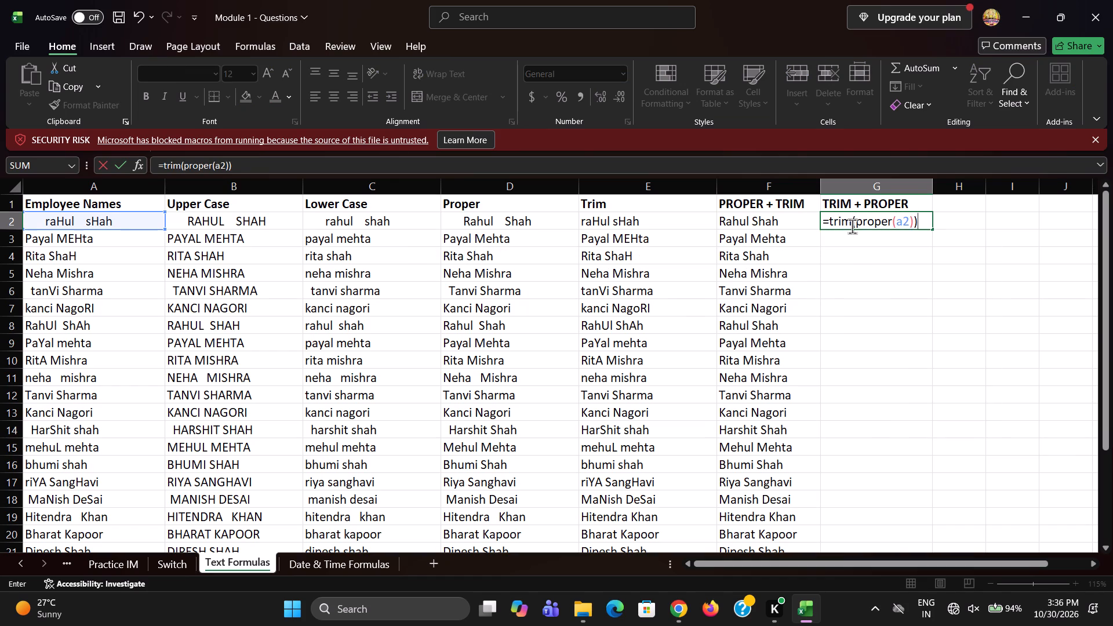
pyautogui.press('Return')
# Fill the formula in G2 down the TRIM + PROPER column through row 27.
pyautogui.click(851, 220)
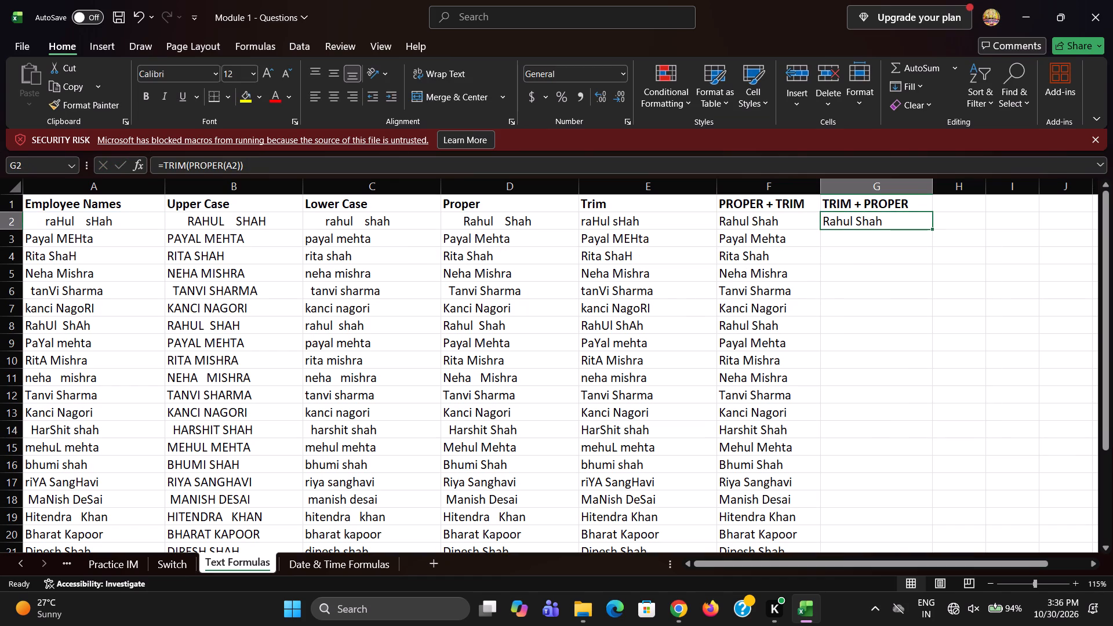
pyautogui.moveTo(932, 230); pyautogui.dragTo(923, 311)
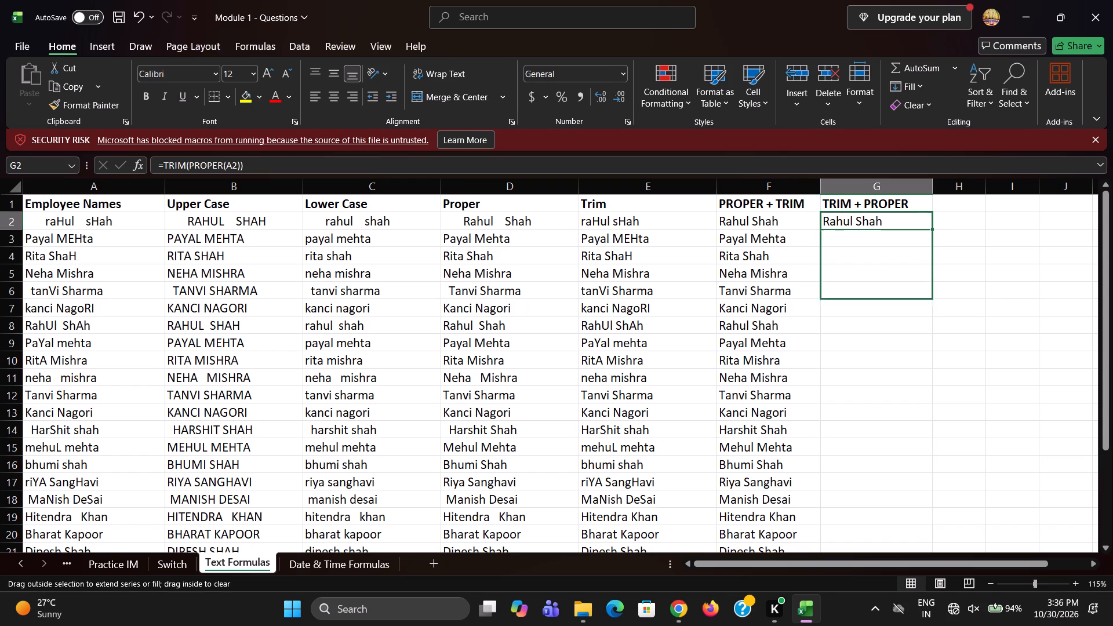
pyautogui.moveTo(923, 311); pyautogui.dragTo(903, 541)
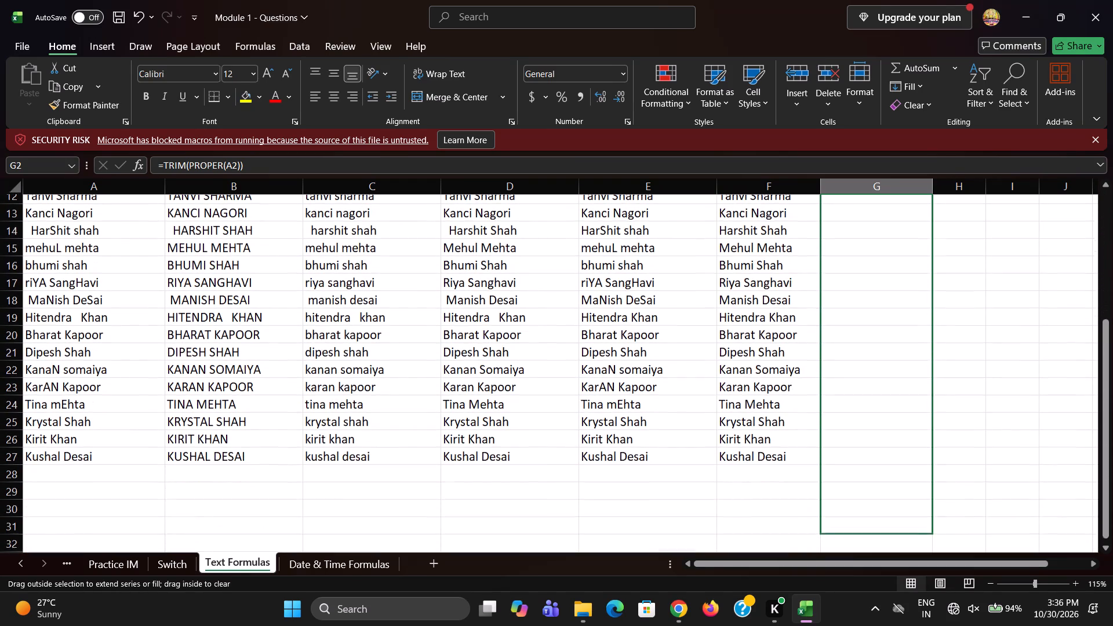
pyautogui.moveTo(903, 541); pyautogui.dragTo(900, 456)
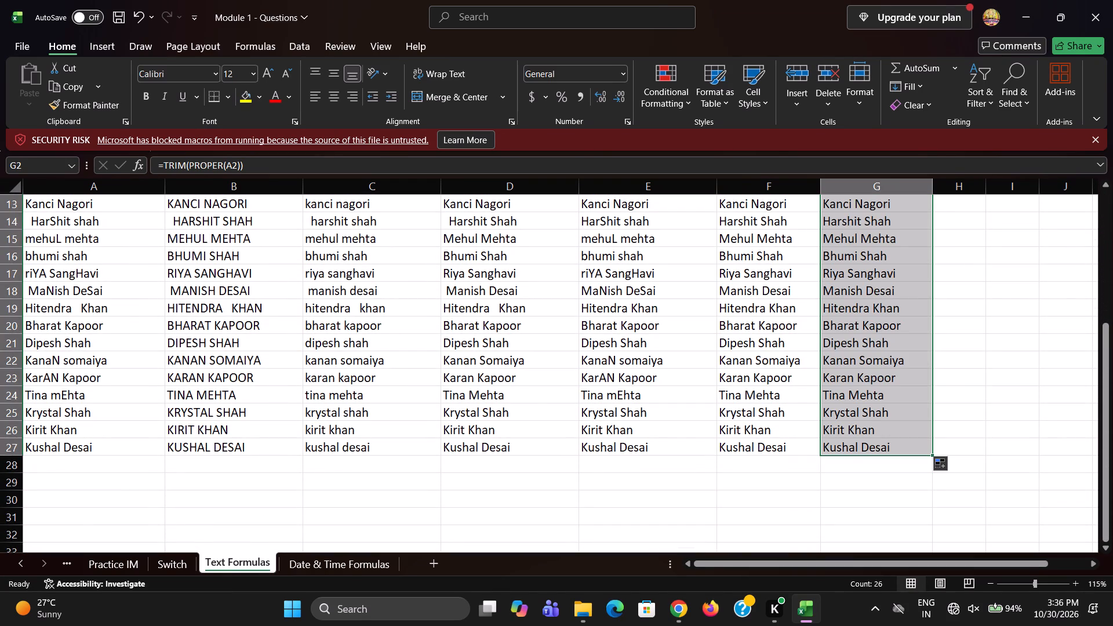
# Save the workbook with the completed Text Formulas sheet.
pyautogui.click(741, 503)
pyautogui.hotkey('ctrl', 's')
pyautogui.hotkey('ctrl', 's')
pyautogui.hotkey('ctrl', 's')
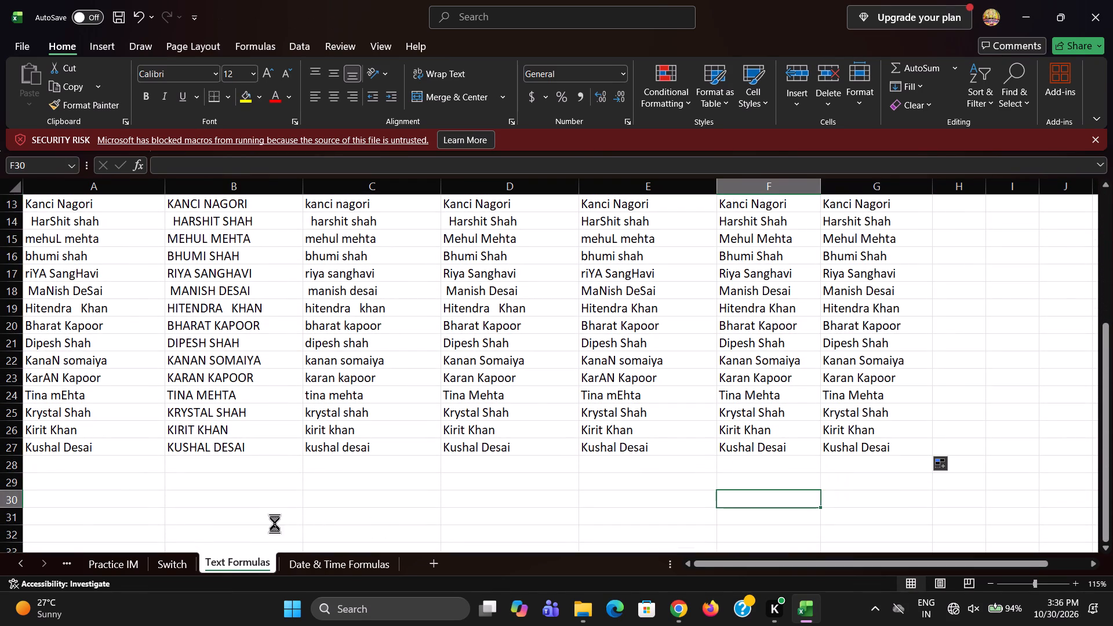
# On the Switch sheet, enter the partial formula =sw in cell F7 beside the SWITCH label.
pyautogui.click(181, 560)
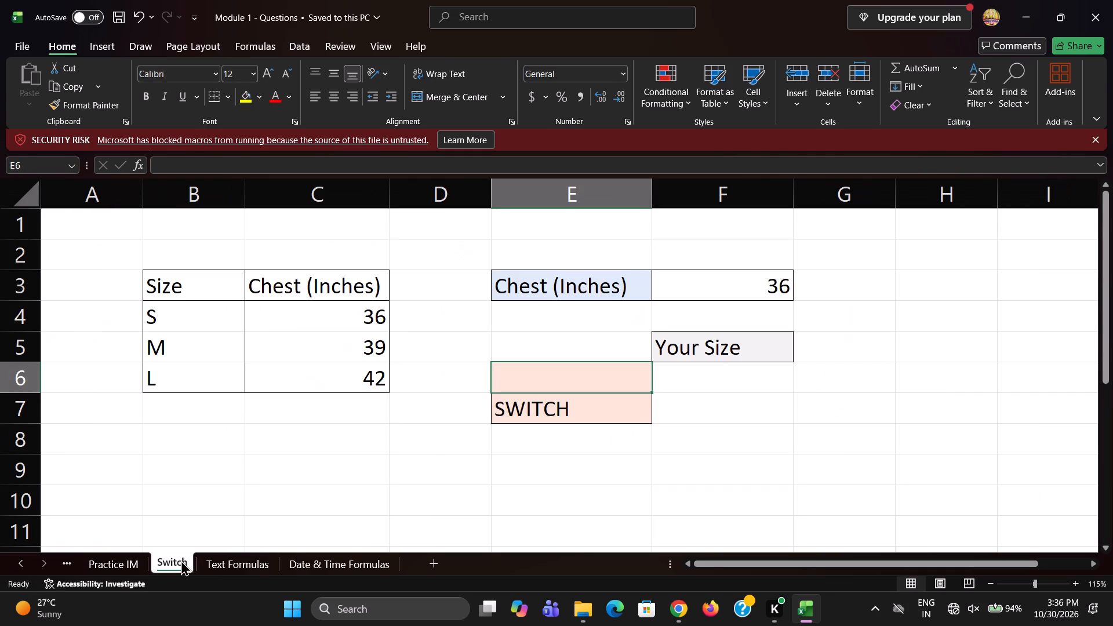
pyautogui.click(540, 369)
pyautogui.click(544, 375)
pyautogui.click(533, 388)
pyautogui.click(699, 423)
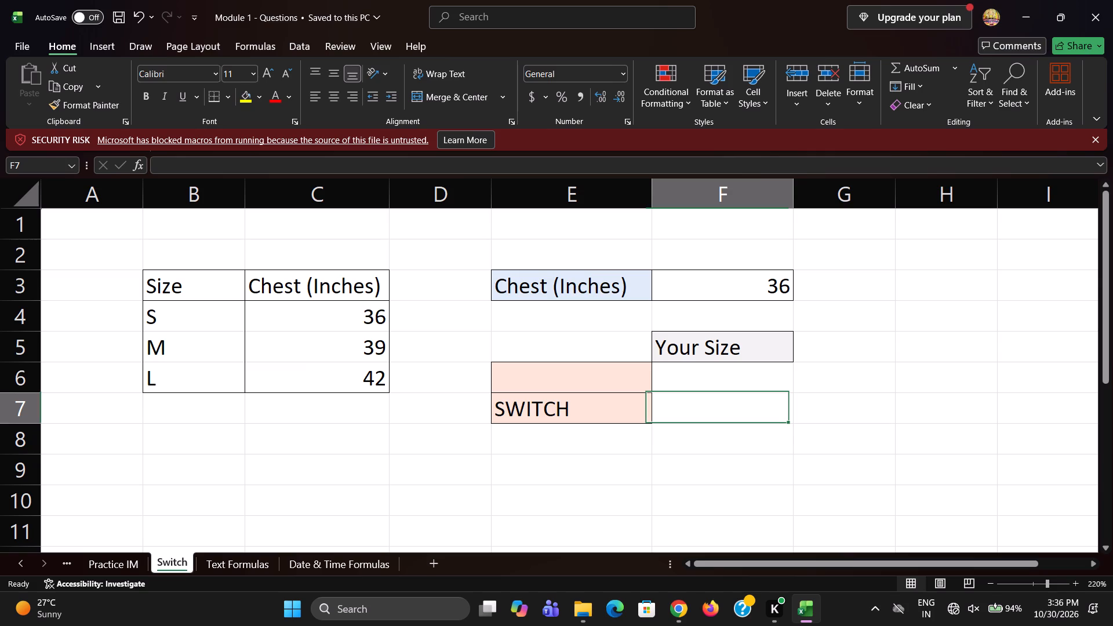
pyautogui.press('BackSpace')
pyautogui.write('sw')
pyautogui.press('BackSpace')
pyautogui.press('BackSpace')
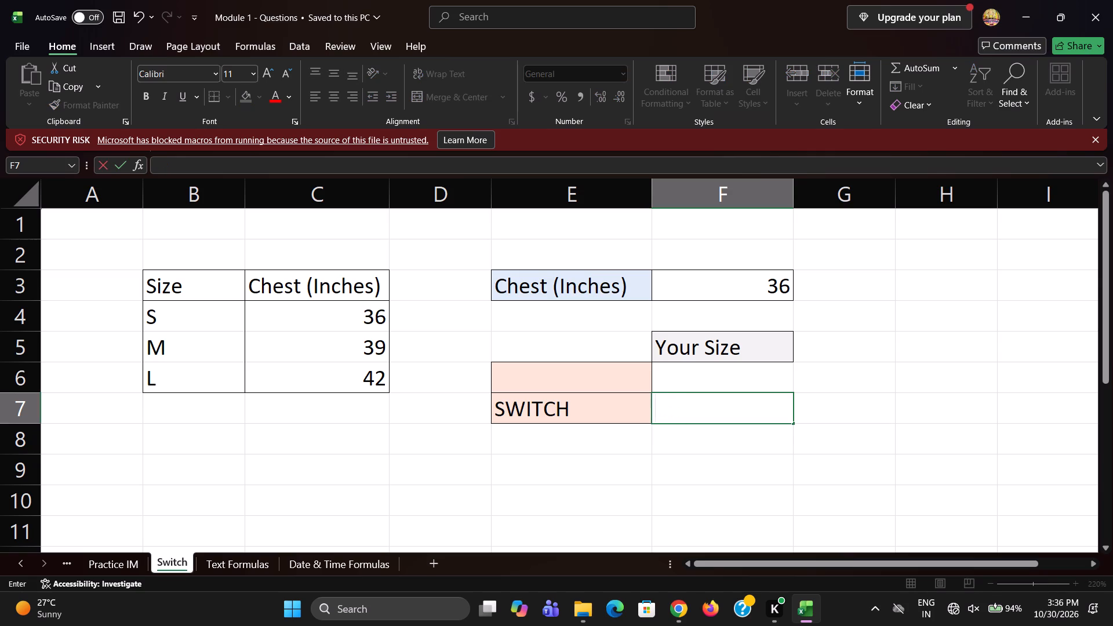
pyautogui.write('=swot')
pyautogui.press('BackSpace')
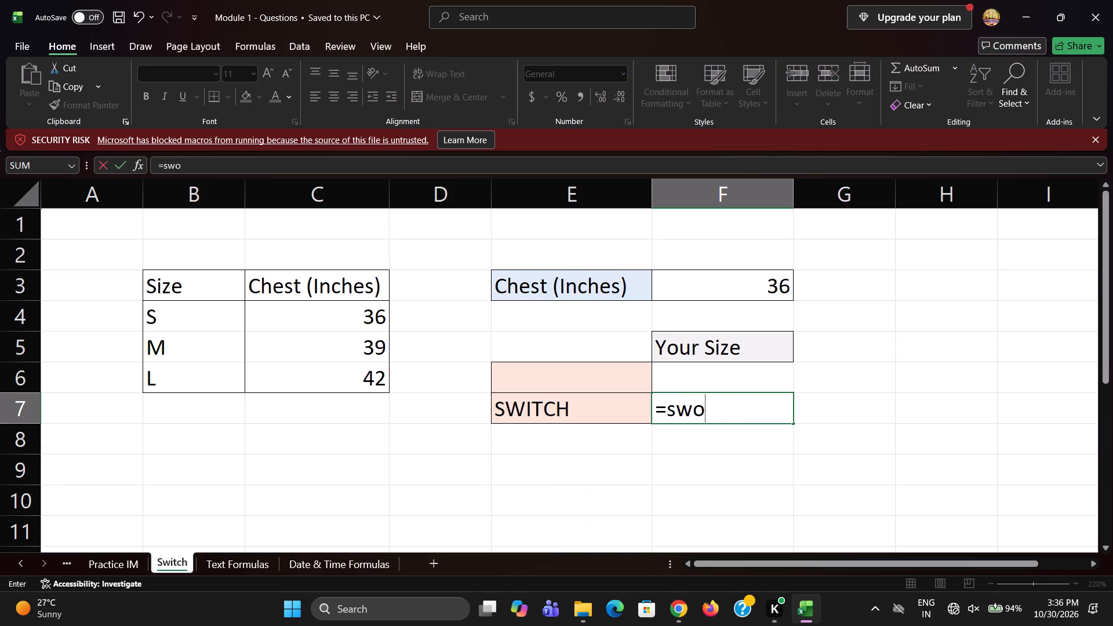
pyautogui.press('BackSpace')
pyautogui.press('Return')
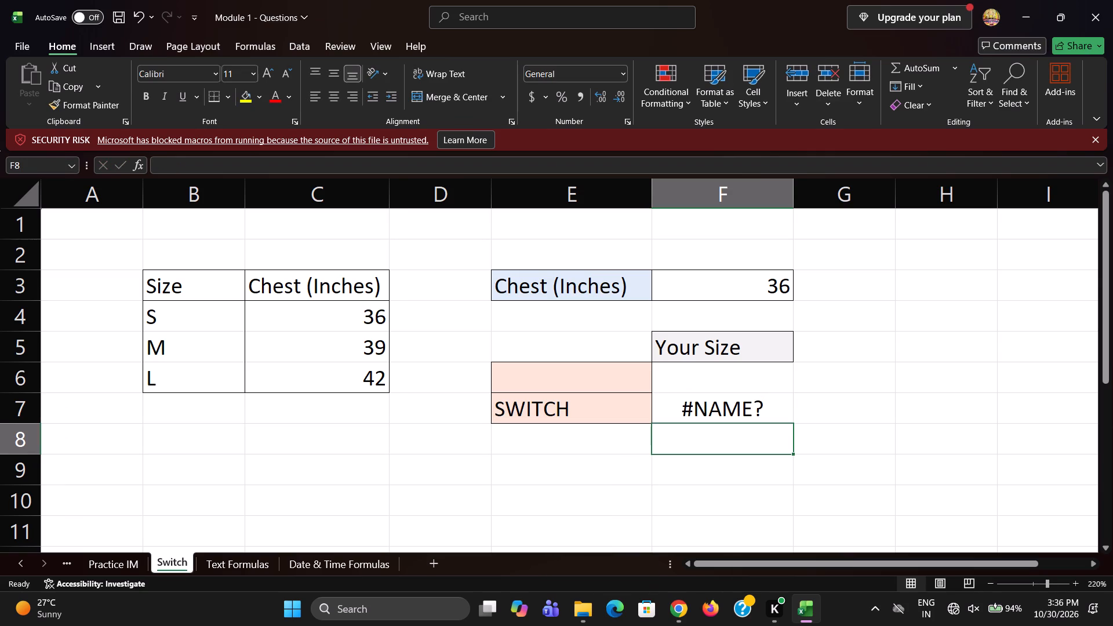
# Complete the formula in F7 beside the SWITCH label as =SWITCH(F3,B4,C4,B5,C5,B6,C6,).
pyautogui.click(750, 402)
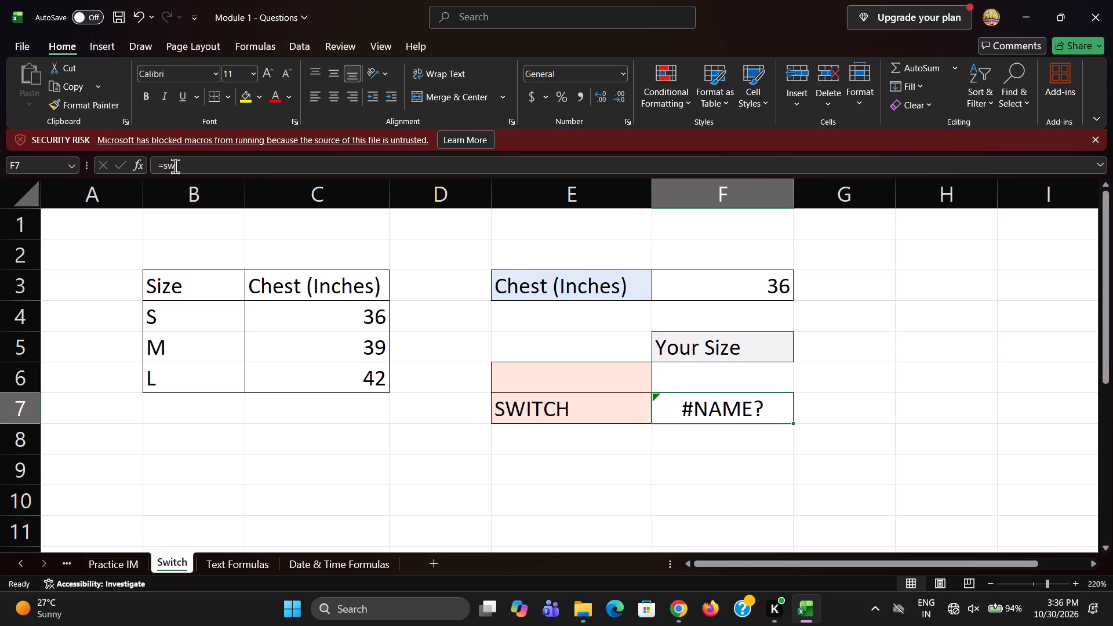
pyautogui.click(175, 166)
pyautogui.write('itch')
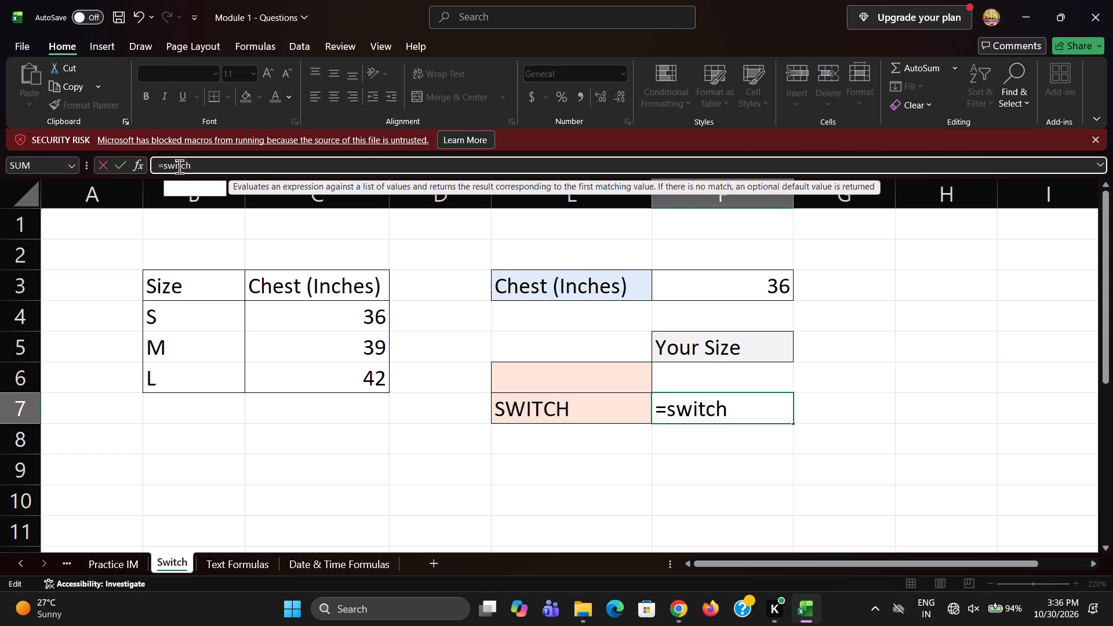
pyautogui.hotkey('shift', '(')
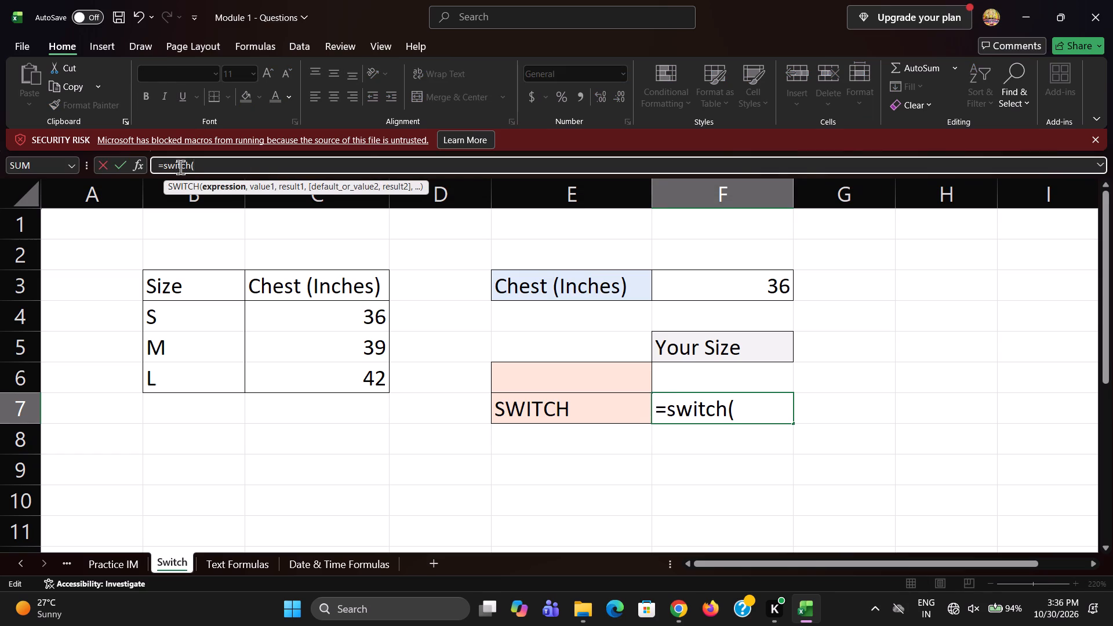
pyautogui.click(761, 281)
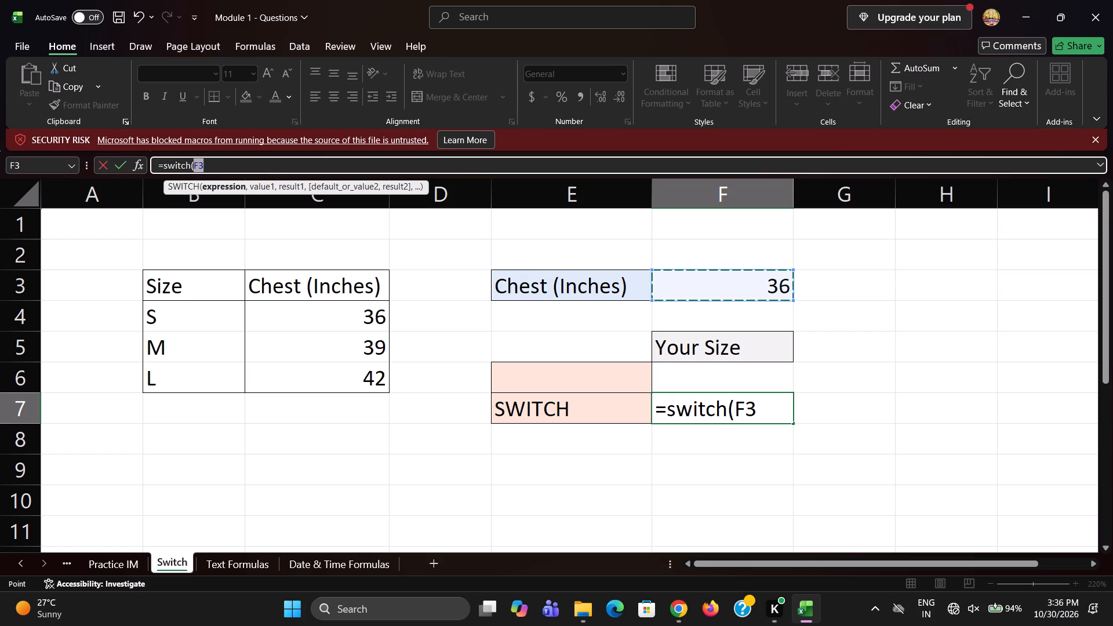
pyautogui.press(',')
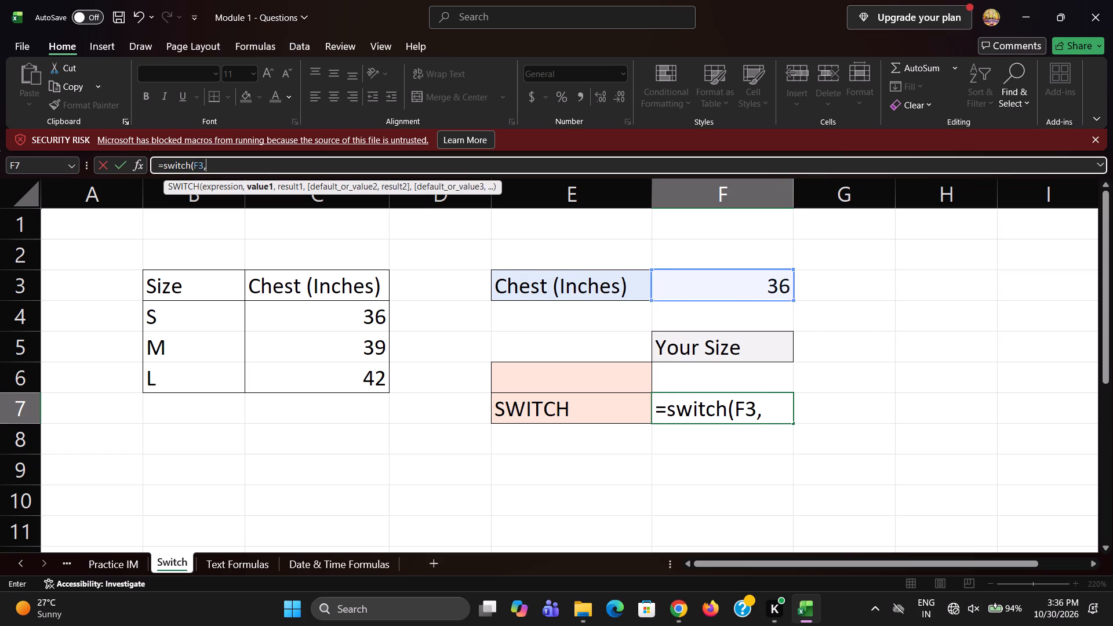
pyautogui.click(203, 324)
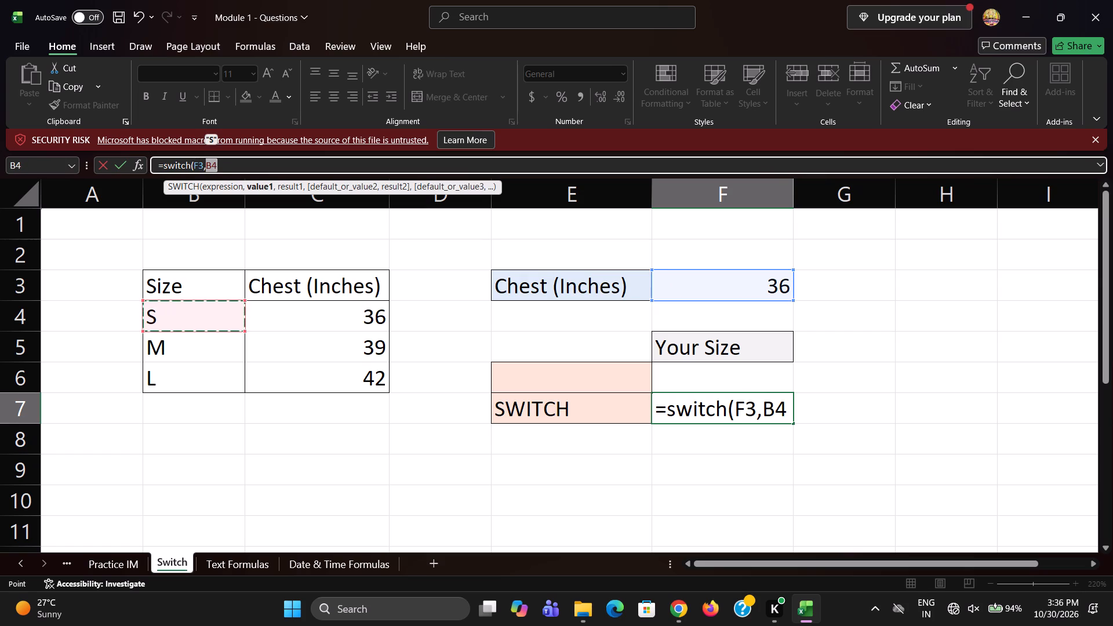
pyautogui.press(',')
pyautogui.click(271, 319)
pyautogui.press(',')
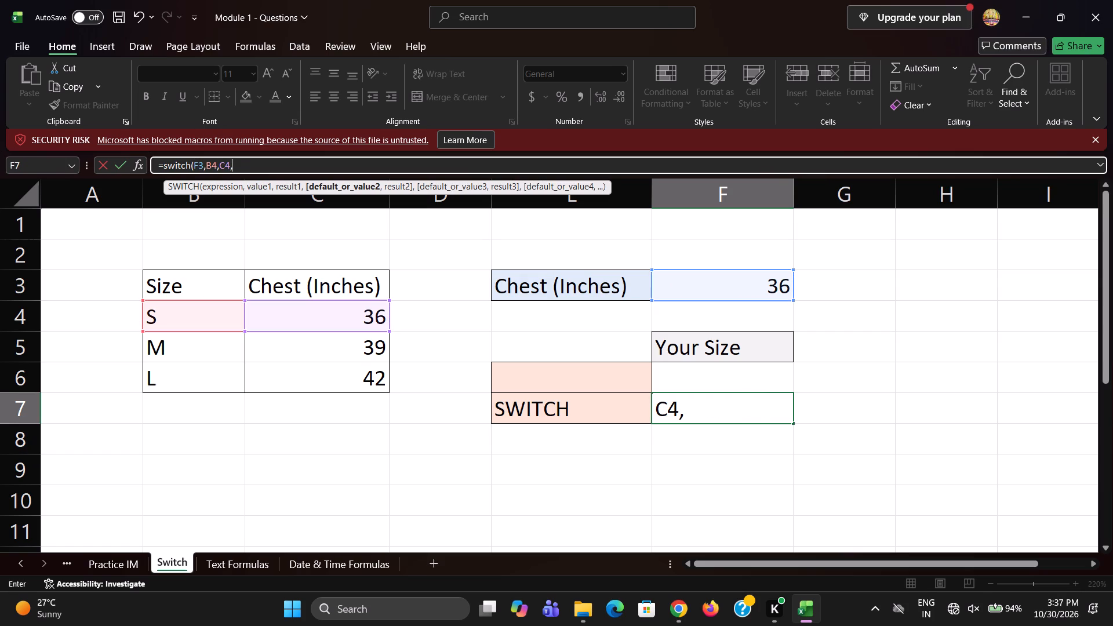
pyautogui.click(209, 348)
pyautogui.press(',')
pyautogui.click(256, 347)
pyautogui.press(',')
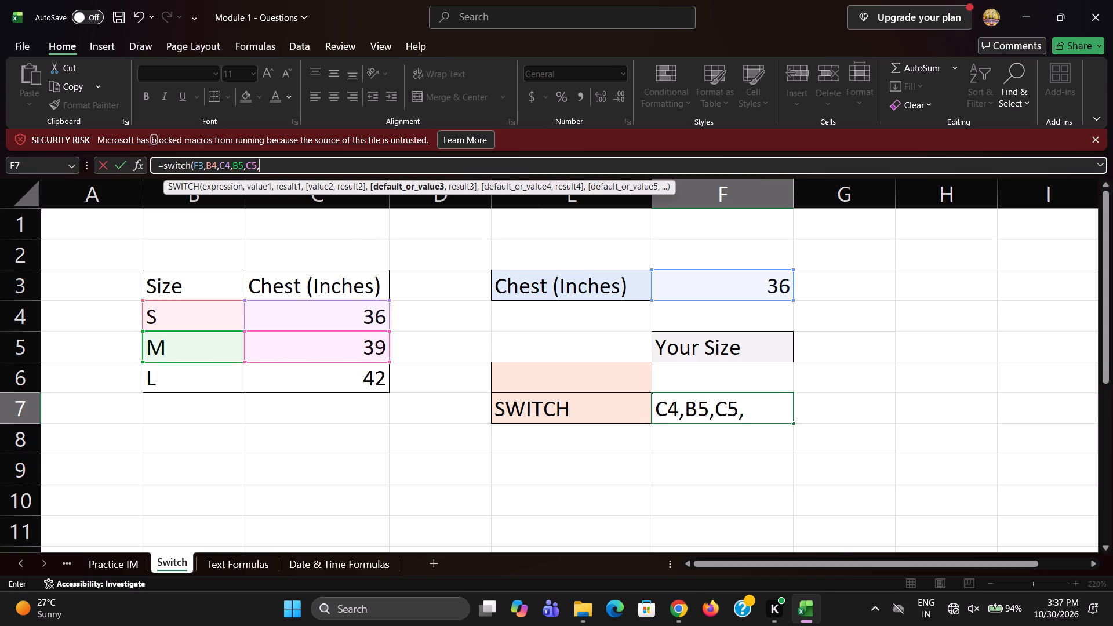
pyautogui.click(207, 381)
pyautogui.press(',')
pyautogui.click(289, 376)
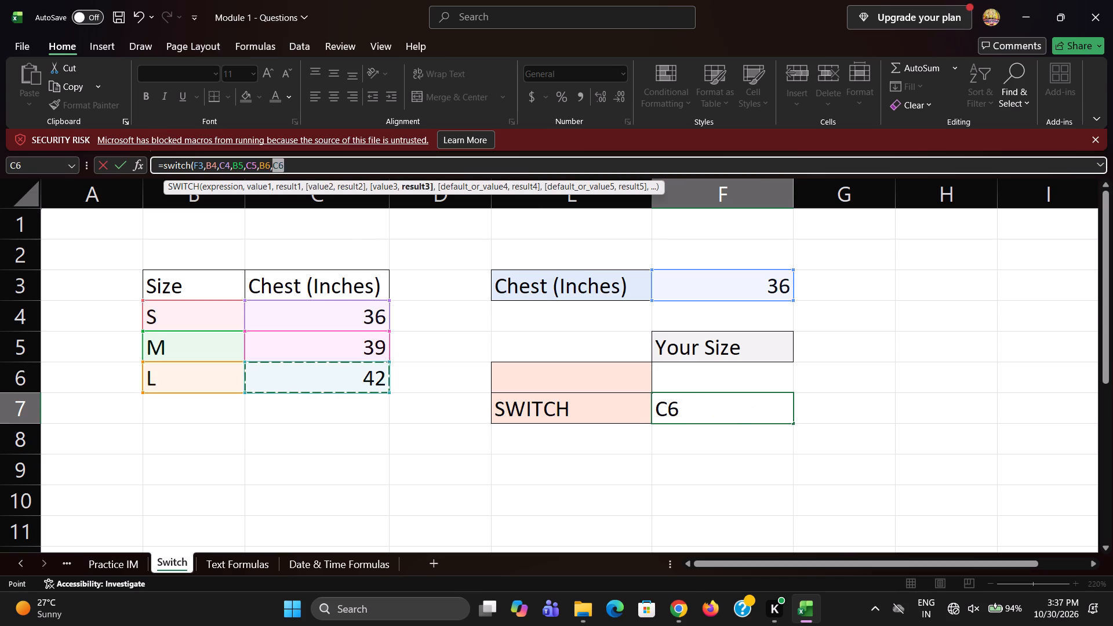
pyautogui.press(',')
pyautogui.hotkey('shift', ')')
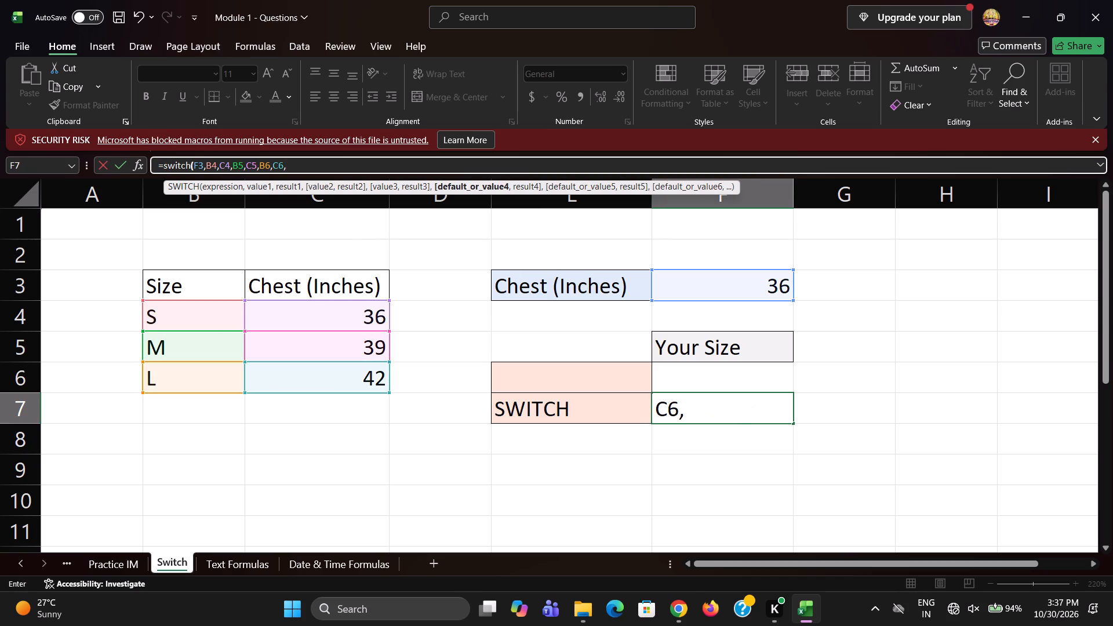
pyautogui.press('Return')
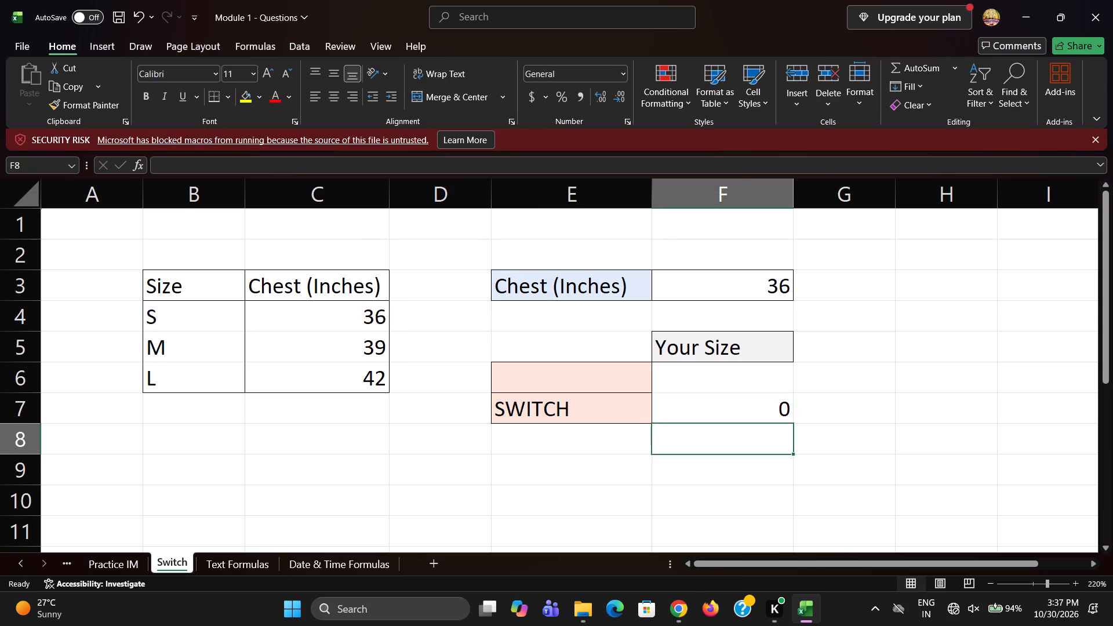
# Remove the trailing comma from the F7 formula, making it =SWITCH(F3,B4,C4,B5,C5,B6,C6).
pyautogui.click(762, 409)
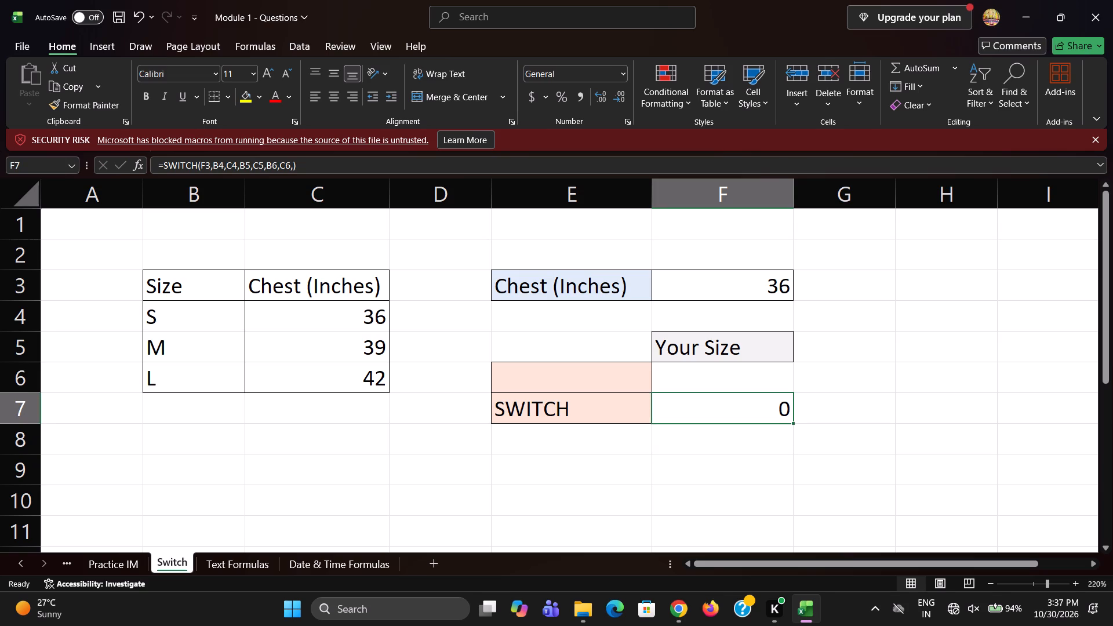
pyautogui.click(295, 168)
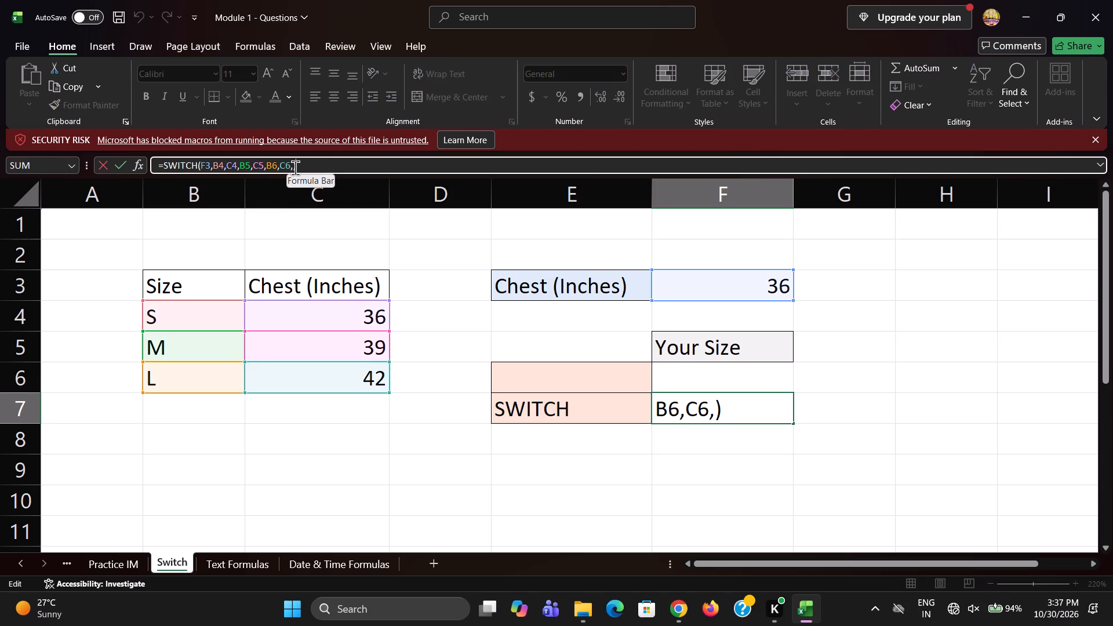
pyautogui.press('Left')
pyautogui.press('BackSpace')
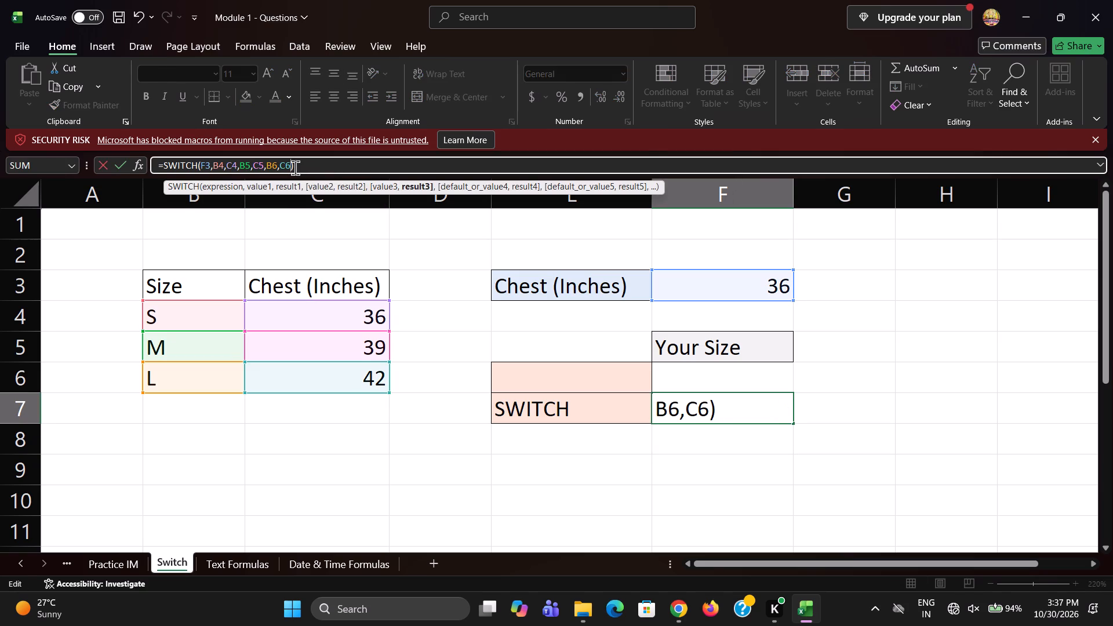
pyautogui.press('Return')
pyautogui.click(702, 403)
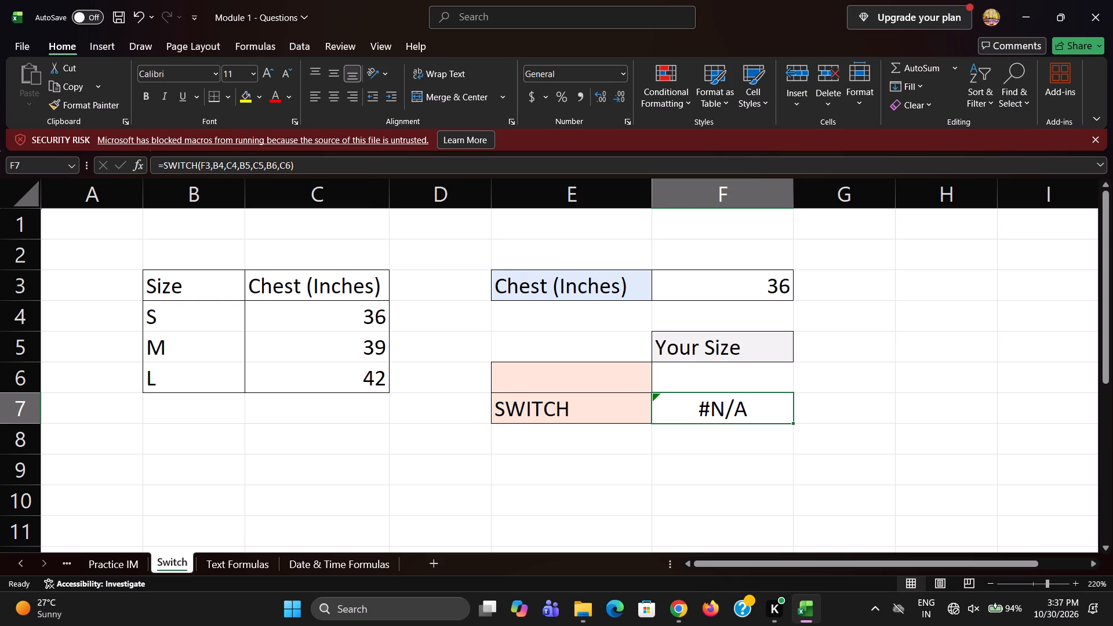
# Dismiss the security risk bar about blocked macros.
pyautogui.click(1099, 136)
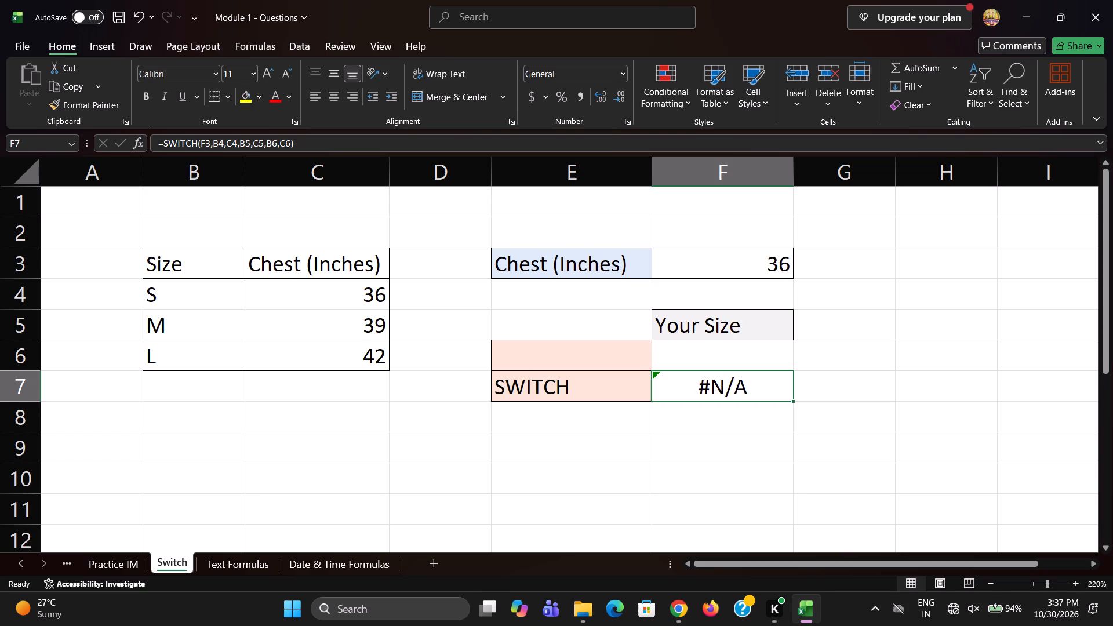
# On the Practice IM sheet, enter =E9 in the Sales cell D15 for Shop D in 2017.
pyautogui.click(114, 563)
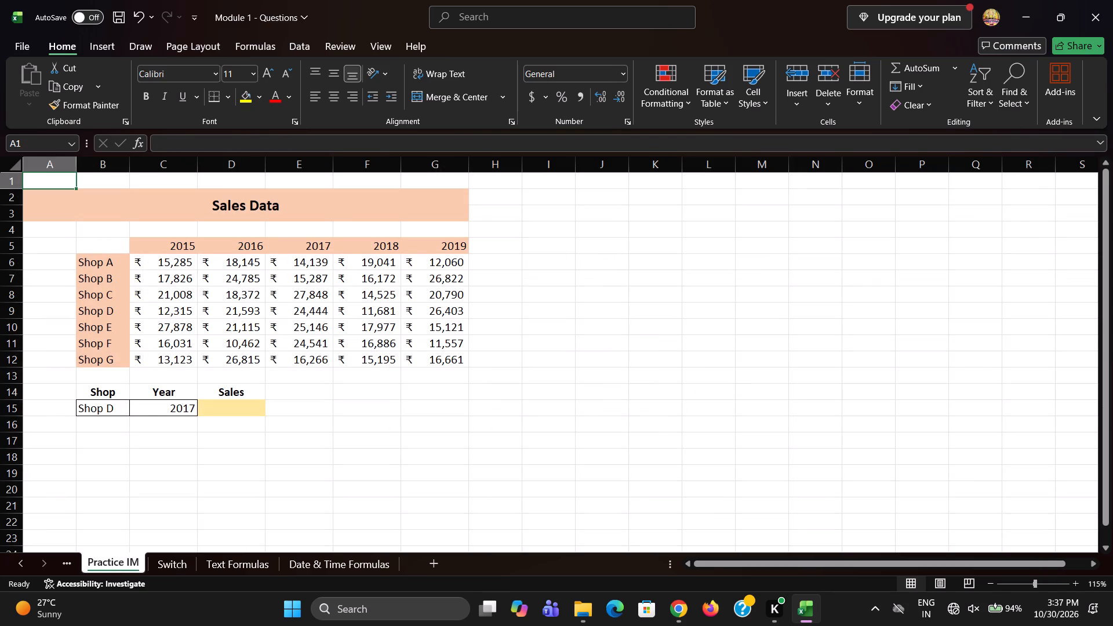
pyautogui.click(230, 416)
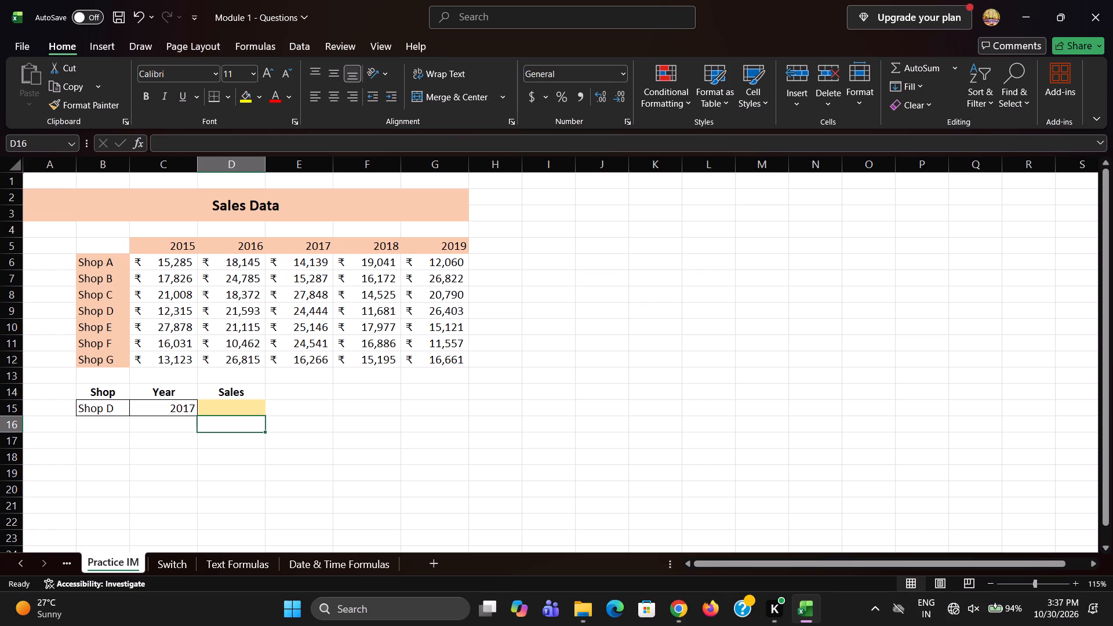
pyautogui.moveTo(144, 314); pyautogui.dragTo(443, 318)
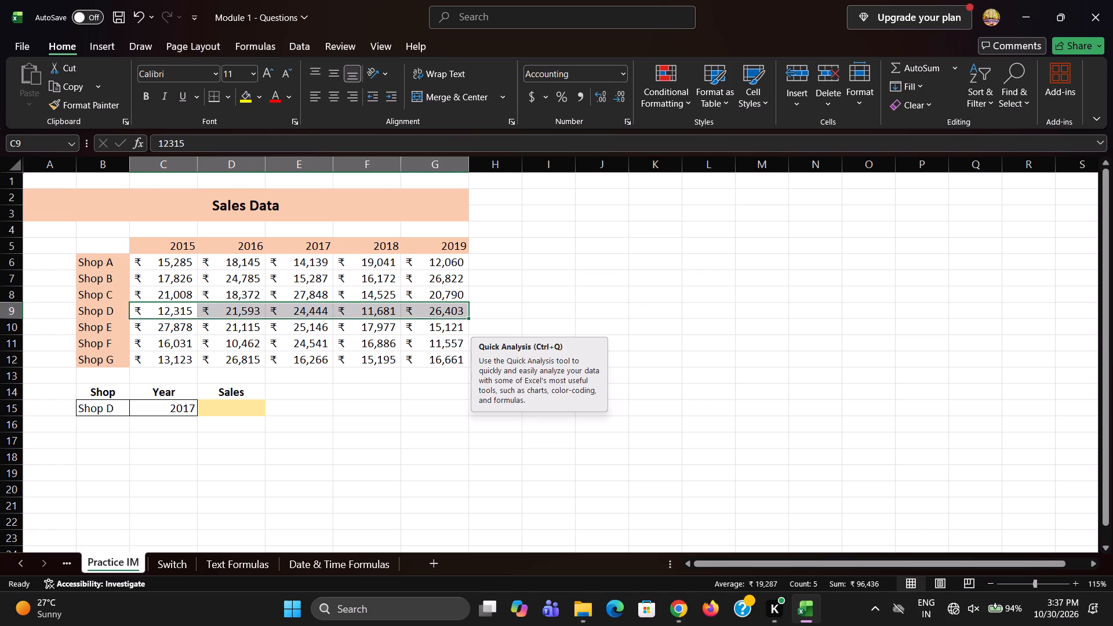
pyautogui.click(215, 408)
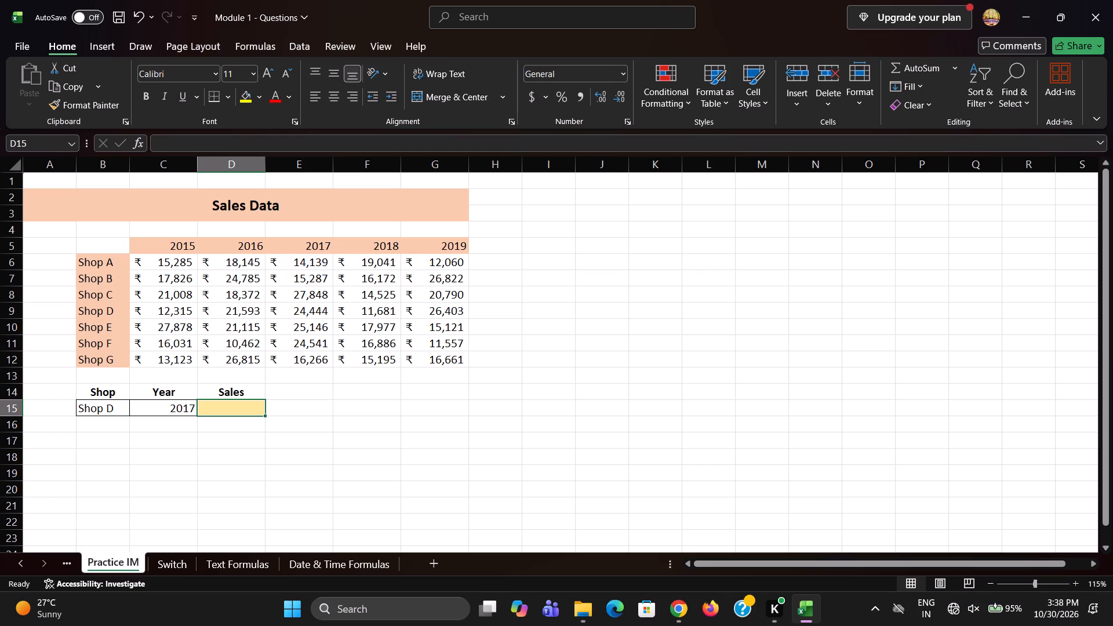
pyautogui.click(301, 313)
pyautogui.click(224, 412)
pyautogui.click(310, 312)
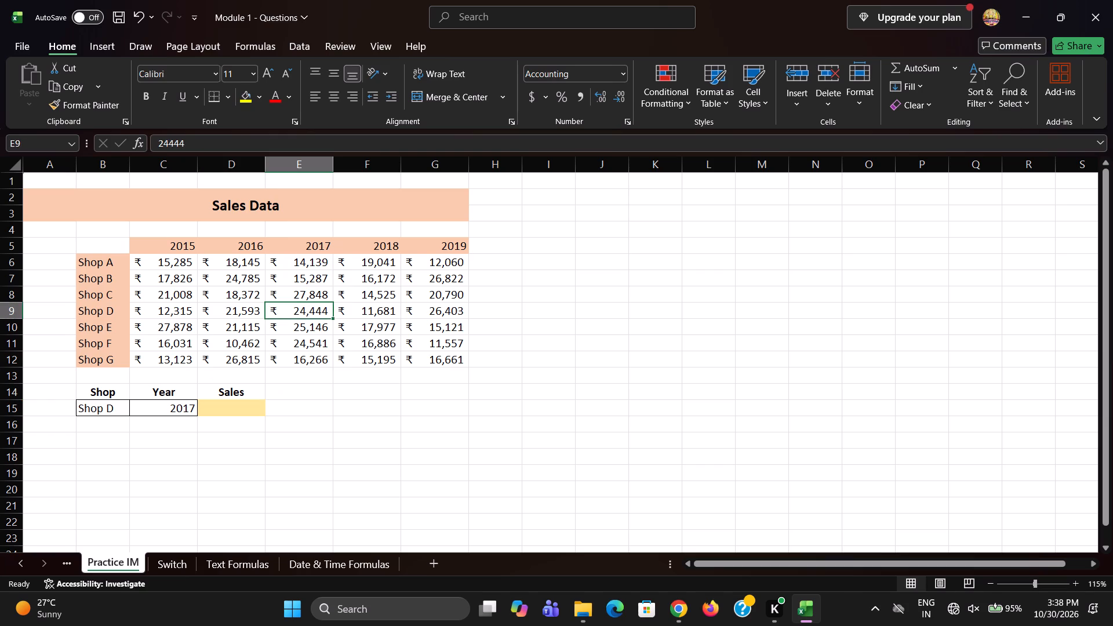
pyautogui.click(229, 413)
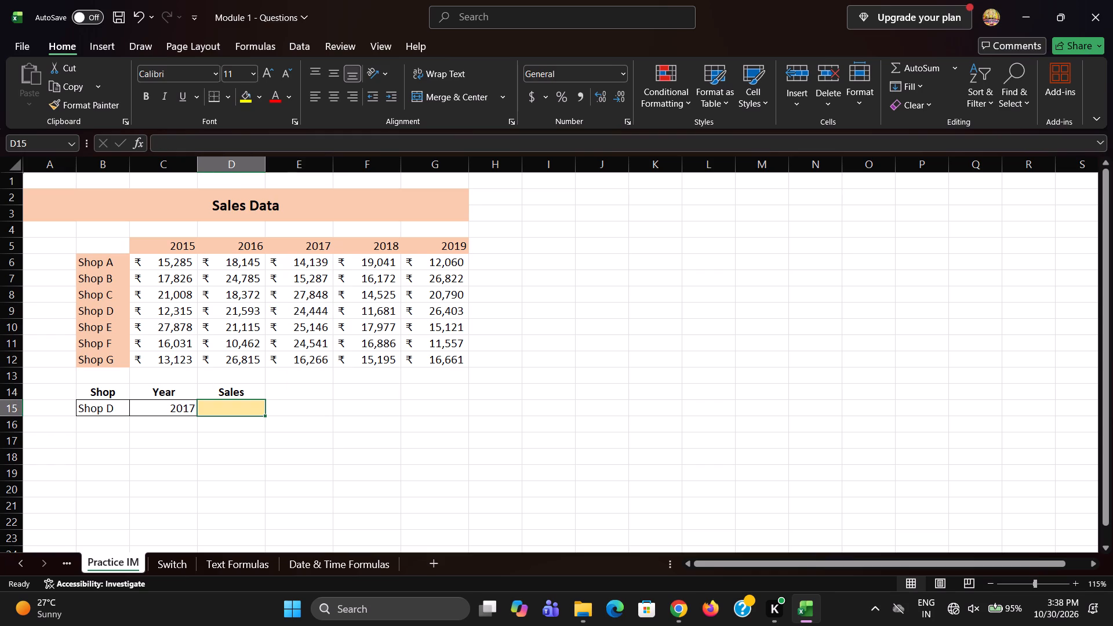
pyautogui.scroll(-1, 229, 418)
pyautogui.scroll(1, 229, 418)
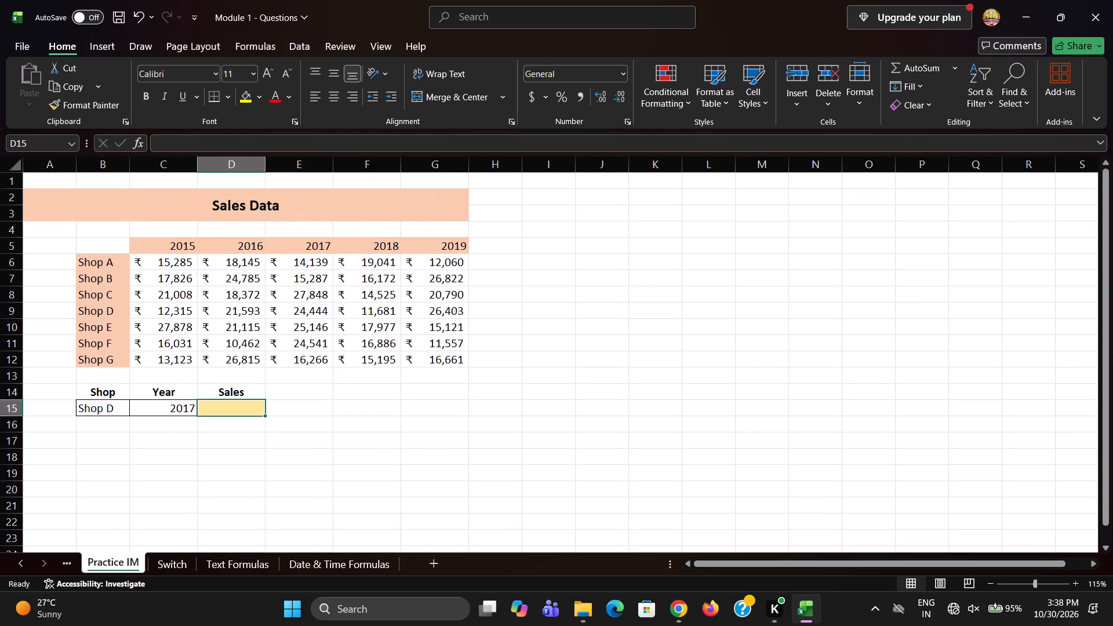
pyautogui.press('=')
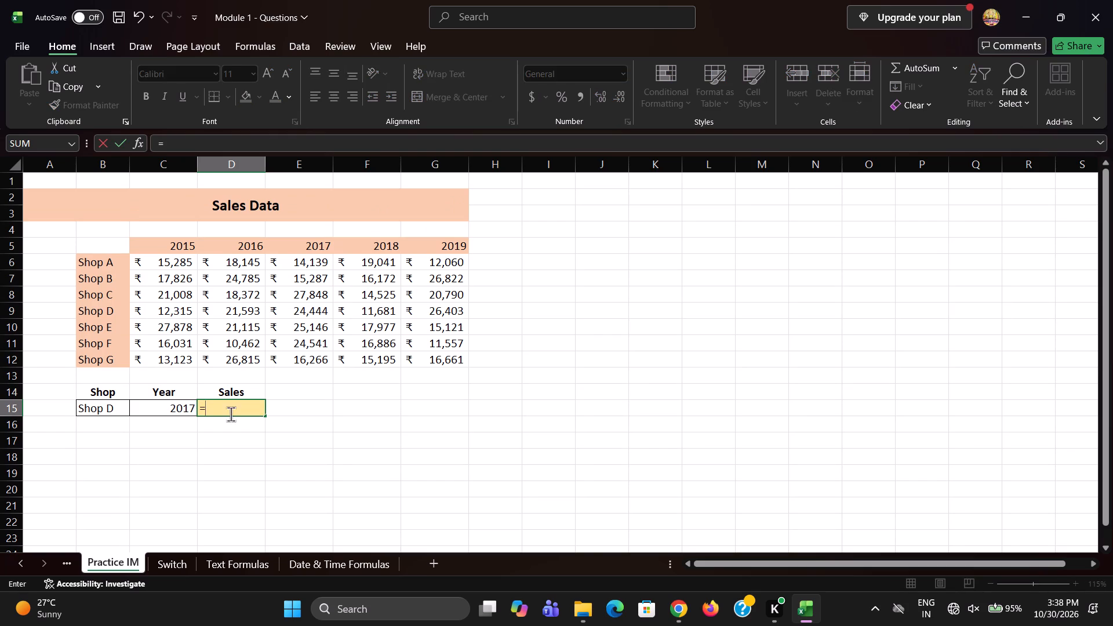
pyautogui.click(292, 311)
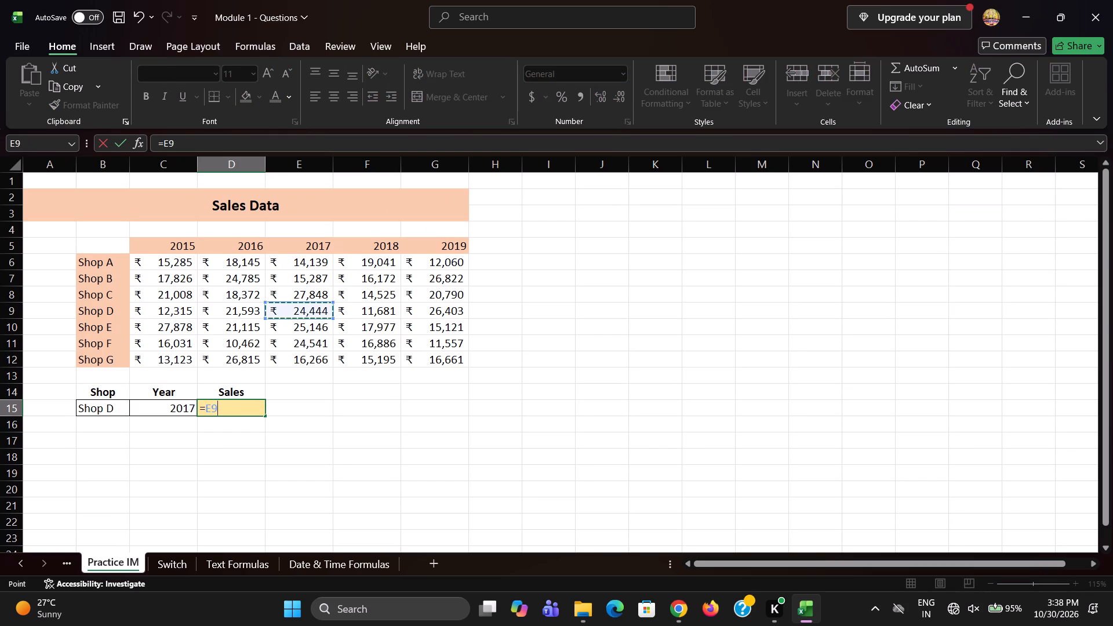
pyautogui.press('Return')
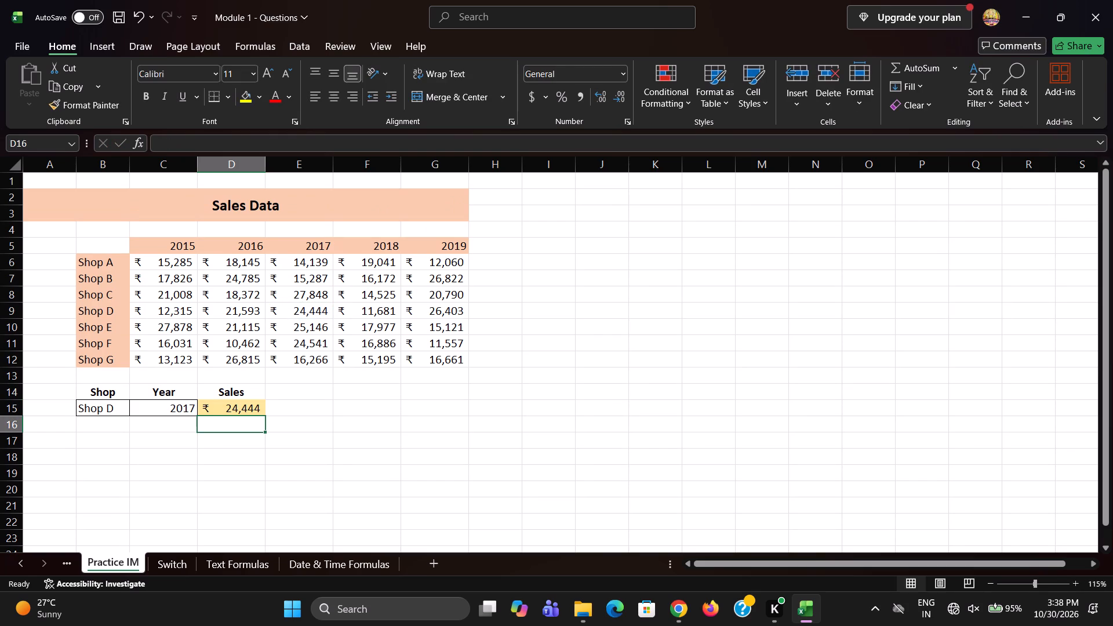
# Save the workbook.
pyautogui.hotkey('ctrl', 's')
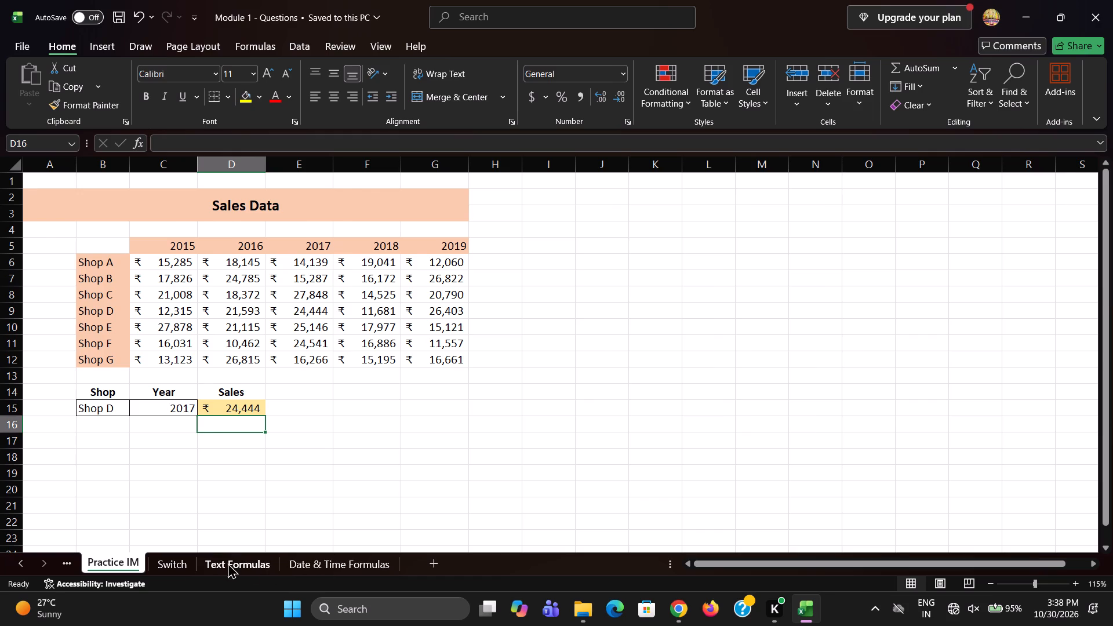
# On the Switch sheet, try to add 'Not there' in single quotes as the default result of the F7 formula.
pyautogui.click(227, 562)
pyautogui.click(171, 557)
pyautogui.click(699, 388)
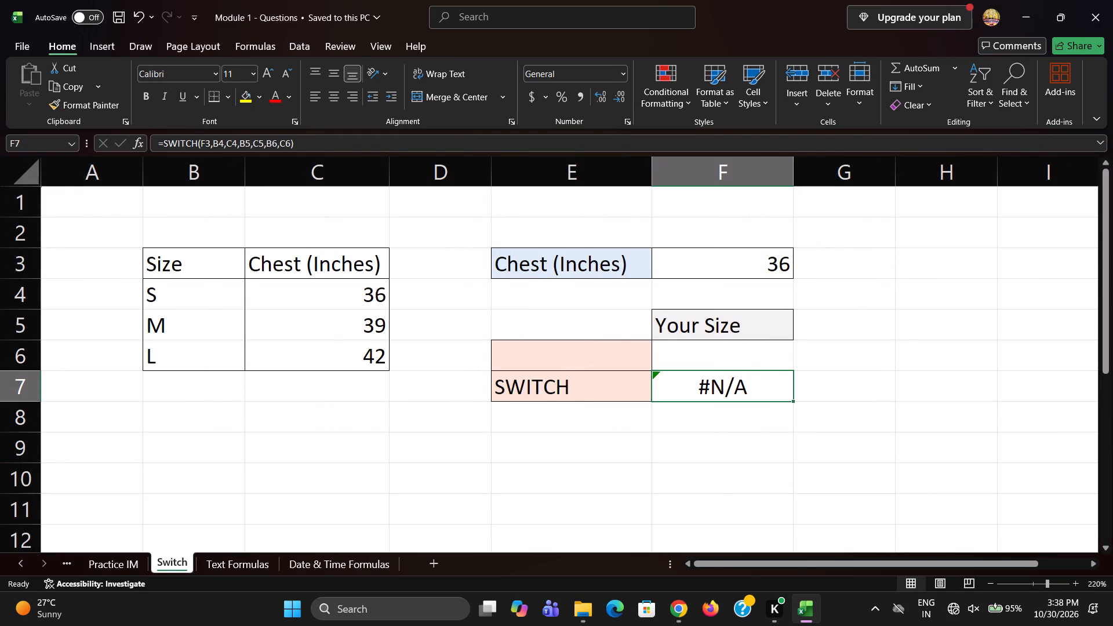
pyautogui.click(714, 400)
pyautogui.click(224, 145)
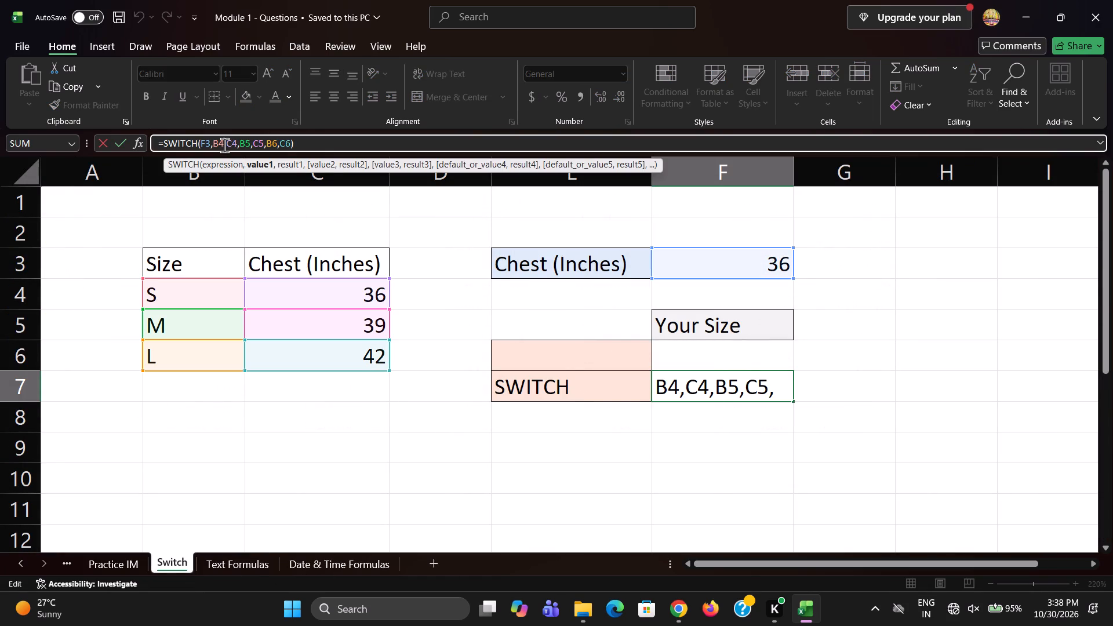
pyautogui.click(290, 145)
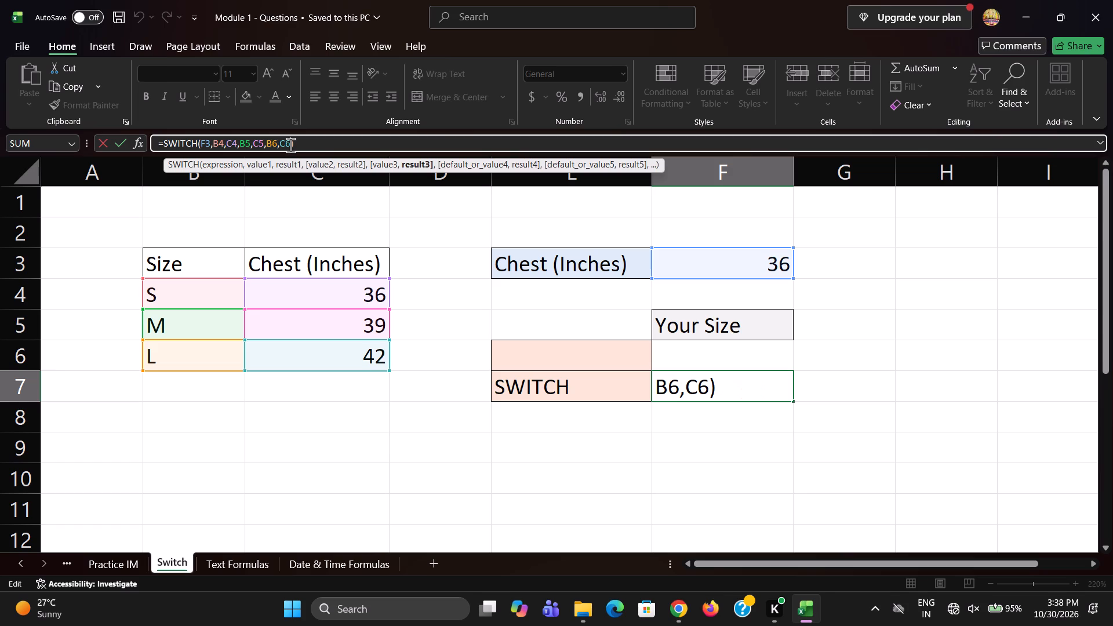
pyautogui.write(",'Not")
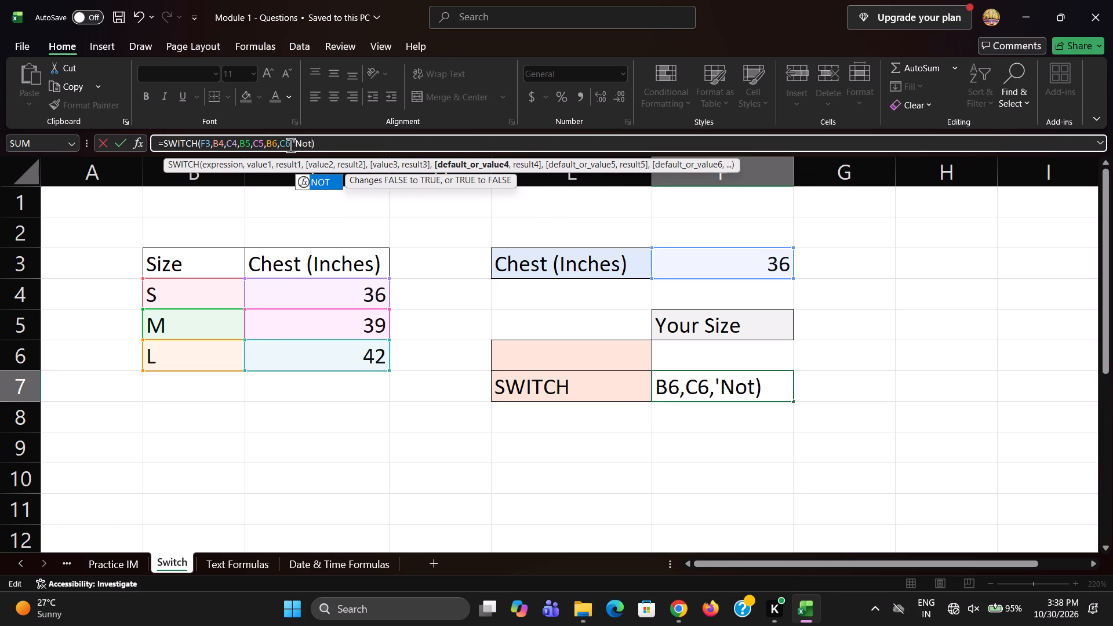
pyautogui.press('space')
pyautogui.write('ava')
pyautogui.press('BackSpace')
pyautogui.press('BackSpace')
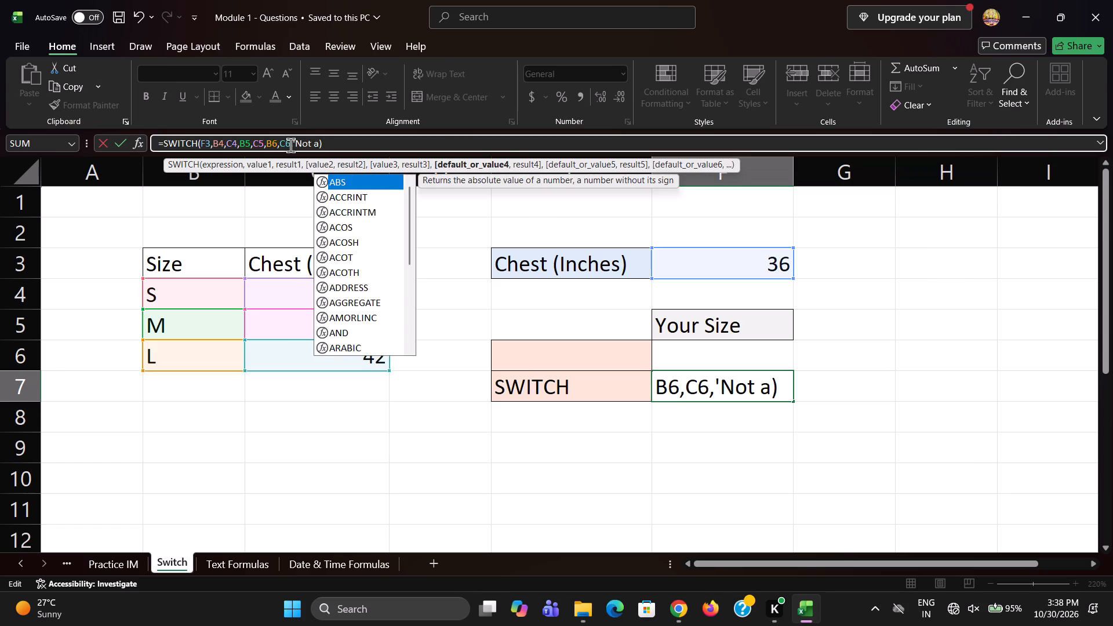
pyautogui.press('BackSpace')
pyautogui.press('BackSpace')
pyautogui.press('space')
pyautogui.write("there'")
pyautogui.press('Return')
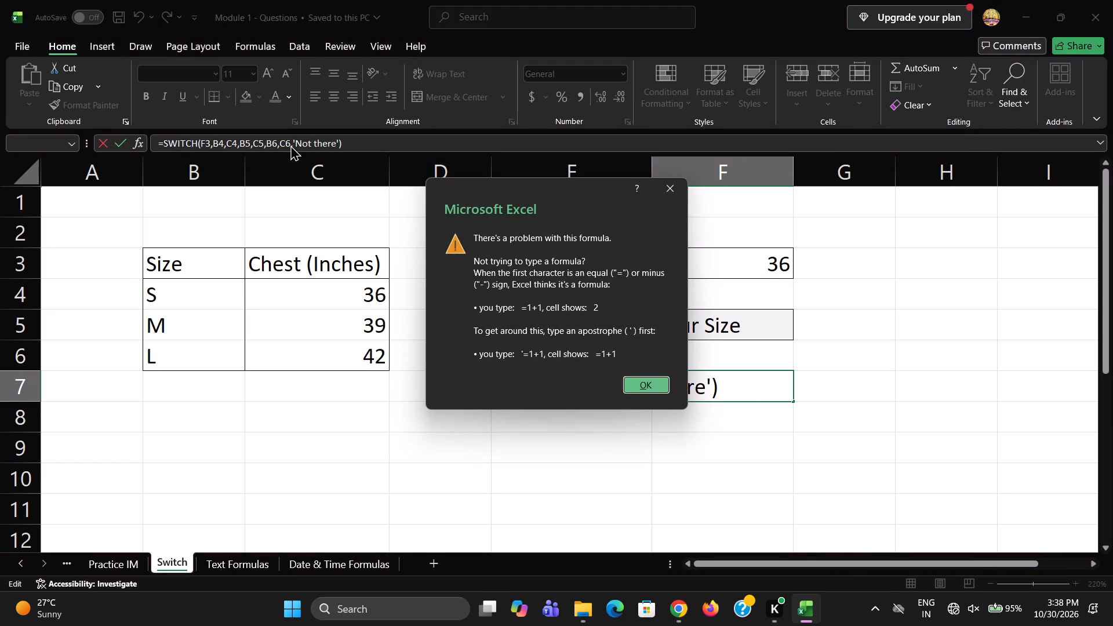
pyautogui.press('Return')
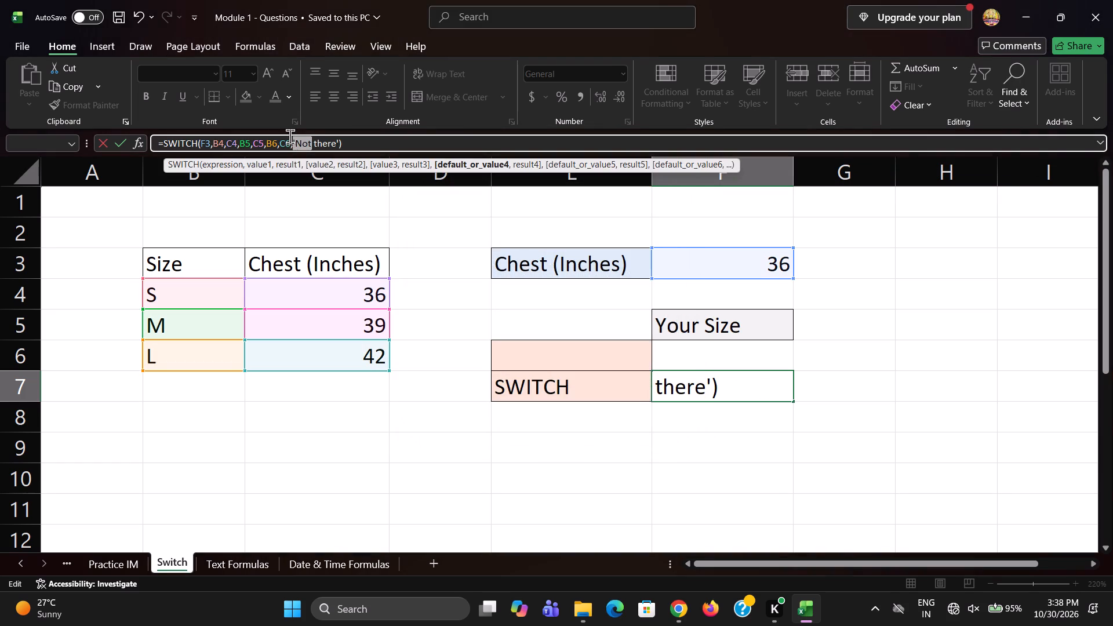
# Replace the F7 formula with a SWITCH on F3 that pairs each chest value with its size: C4,B4,C5,B5,C6,B6.
pyautogui.click(296, 145)
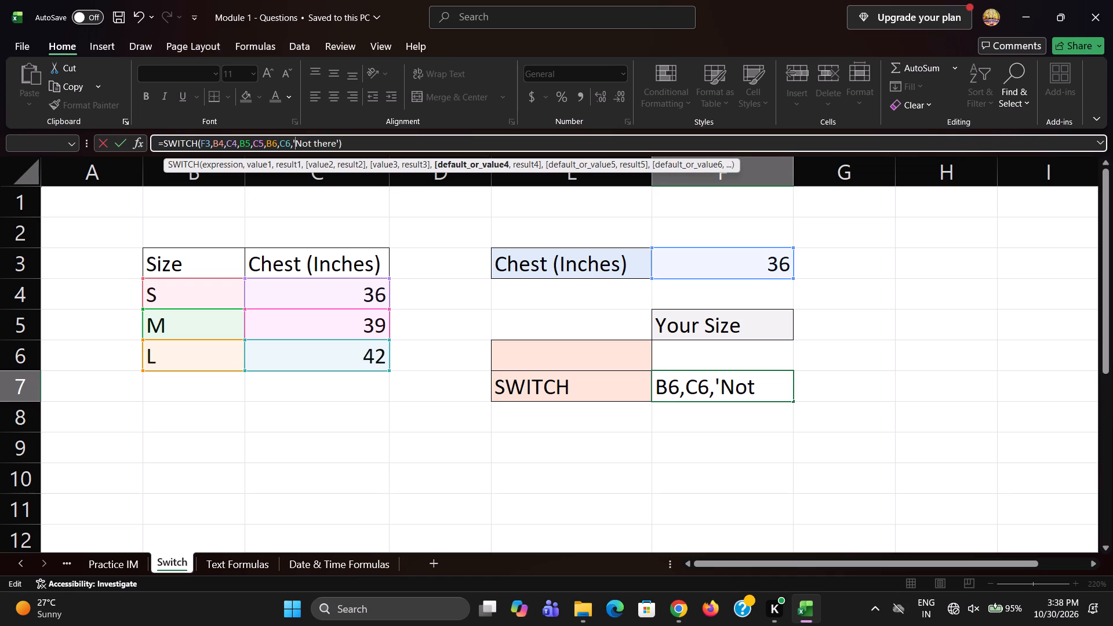
pyautogui.tripleClick(353, 150)
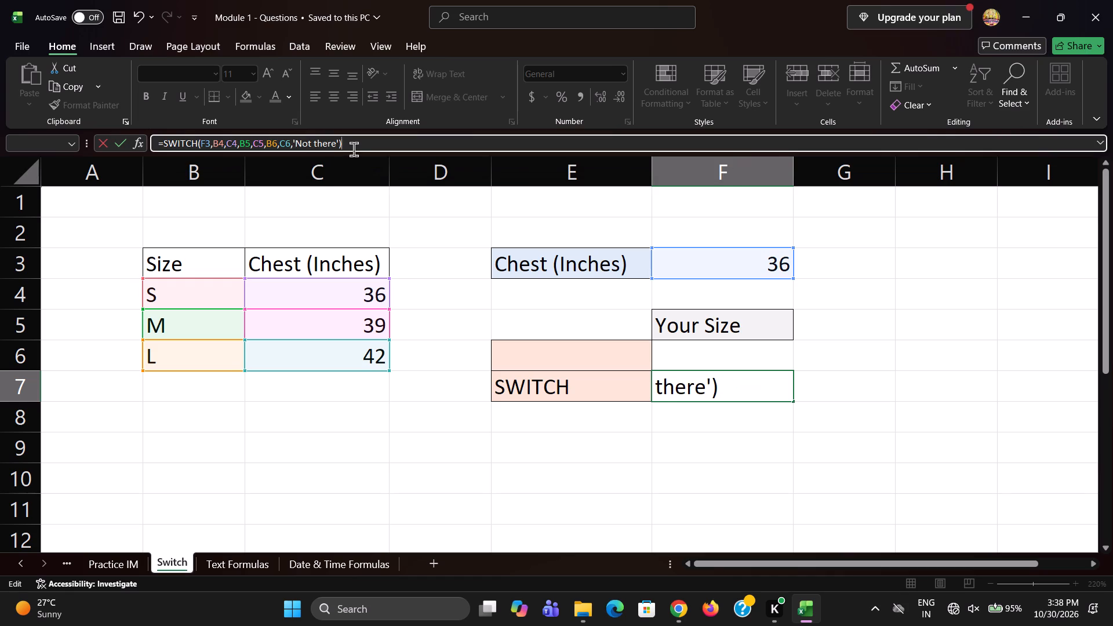
pyautogui.click(354, 149)
pyautogui.hotkey('ctrl', 'BackSpace')
pyautogui.hotkey('ctrl', 'BackSpace')
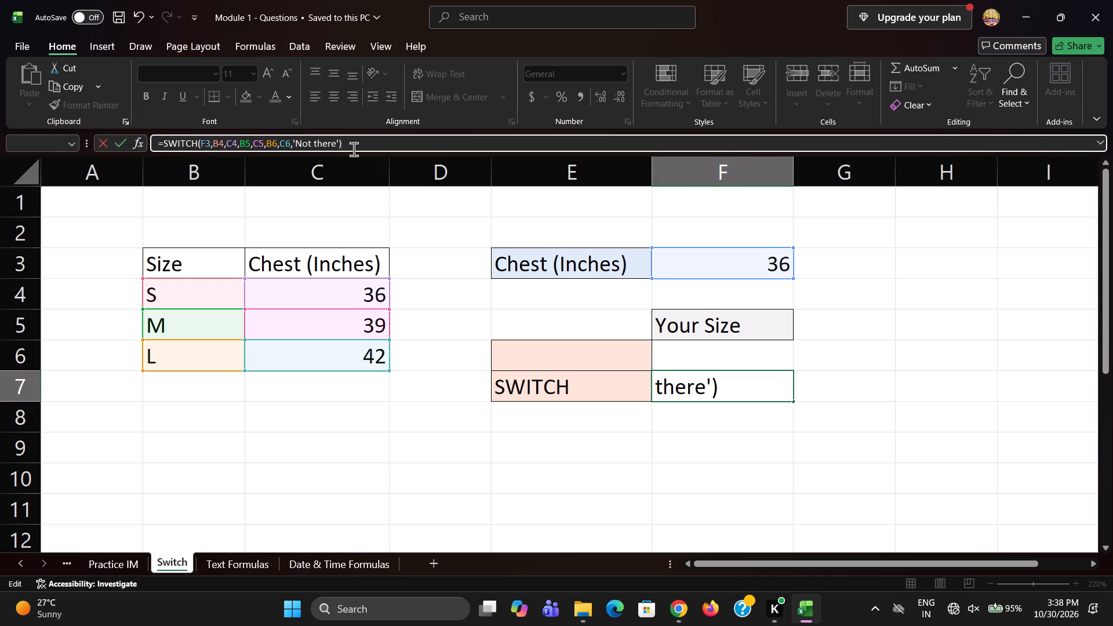
pyautogui.hotkey('ctrl', 'BackSpace')
pyautogui.click(354, 149)
pyautogui.doubleClick(354, 145)
pyautogui.moveTo(354, 144); pyautogui.dragTo(220, 154)
pyautogui.write('=switch(')
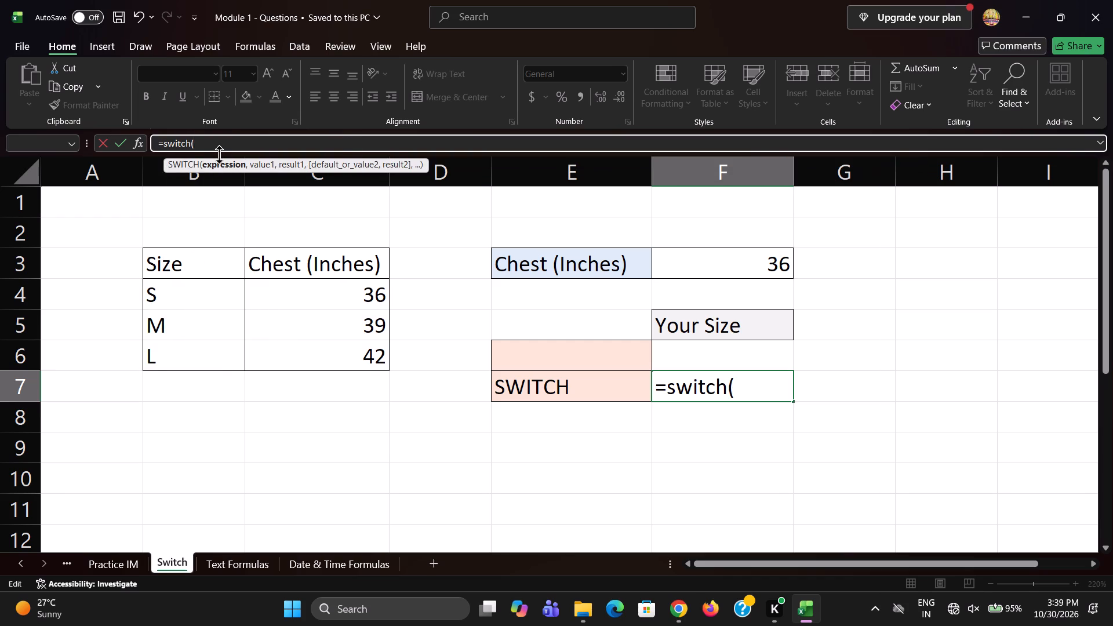
pyautogui.click(766, 278)
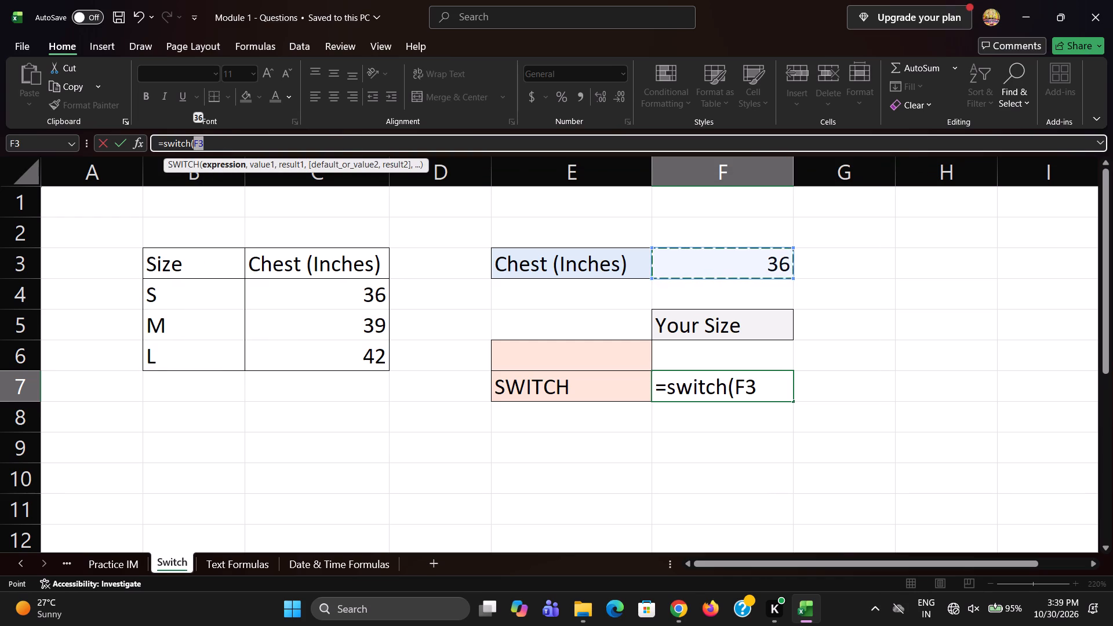
pyautogui.click(274, 146)
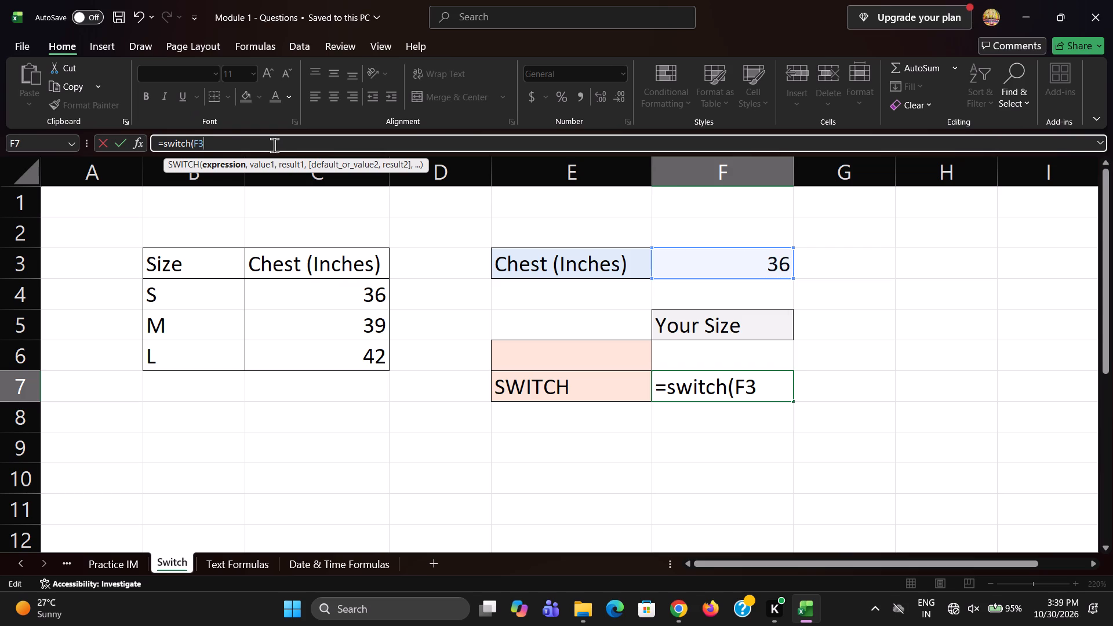
pyautogui.press(',')
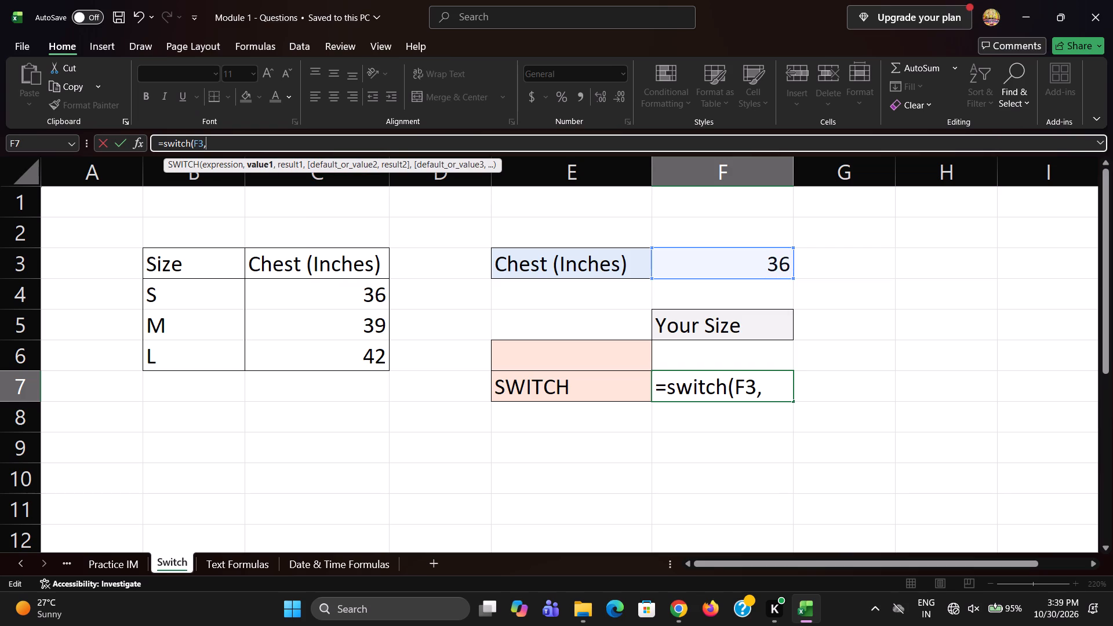
pyautogui.click(303, 308)
pyautogui.press(',')
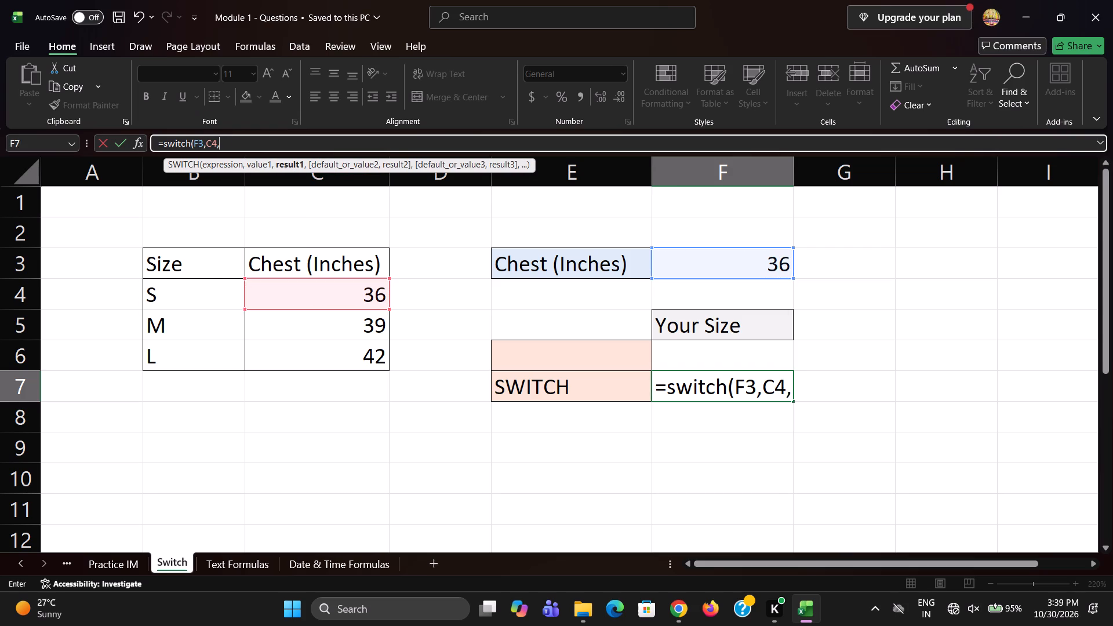
pyautogui.click(226, 304)
pyautogui.press(',')
pyautogui.click(288, 320)
pyautogui.press(',')
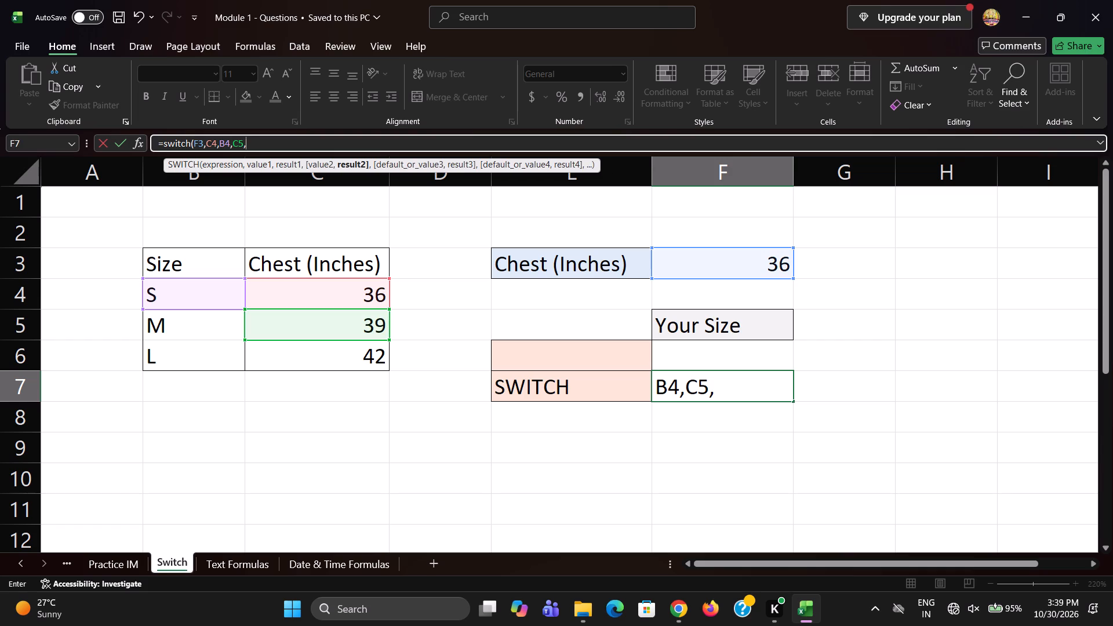
pyautogui.click(226, 322)
pyautogui.press(',')
pyautogui.click(309, 348)
pyautogui.press(',')
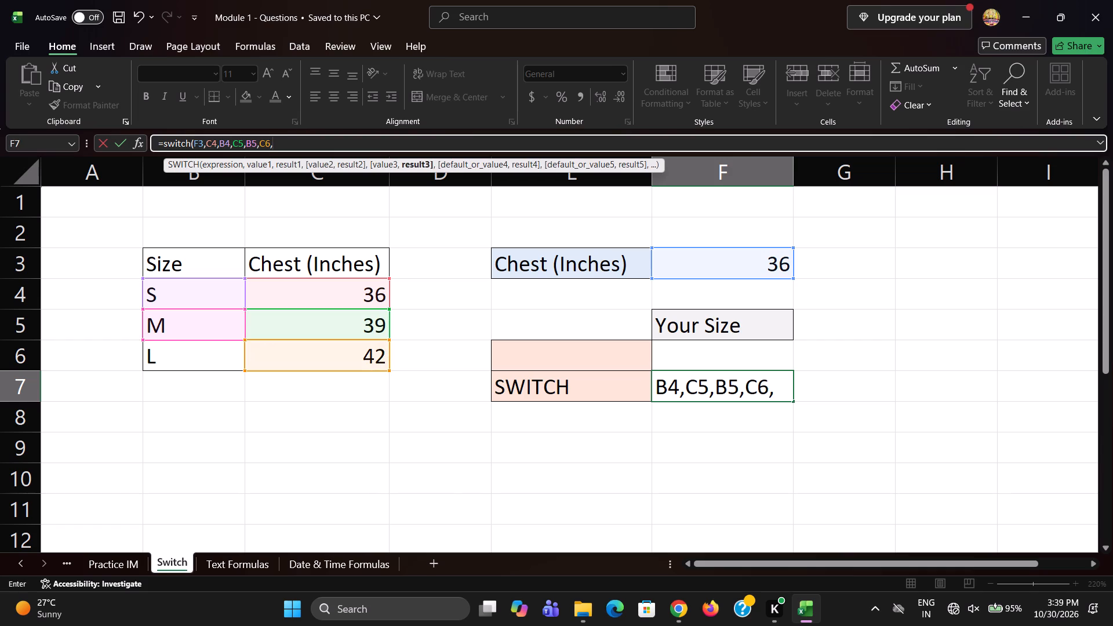
pyautogui.click(220, 358)
pyautogui.press(',')
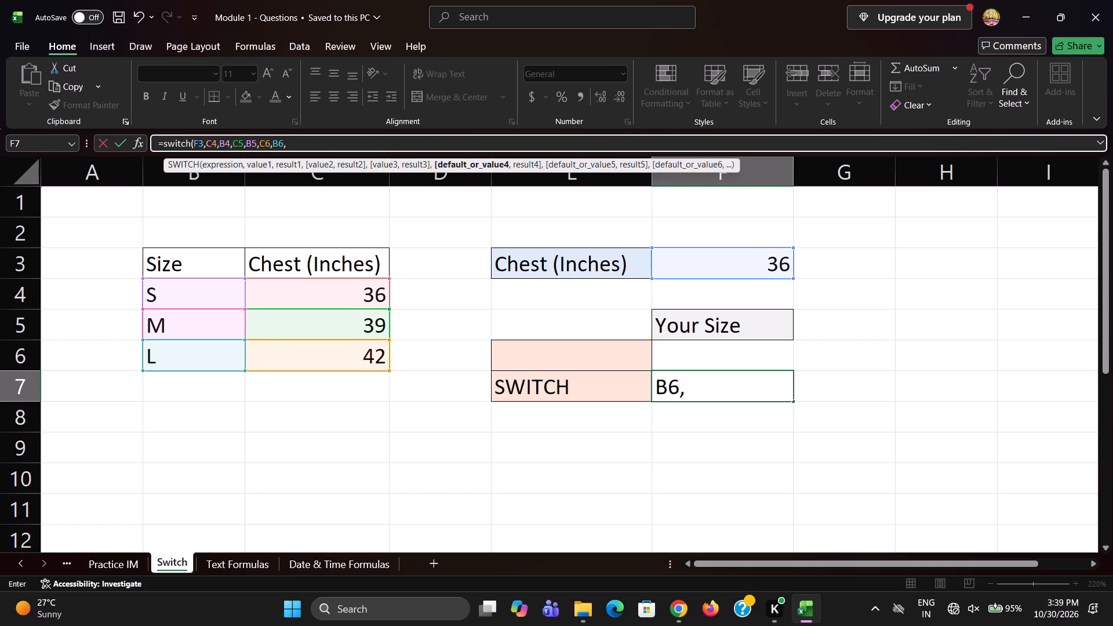
# Add "Not there" in double quotes as the default result of the SWITCH formula, and complete the F7 entry.
pyautogui.press(',')
pyautogui.press('BackSpace')
pyautogui.hotkey('shift', '"')
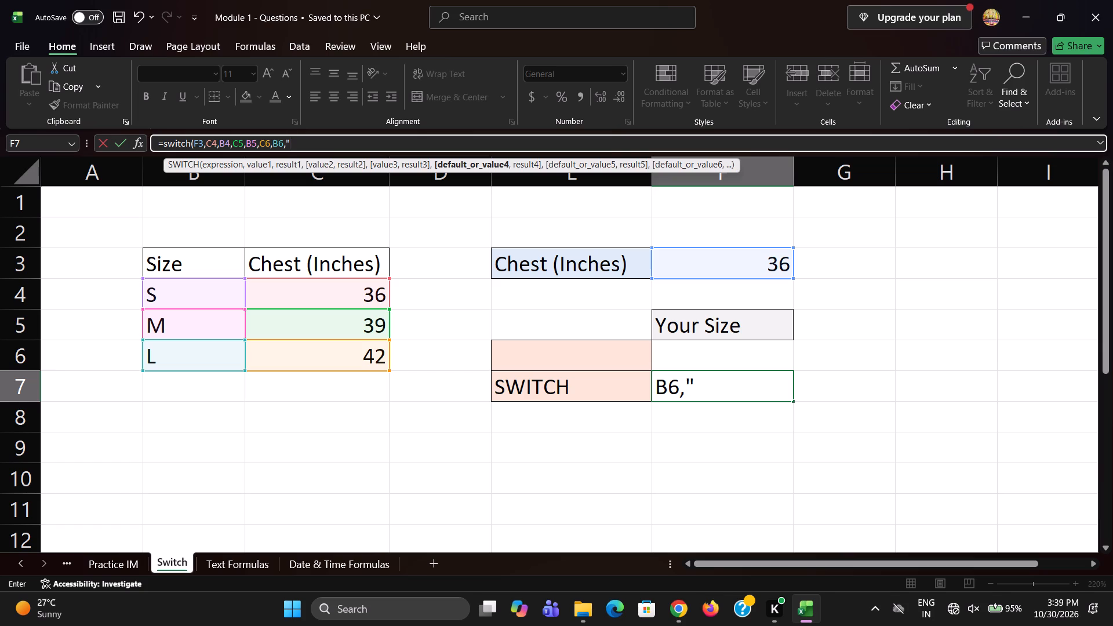
pyautogui.write('Not there;')
pyautogui.press('BackSpace')
pyautogui.hotkey('shift', '"')
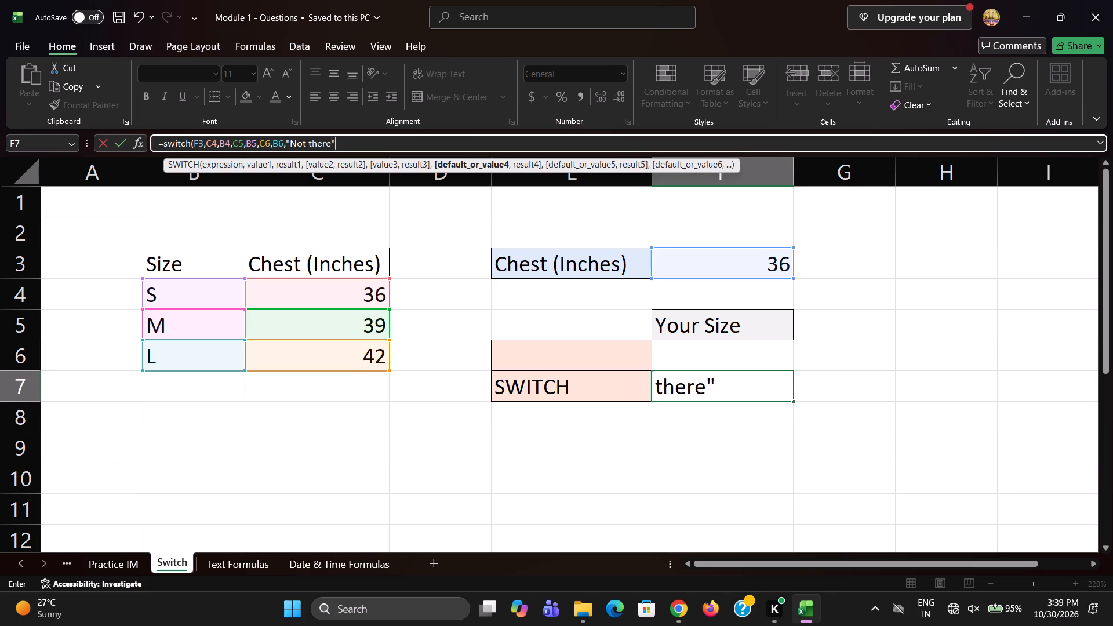
pyautogui.hotkey('shift', ')')
pyautogui.press('Left')
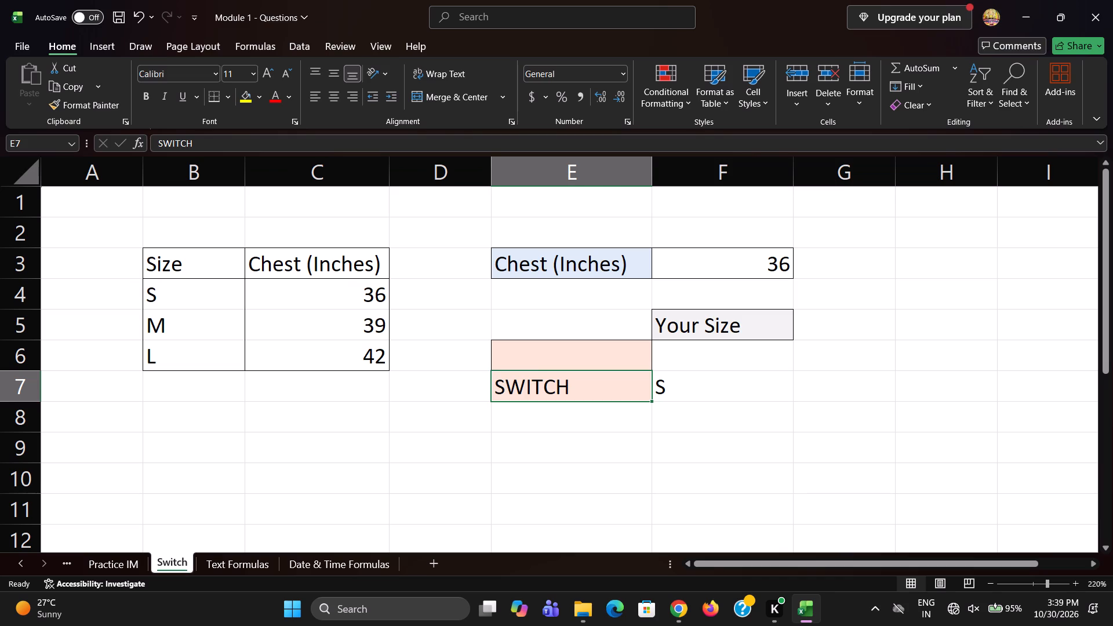
# Save the Module 1 - Questions workbook.
pyautogui.hotkey('ctrl', 's')
pyautogui.hotkey('ctrl', 's')
pyautogui.hotkey('ctrl', 's')
pyautogui.hotkey('ctrl', 's')
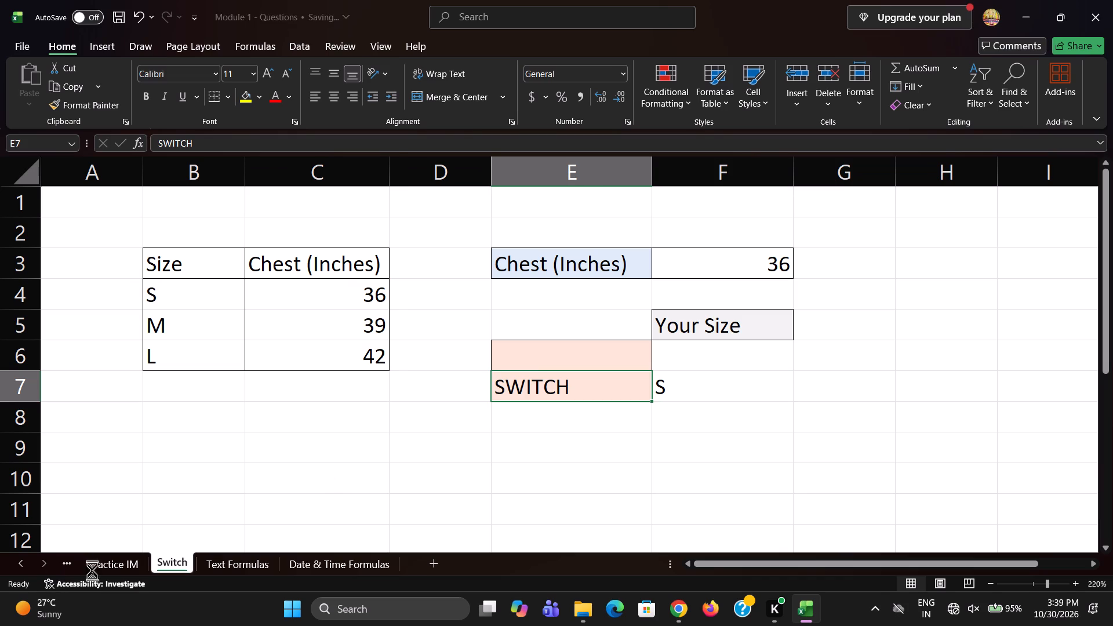
# Open the Module 2 - LPU Questions workbook from the Data Specialist folder and enable editing.
pyautogui.click(587, 621)
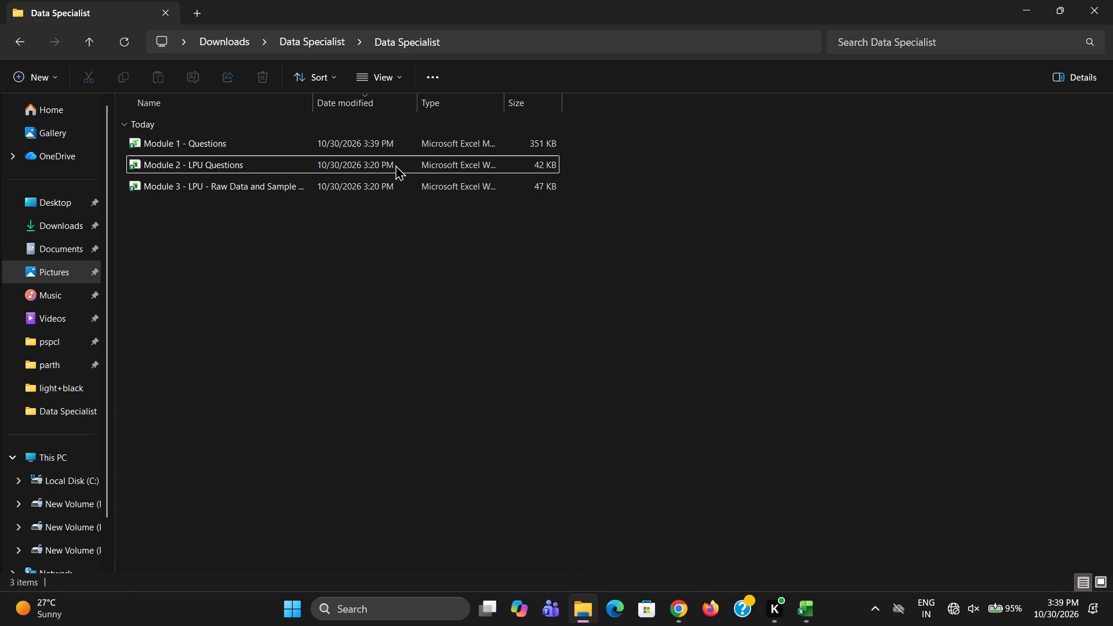
pyautogui.click(396, 155)
pyautogui.doubleClick(396, 163)
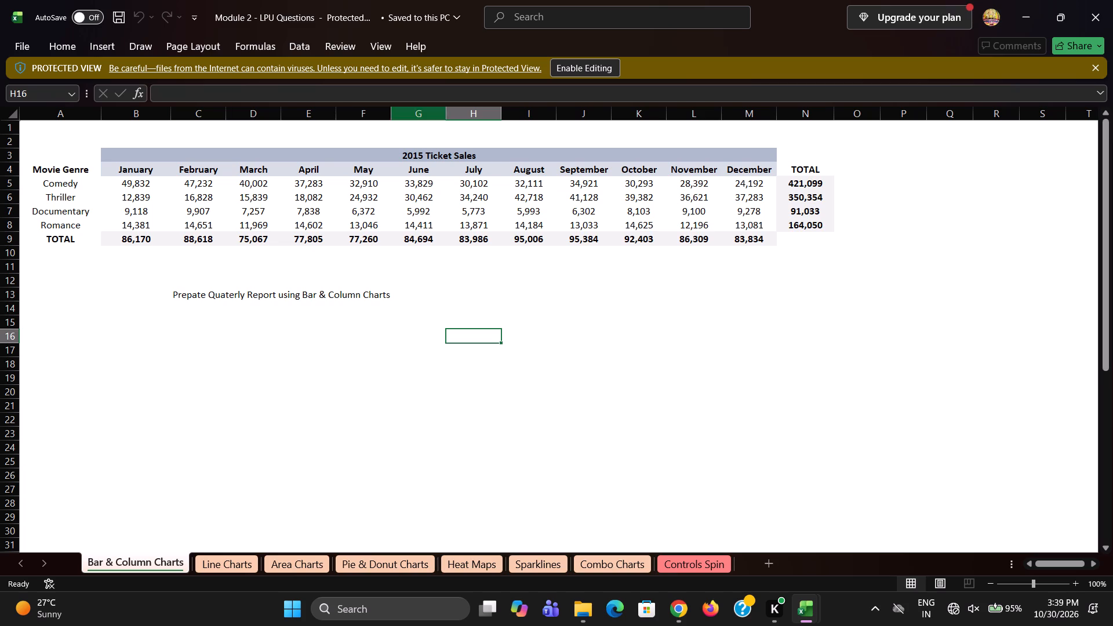
pyautogui.click(594, 68)
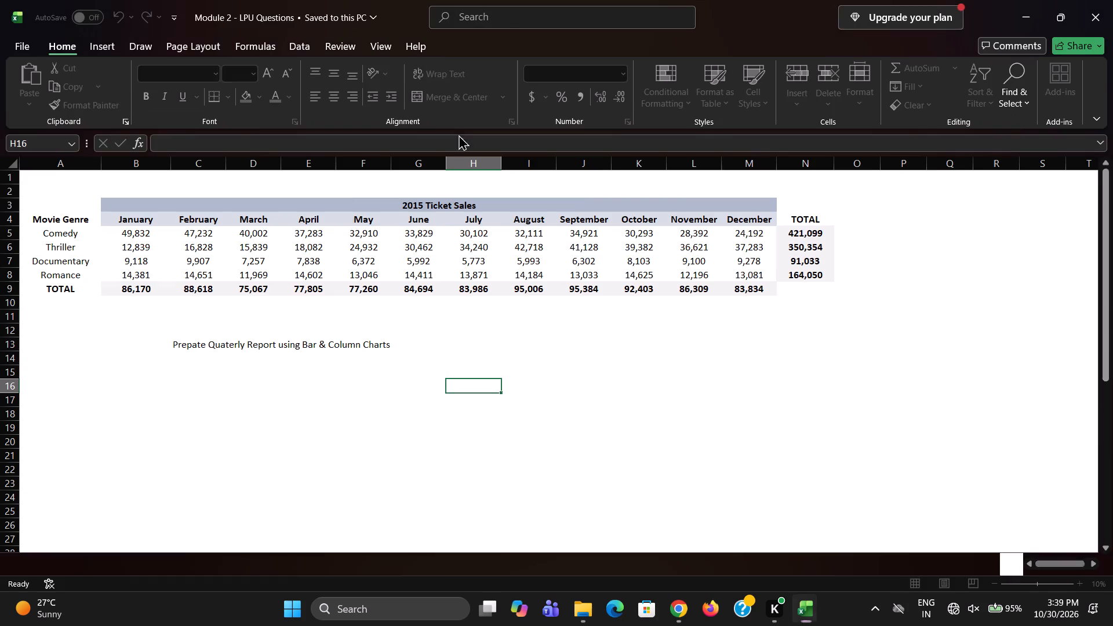
# Insert a 2-D stacked column chart from the ticket sales range A2:M11 on the Bar & Column Charts sheet.
pyautogui.moveTo(37, 184); pyautogui.dragTo(786, 325)
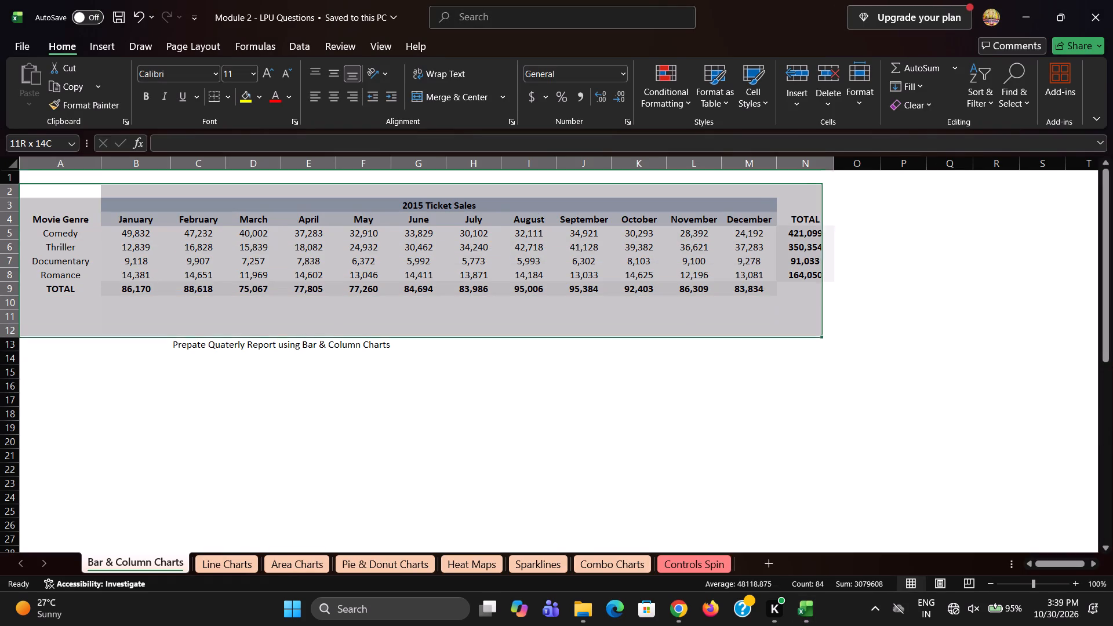
pyautogui.moveTo(786, 325); pyautogui.dragTo(769, 321)
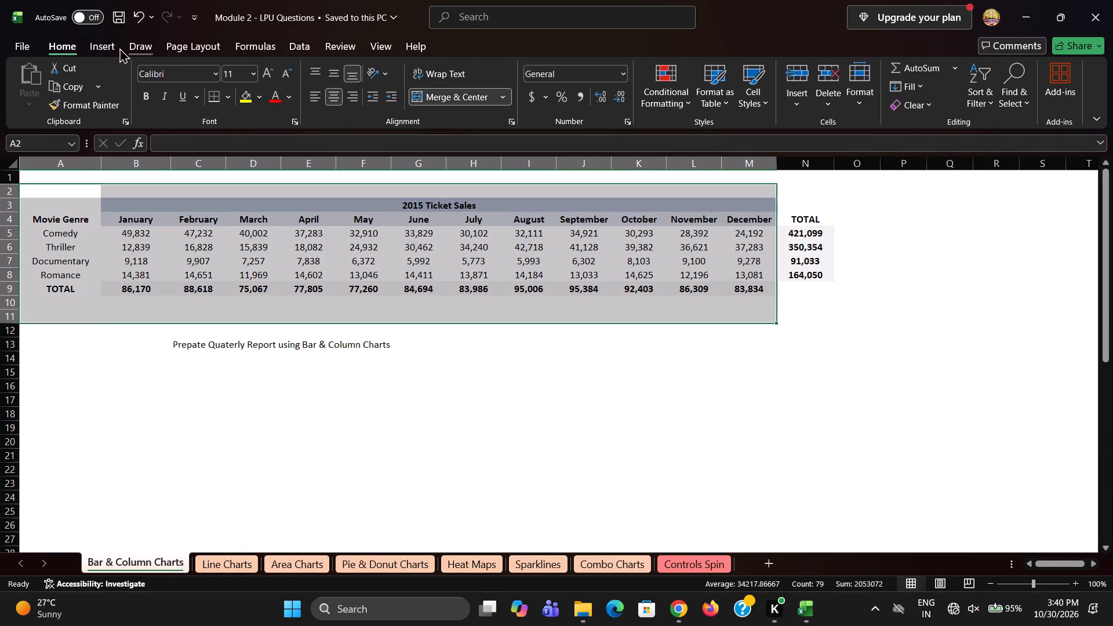
pyautogui.click(104, 47)
pyautogui.click(183, 107)
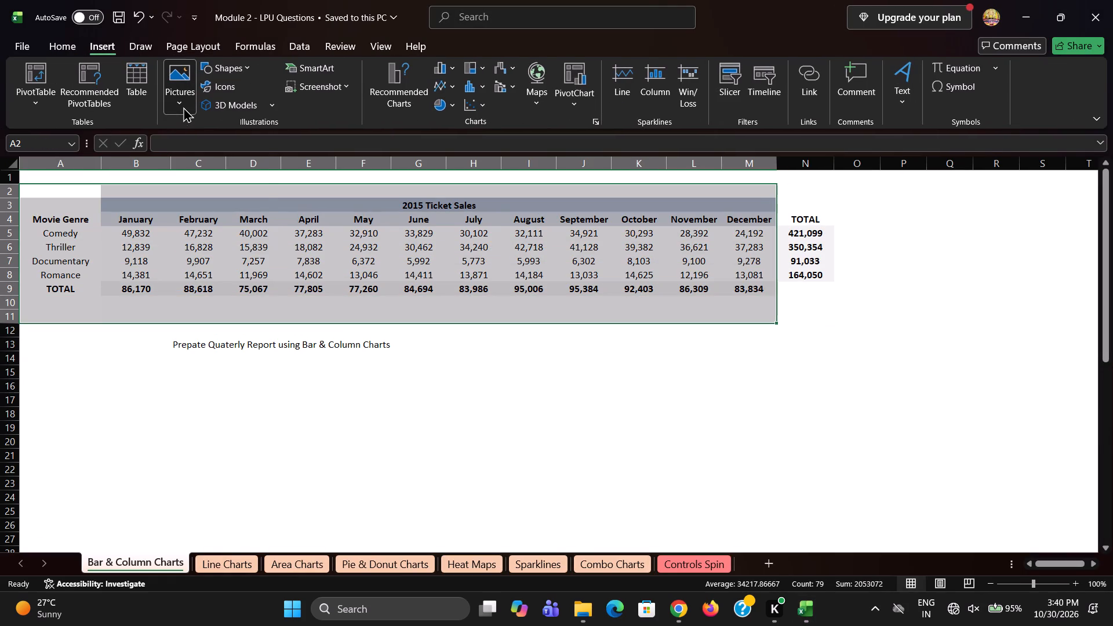
pyautogui.click(139, 104)
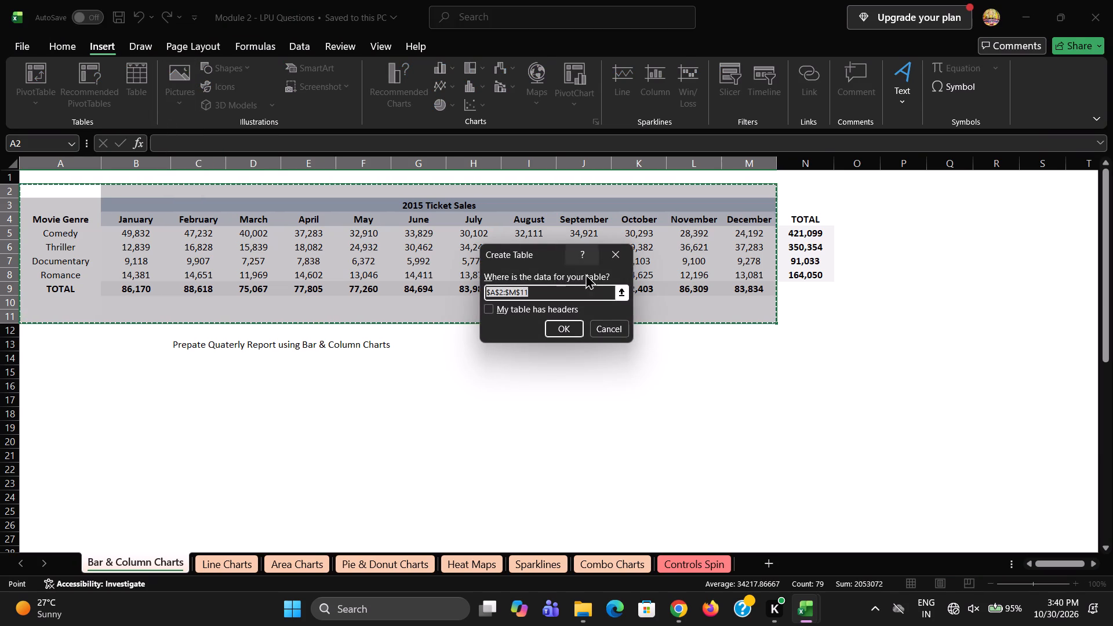
pyautogui.click(618, 331)
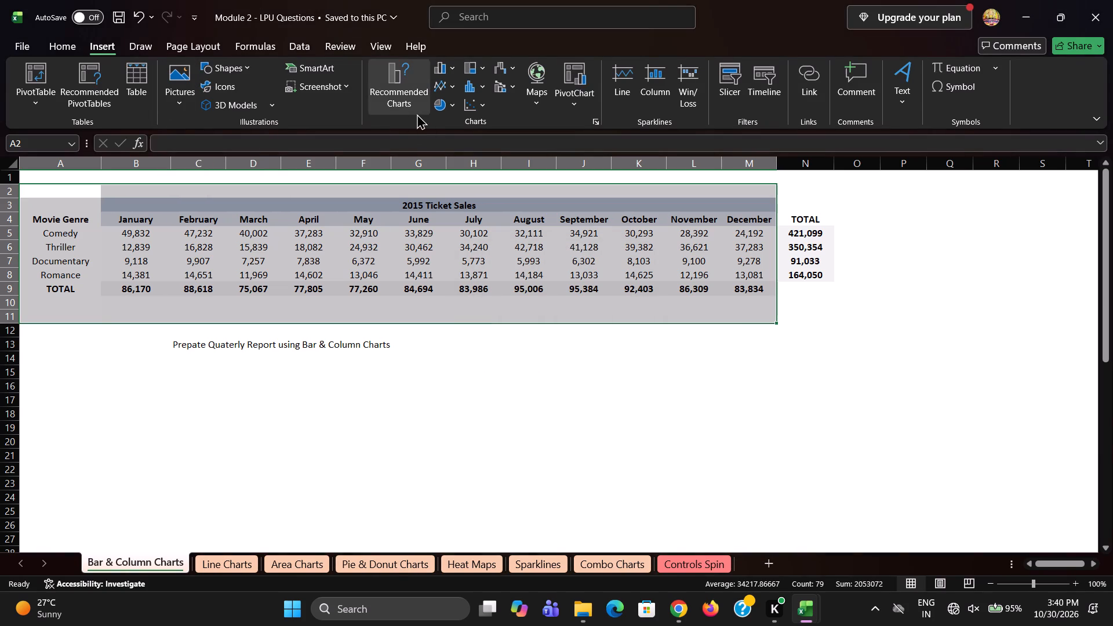
pyautogui.click(450, 69)
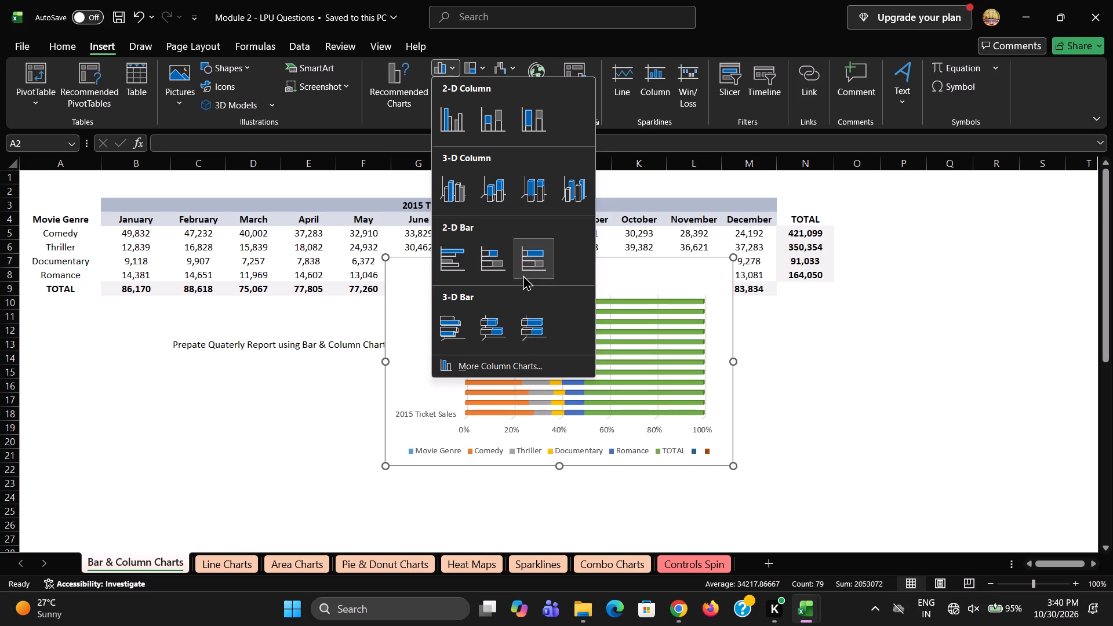
pyautogui.scroll(-7, 530, 272)
pyautogui.scroll(2, 572, 242)
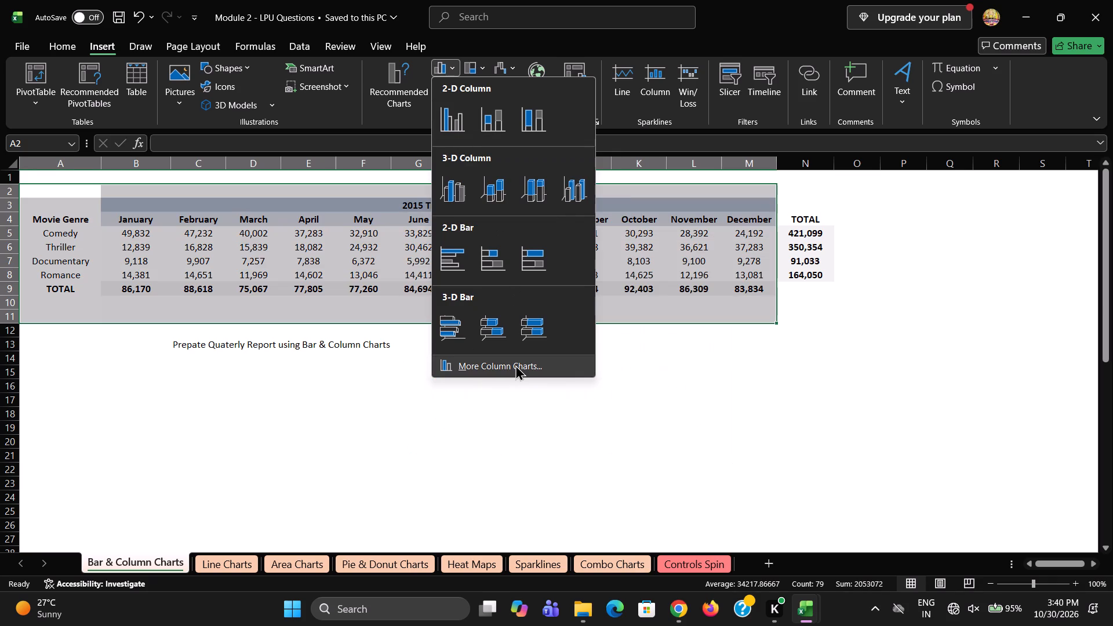
pyautogui.click(495, 136)
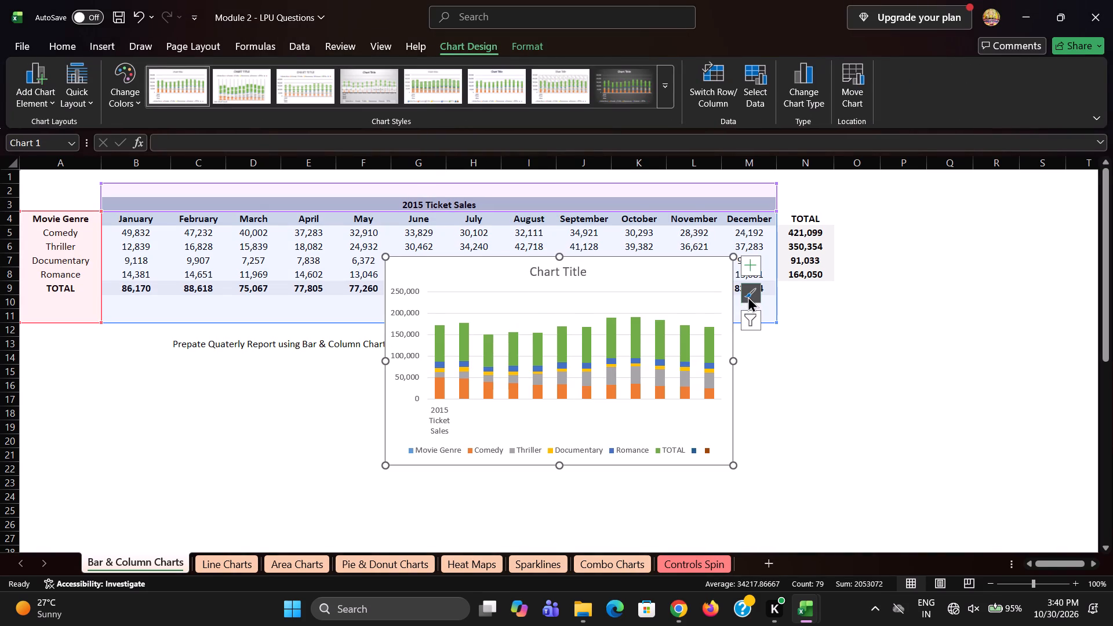
# Examine the stacked column chart's filter values, its series and category names, and its style options.
pyautogui.click(751, 324)
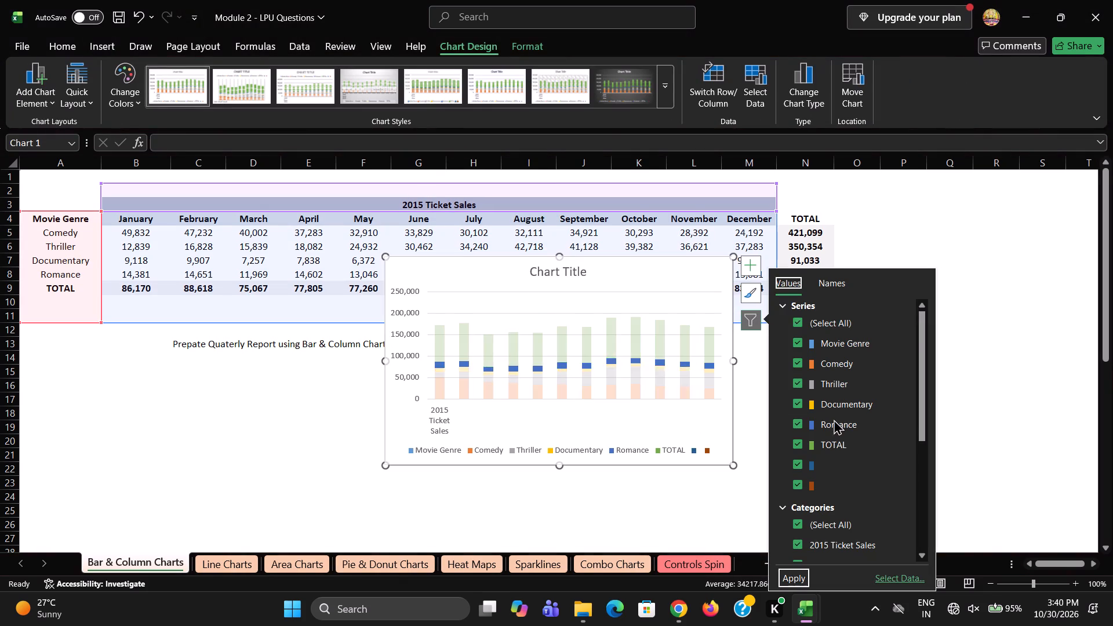
pyautogui.scroll(-6, 834, 419)
pyautogui.scroll(10, 834, 414)
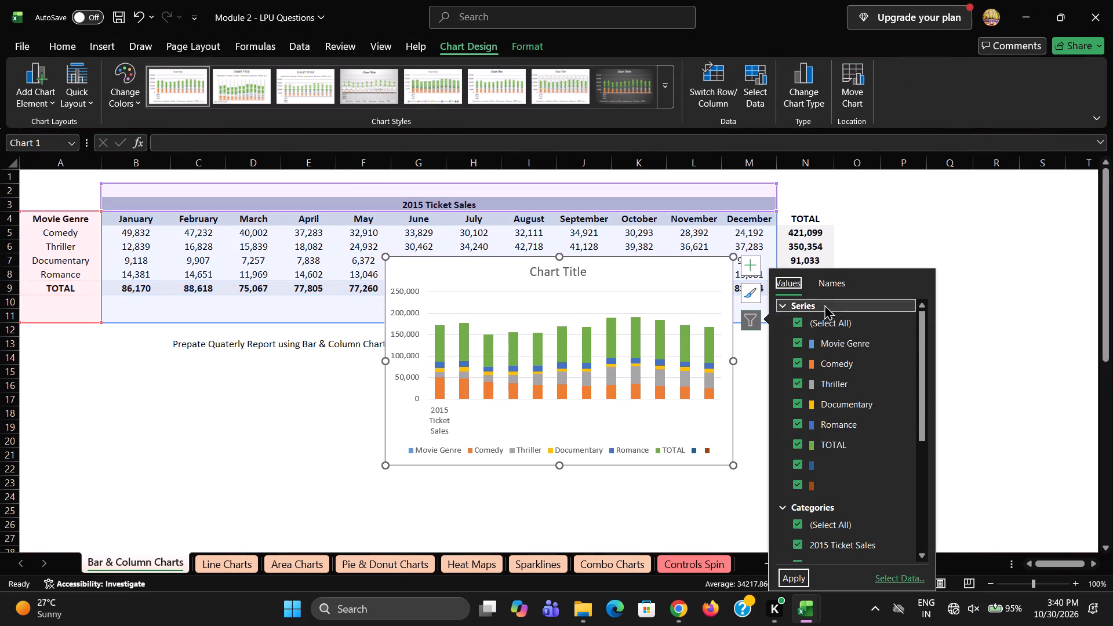
pyautogui.click(823, 284)
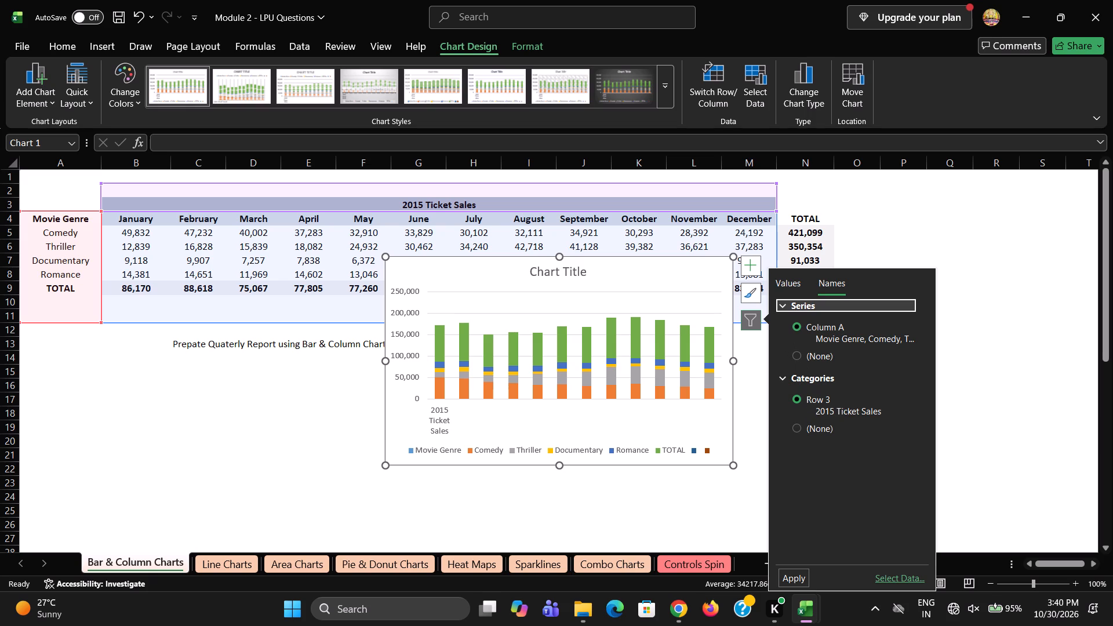
pyautogui.click(756, 293)
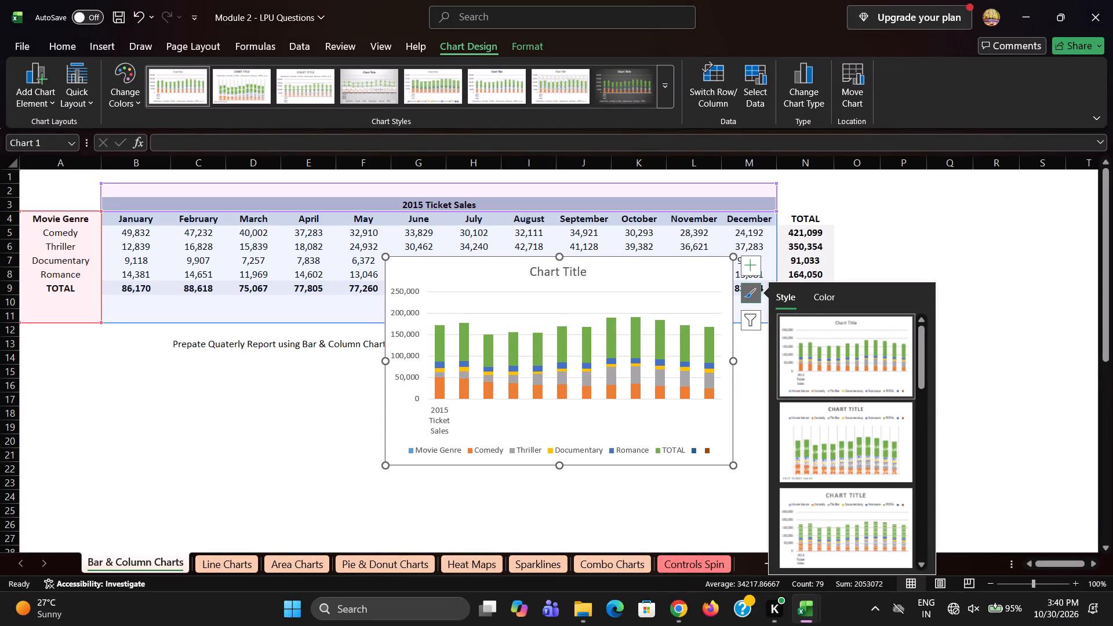
pyautogui.click(758, 271)
pyautogui.click(755, 270)
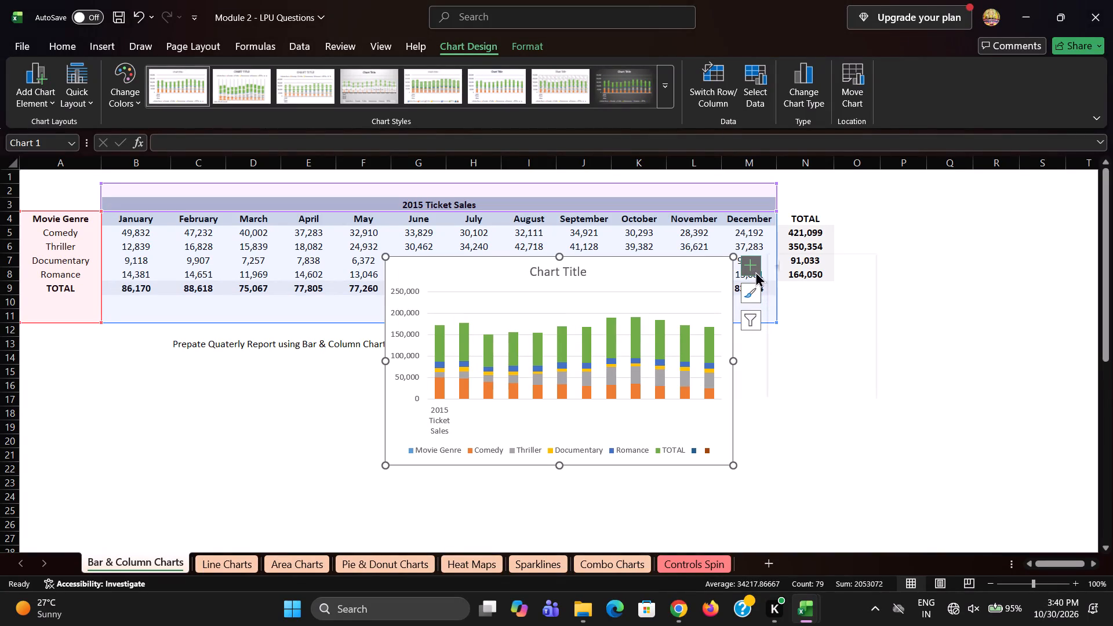
pyautogui.click(753, 319)
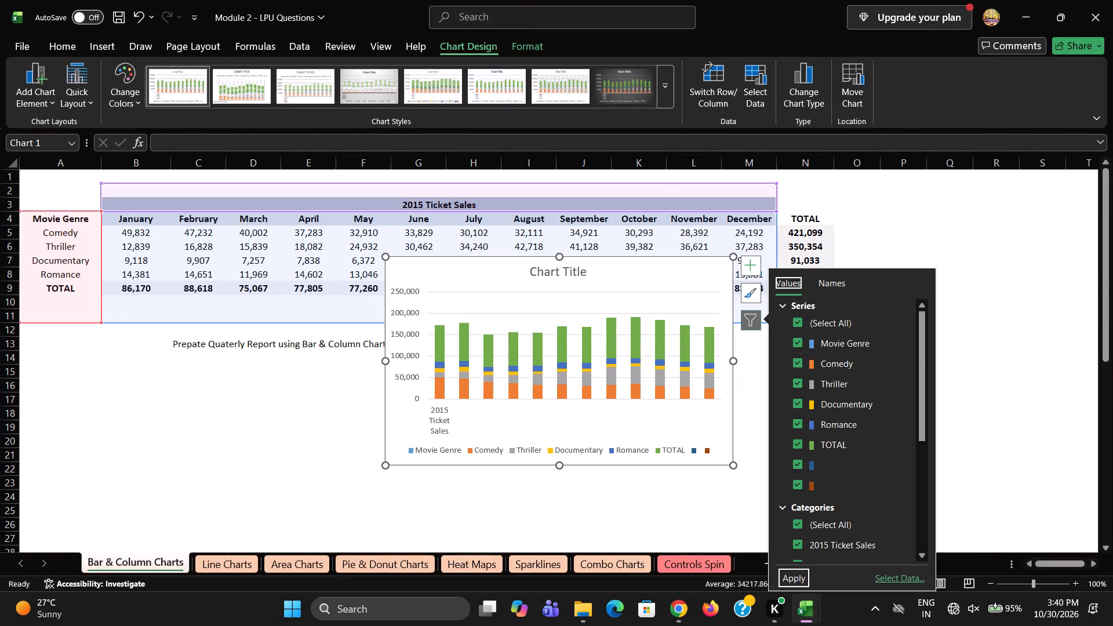
pyautogui.scroll(-9, 889, 410)
pyautogui.scroll(9, 879, 416)
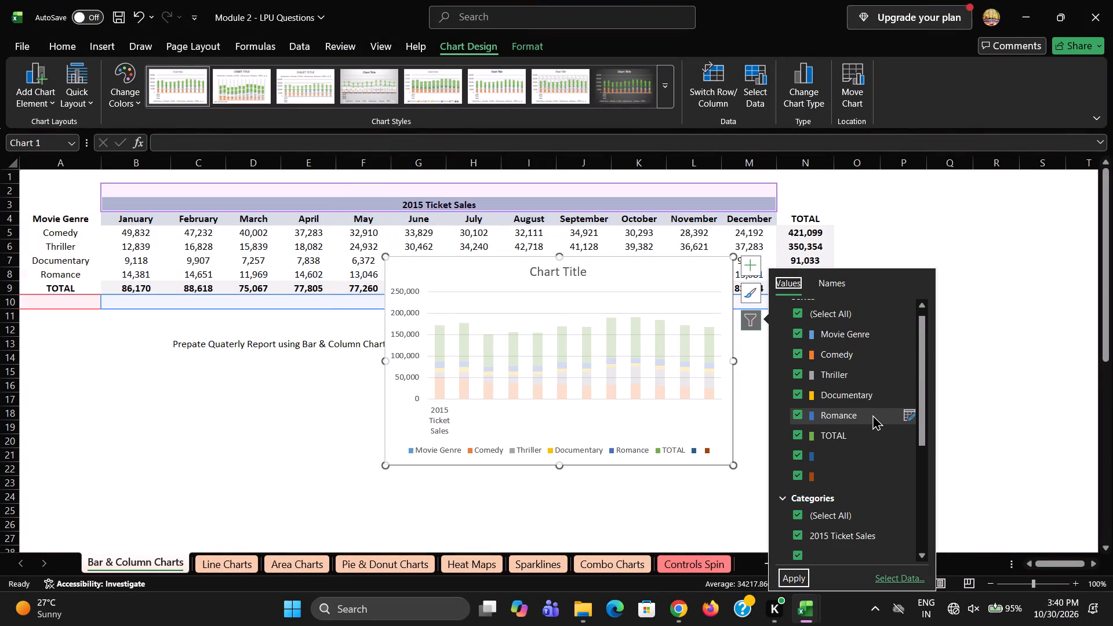
pyautogui.scroll(1, 862, 404)
pyautogui.click(841, 285)
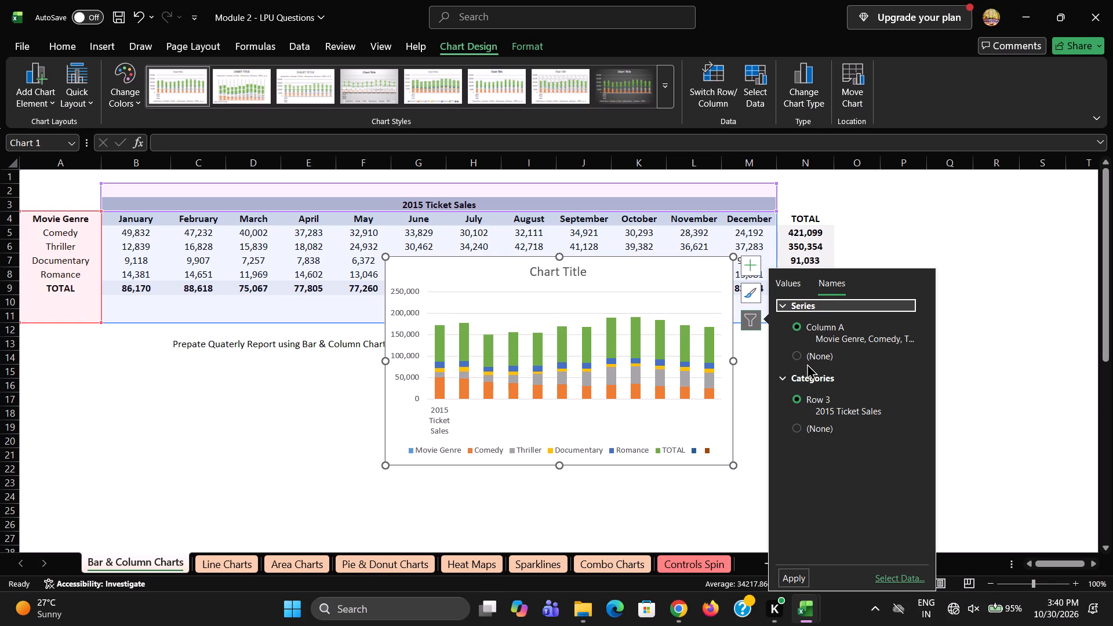
pyautogui.click(794, 286)
pyautogui.scroll(-2, 822, 367)
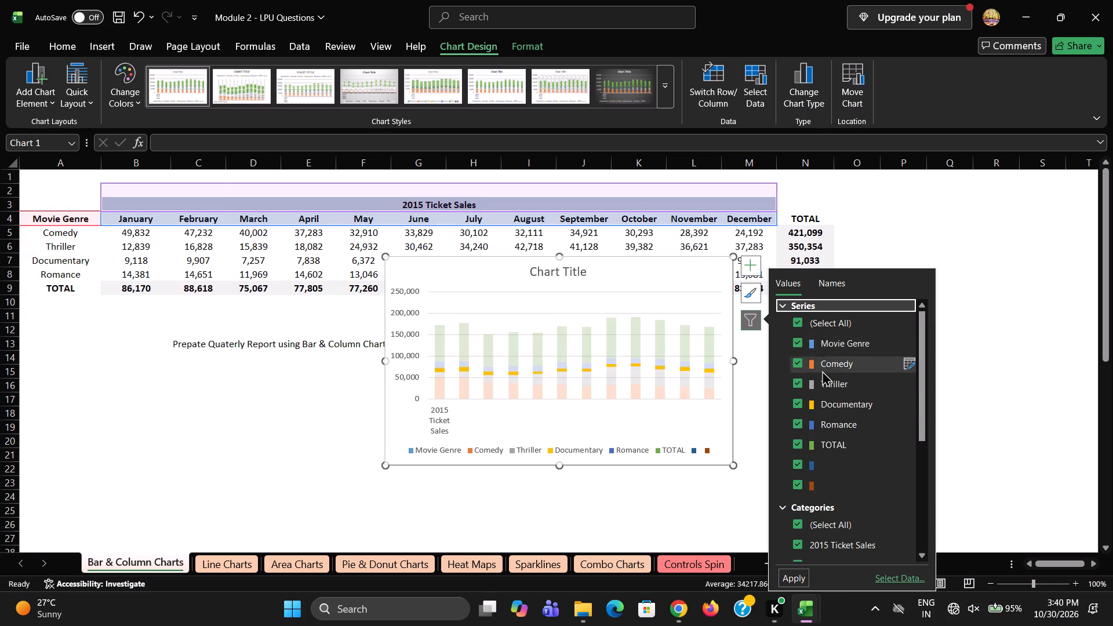
pyautogui.scroll(-9, 822, 370)
pyautogui.click(1039, 349)
# Move the stacked column chart below the quarterly report instruction, with its upper edge at about row 15 in column B.
pyautogui.moveTo(623, 282); pyautogui.dragTo(375, 390)
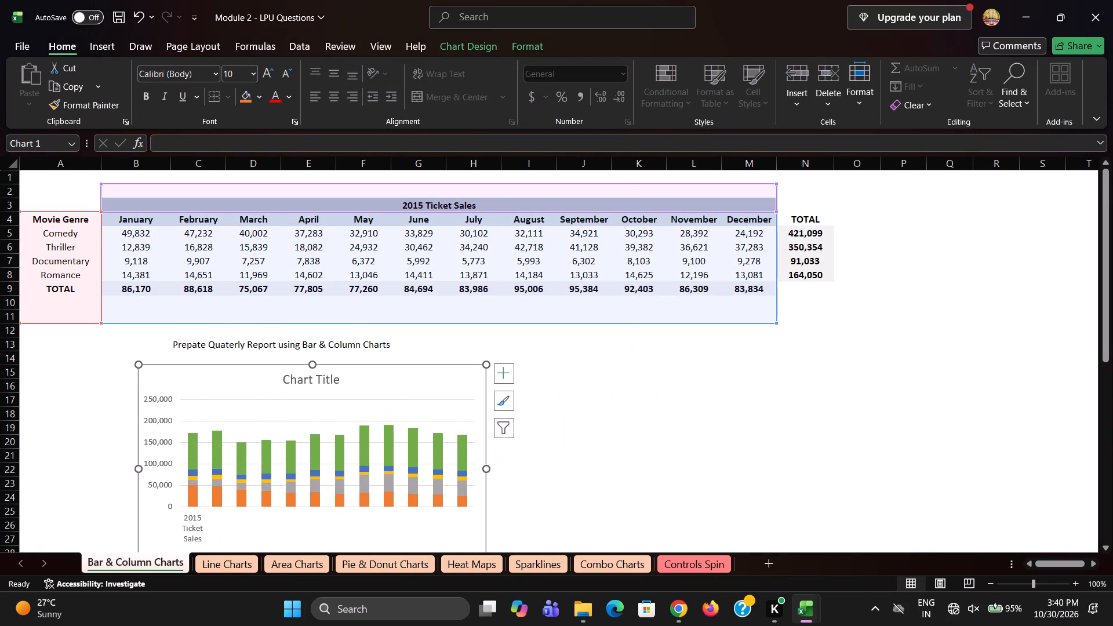
pyautogui.scroll(-2, 635, 394)
pyautogui.click(587, 384)
pyautogui.scroll(2, 587, 379)
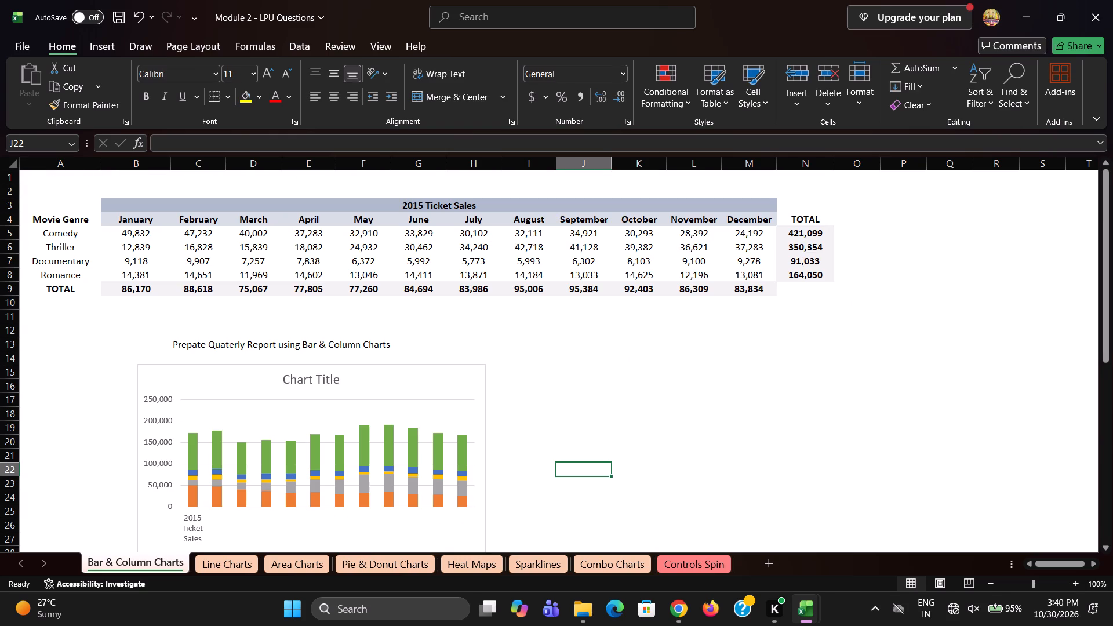
pyautogui.scroll(2, 587, 373)
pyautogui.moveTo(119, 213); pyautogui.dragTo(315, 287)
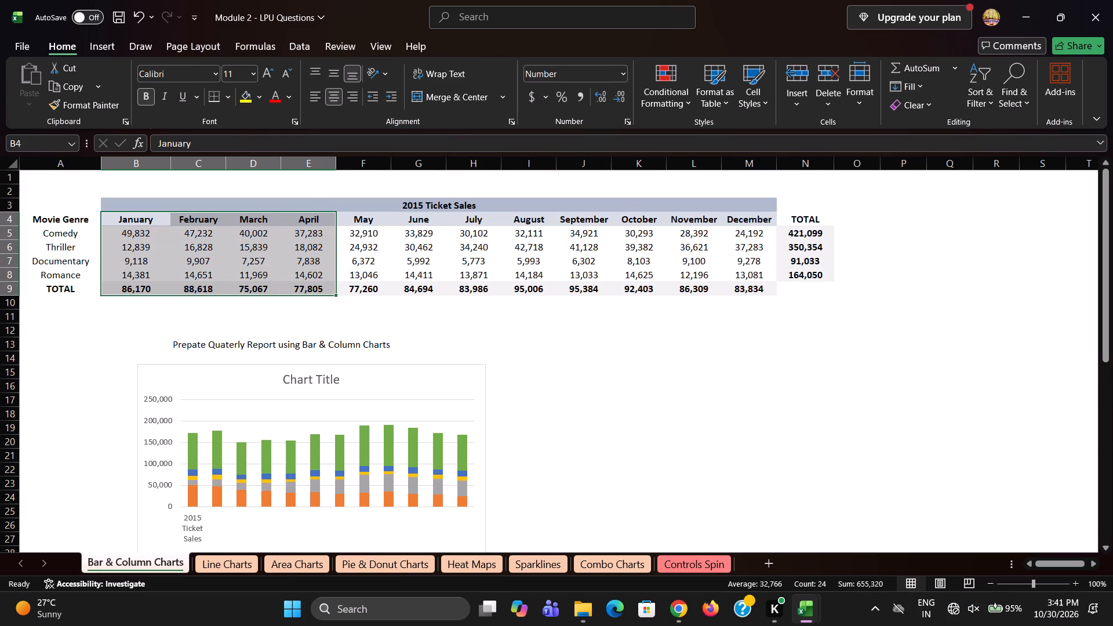
# Open the Heat Maps sheet.
pyautogui.click(463, 561)
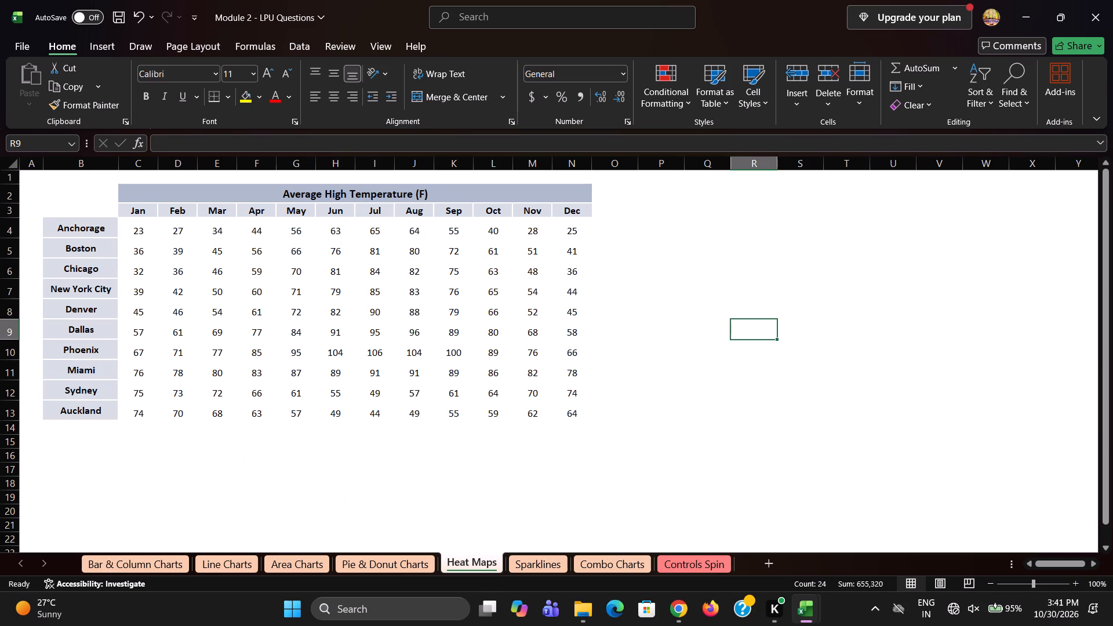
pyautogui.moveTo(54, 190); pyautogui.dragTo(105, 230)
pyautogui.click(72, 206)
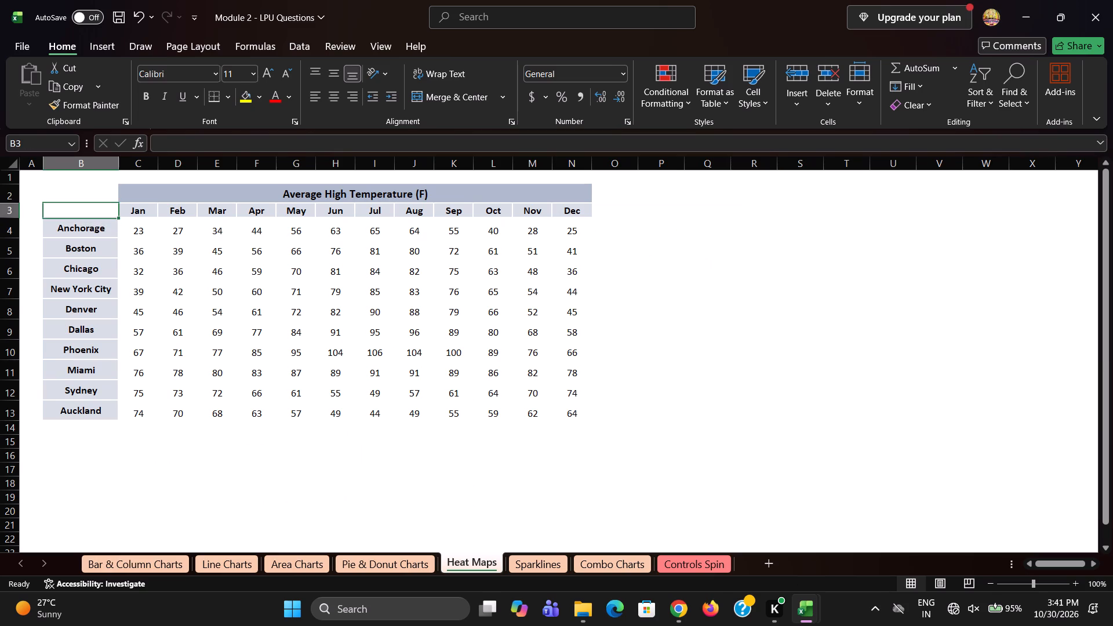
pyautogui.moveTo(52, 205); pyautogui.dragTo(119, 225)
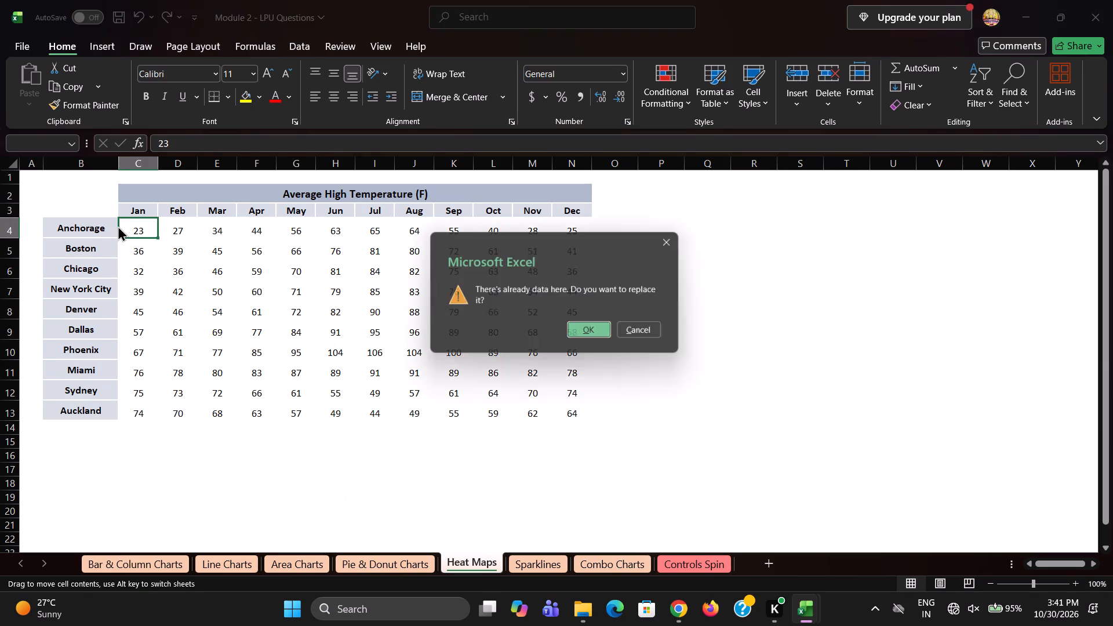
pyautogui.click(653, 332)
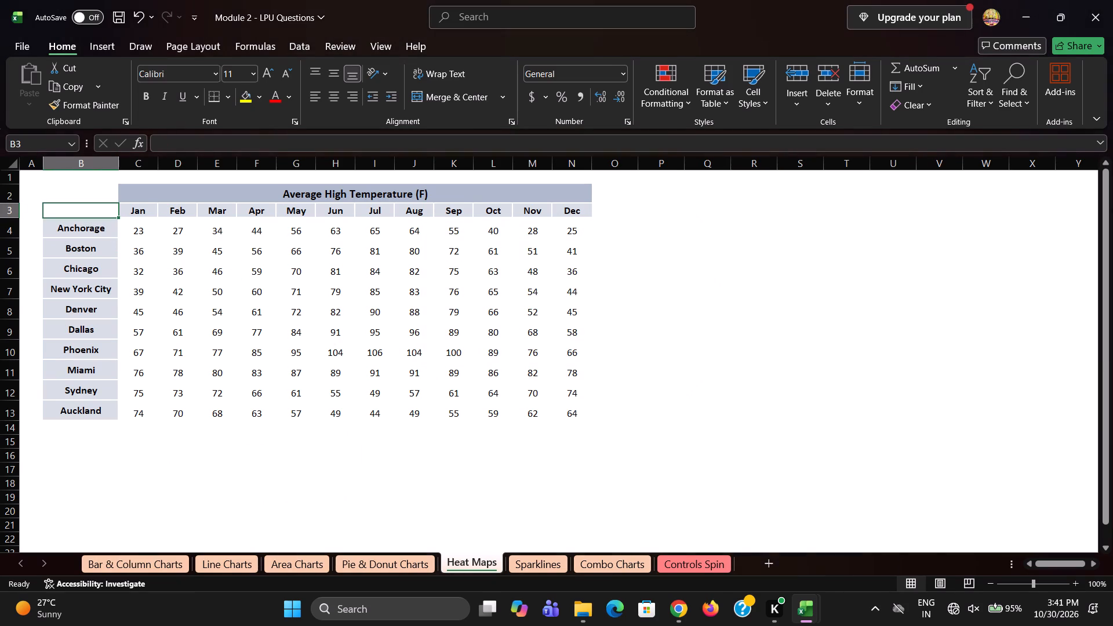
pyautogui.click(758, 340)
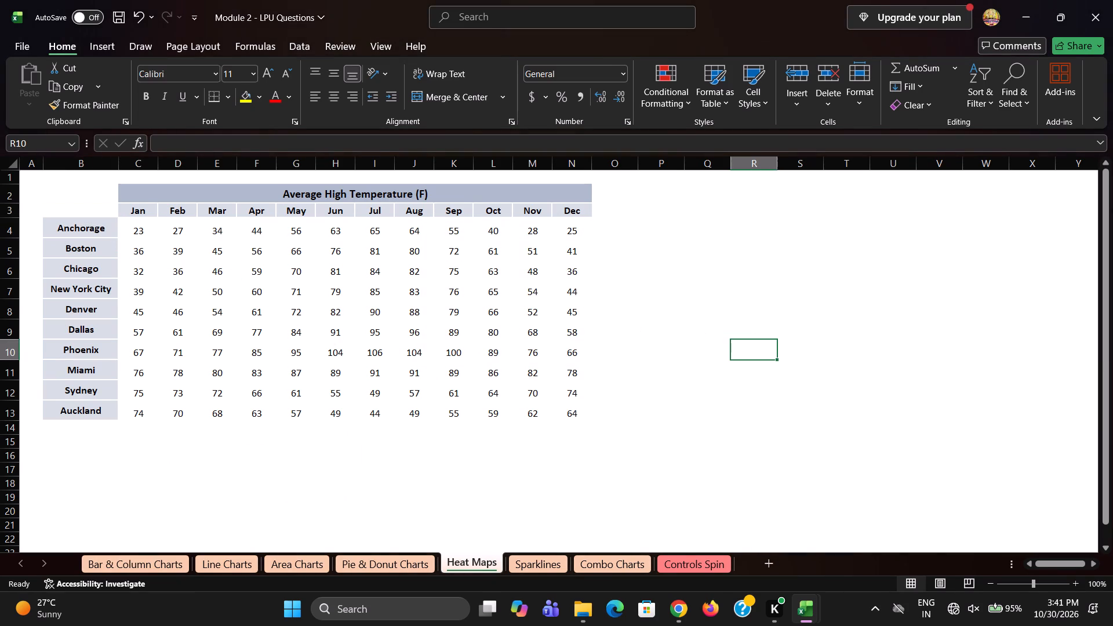
# Review the available chart types for the city temperature range A3:N13 without inserting a chart.
pyautogui.moveTo(39, 207); pyautogui.dragTo(127, 230)
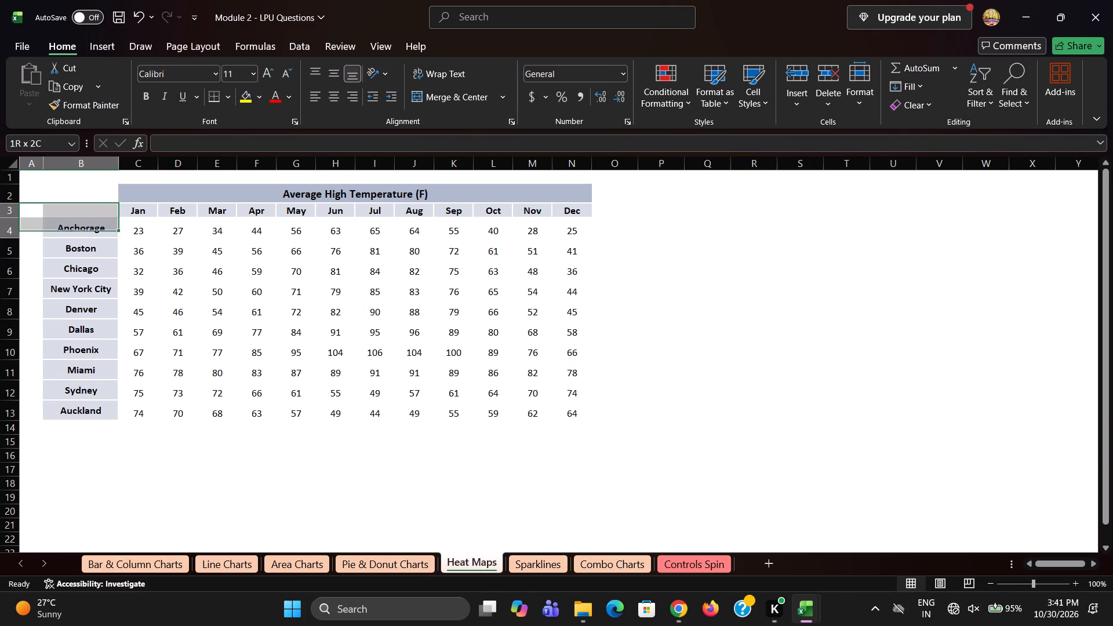
pyautogui.moveTo(127, 230); pyautogui.dragTo(563, 410)
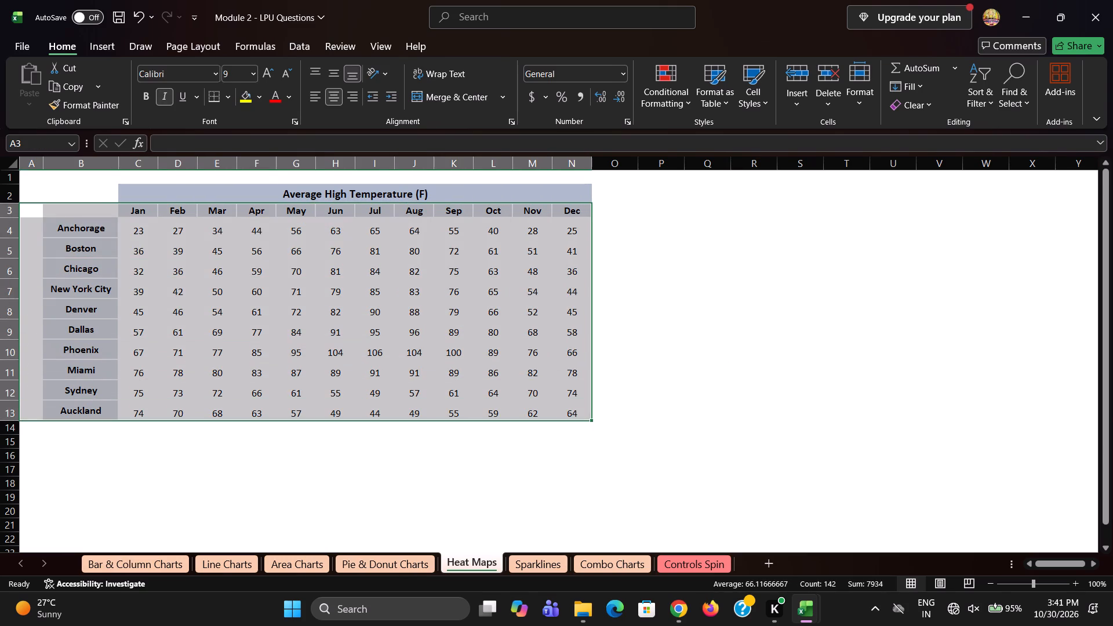
pyautogui.click(102, 38)
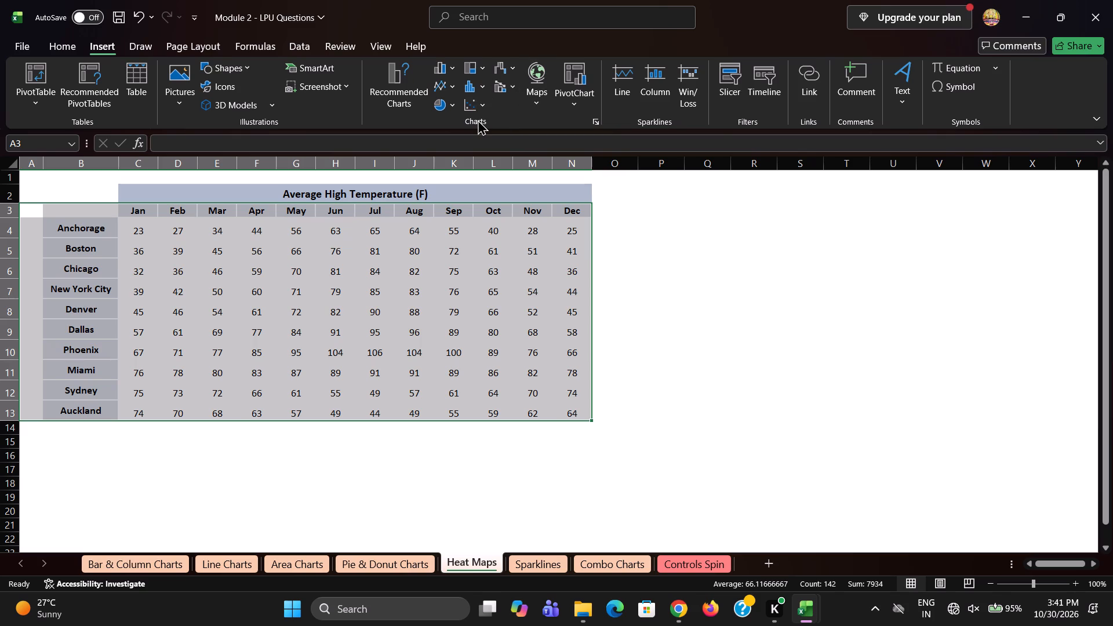
pyautogui.click(406, 100)
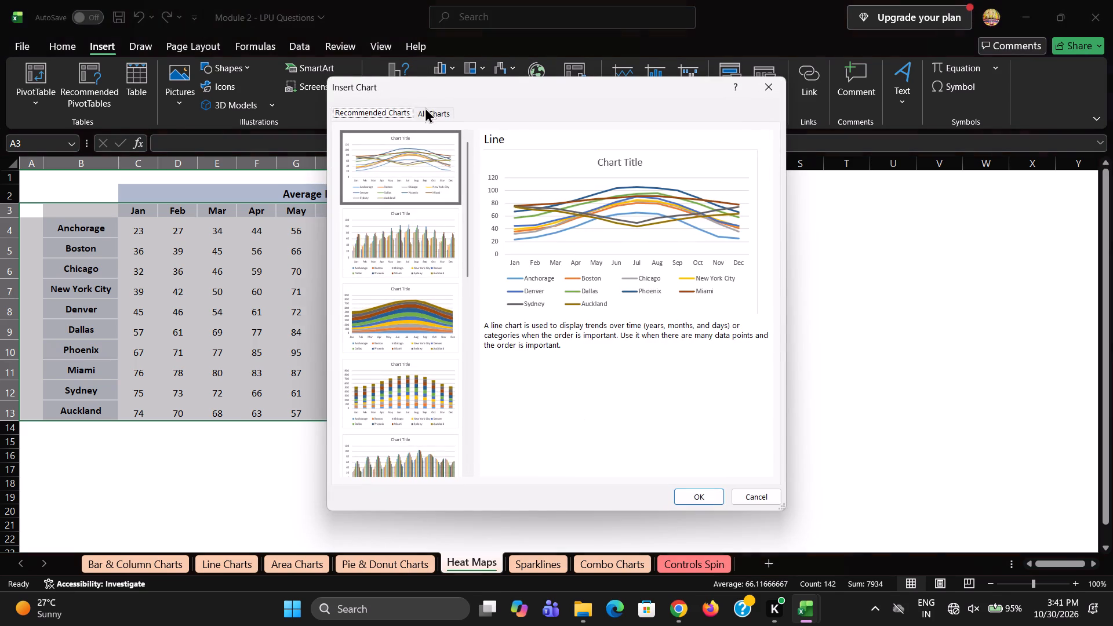
pyautogui.click(431, 109)
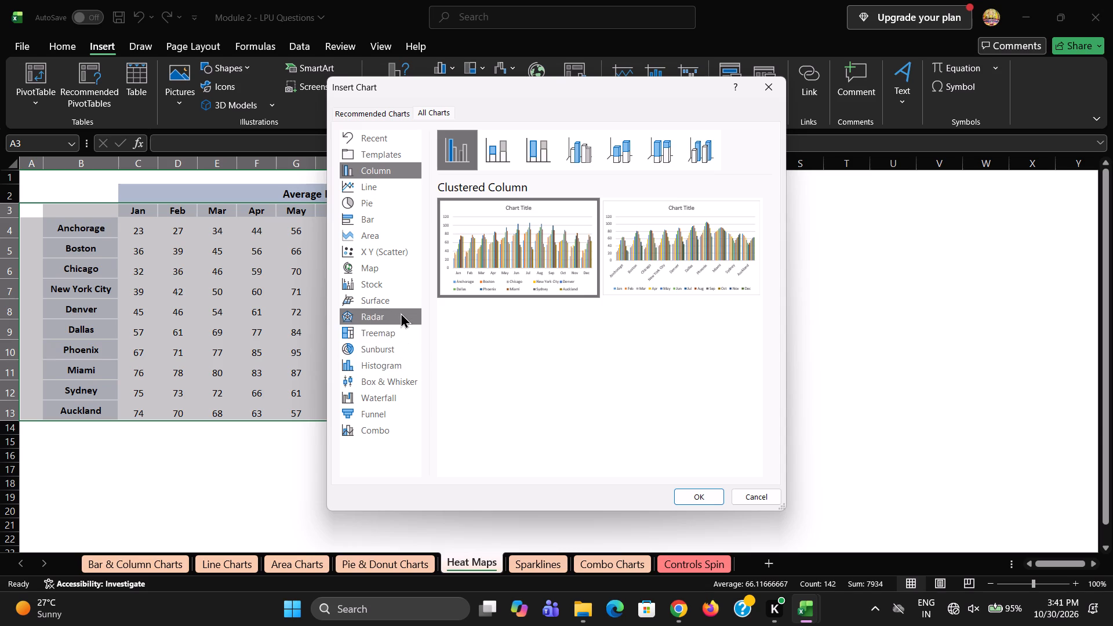
pyautogui.scroll(-5, 391, 247)
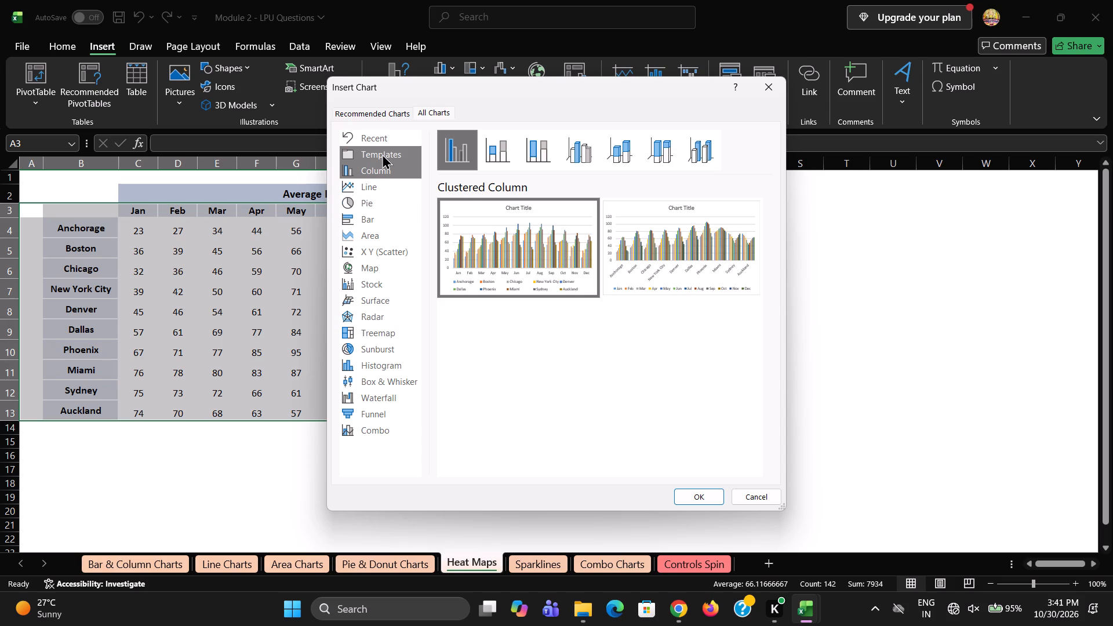
pyautogui.click(381, 117)
pyautogui.click(422, 112)
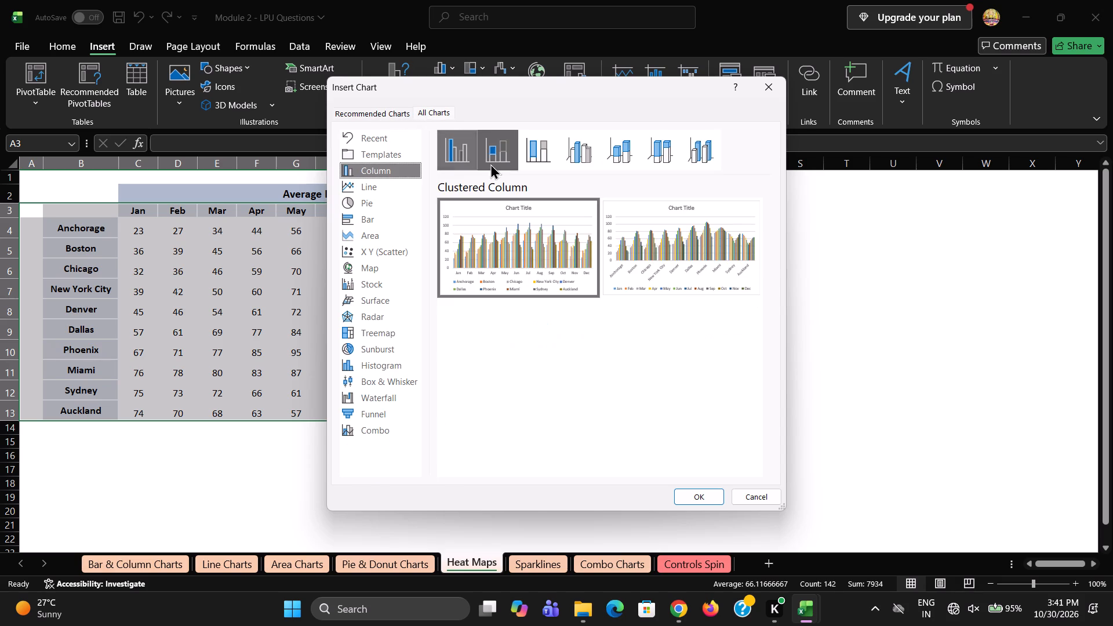
pyautogui.scroll(-5, 384, 358)
pyautogui.click(377, 365)
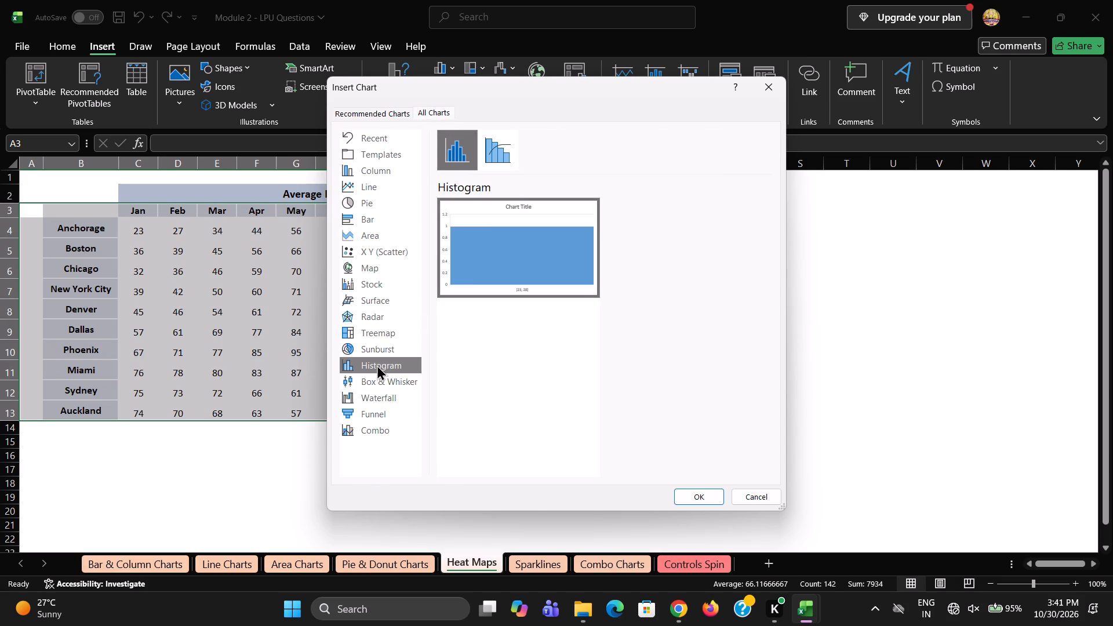
pyautogui.click(380, 343)
pyautogui.click(382, 332)
pyautogui.click(383, 321)
pyautogui.click(386, 300)
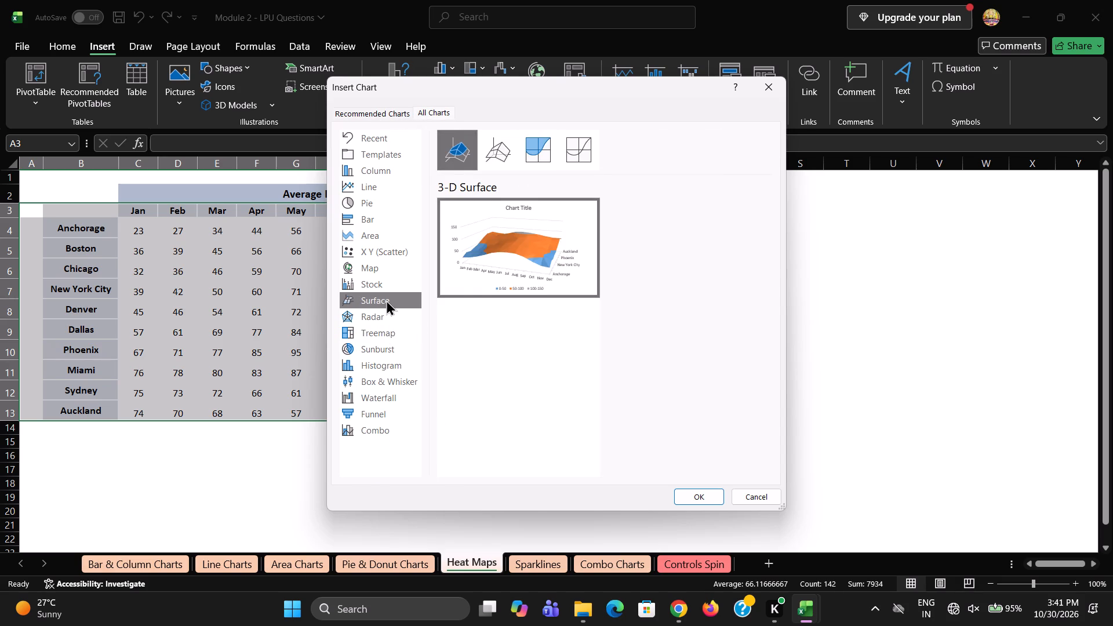
pyautogui.click(383, 254)
pyautogui.click(381, 239)
pyautogui.click(380, 231)
pyautogui.click(379, 216)
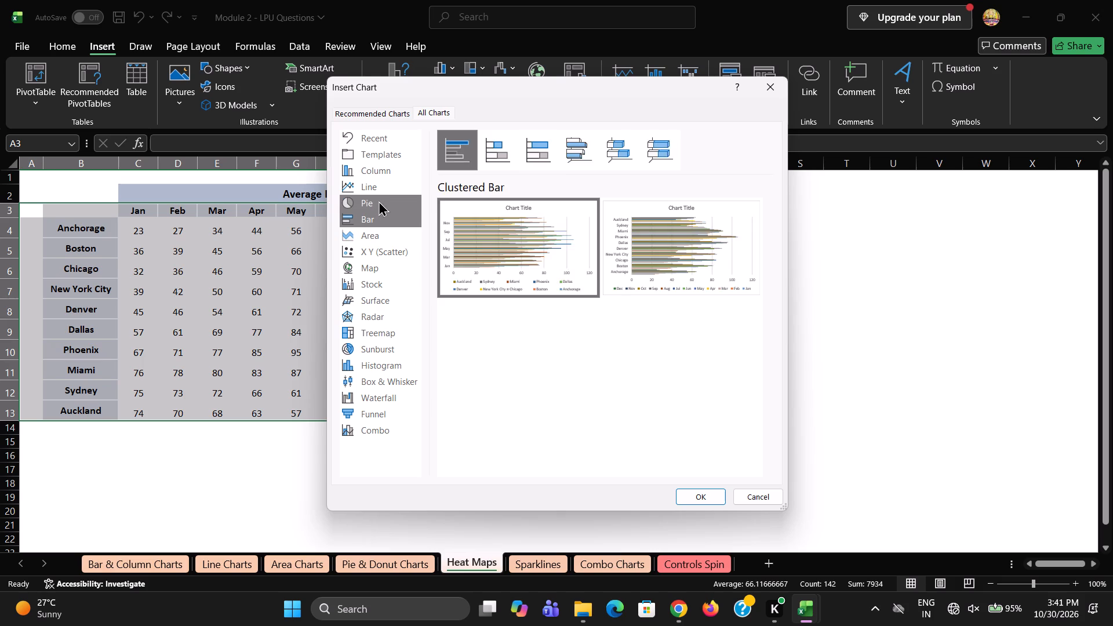
pyautogui.click(379, 200)
pyautogui.click(379, 190)
pyautogui.click(381, 173)
pyautogui.click(382, 162)
pyautogui.click(384, 156)
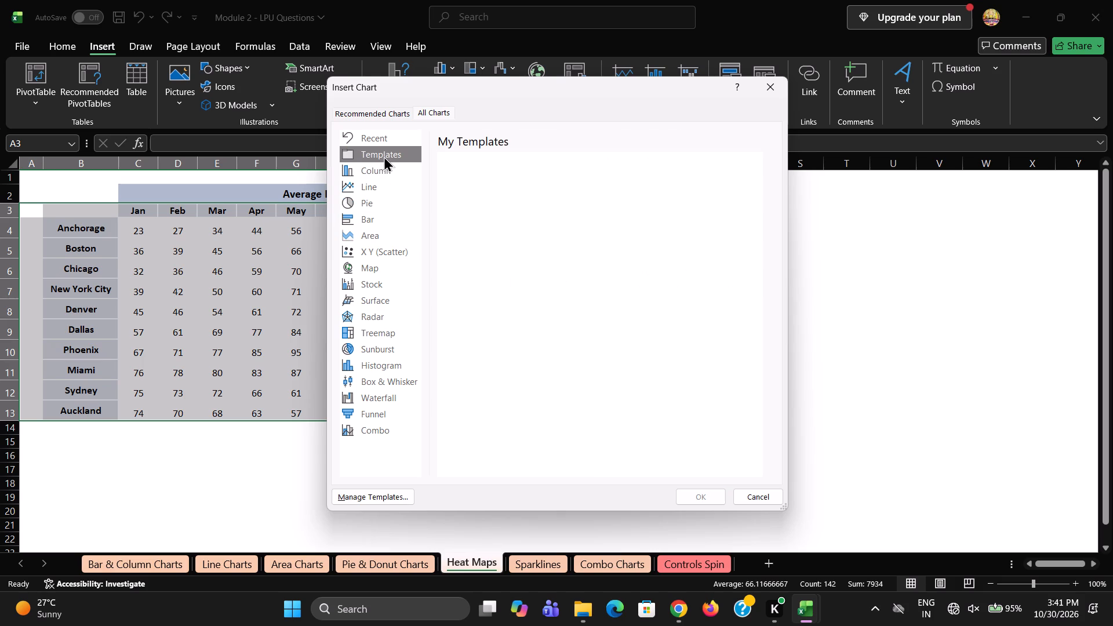
pyautogui.click(387, 134)
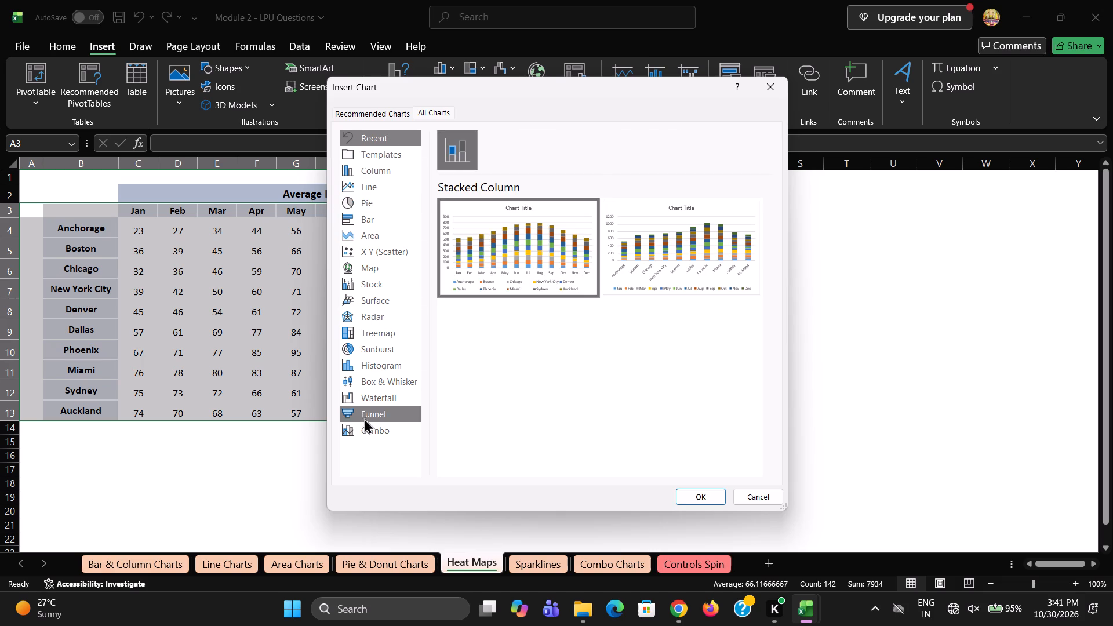
pyautogui.click(365, 425)
pyautogui.click(385, 383)
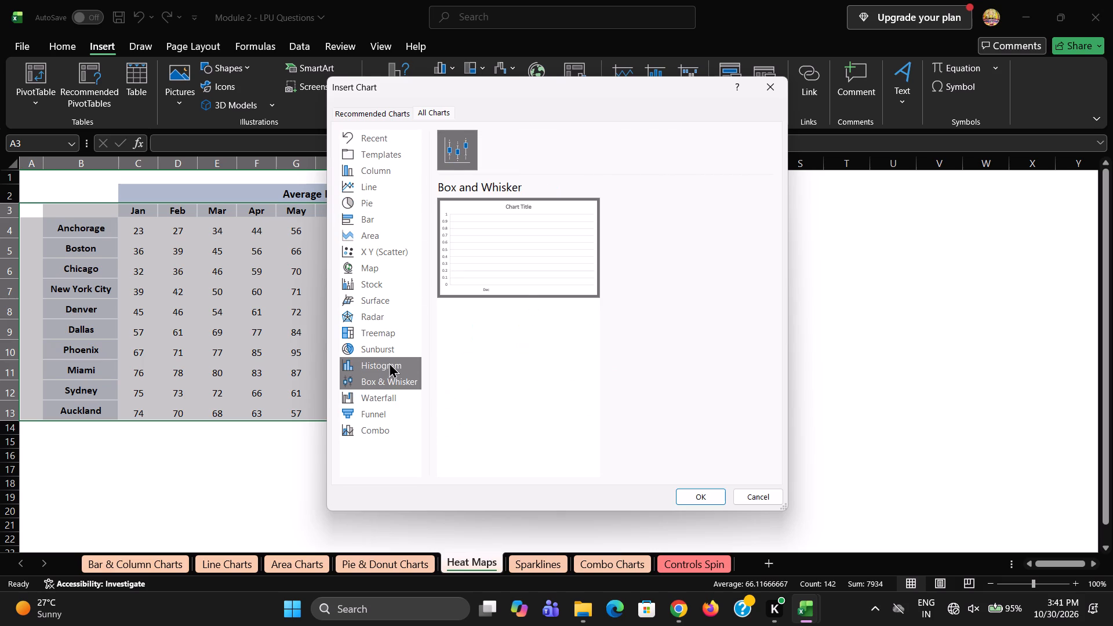
pyautogui.click(389, 362)
pyautogui.click(390, 342)
pyautogui.click(394, 323)
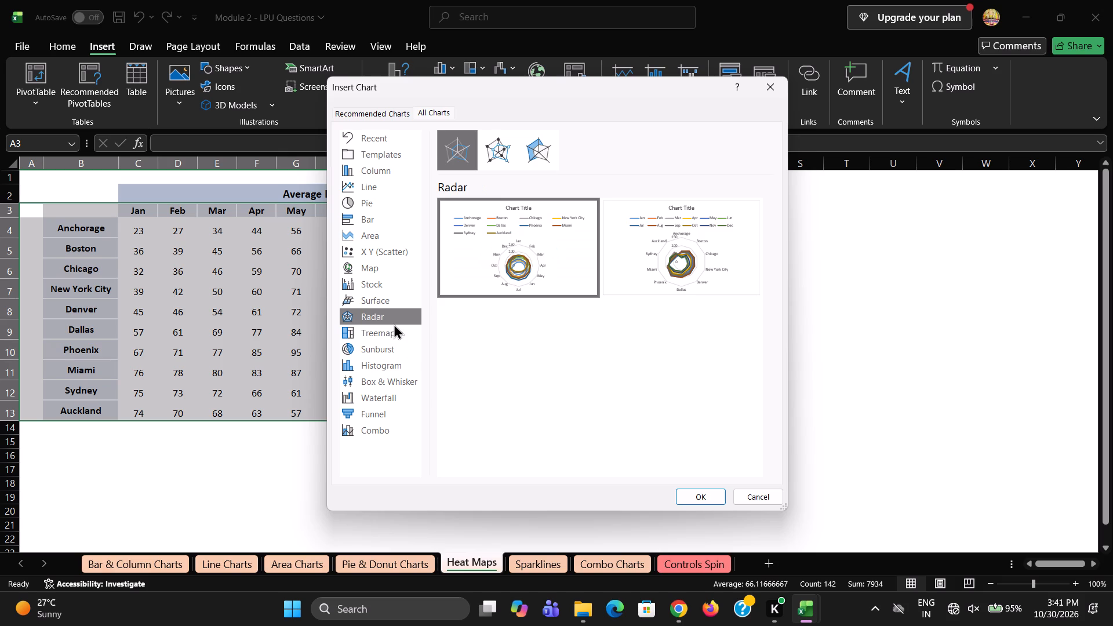
pyautogui.click(391, 327)
pyautogui.click(391, 314)
pyautogui.click(388, 276)
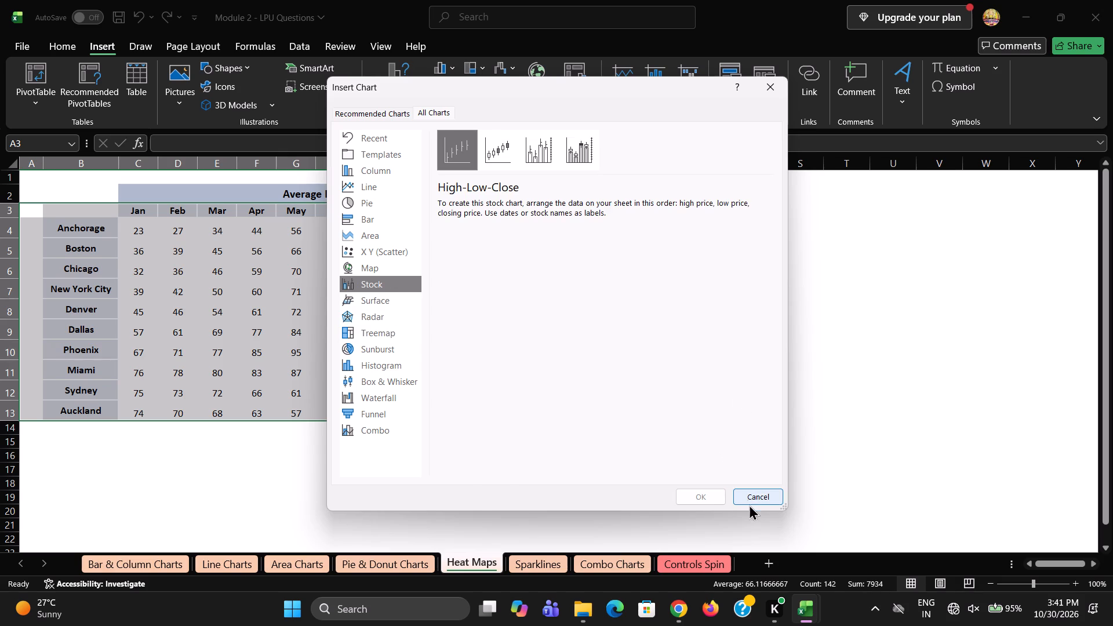
pyautogui.click(759, 498)
# Open the Combo Charts sheet.
pyautogui.click(625, 561)
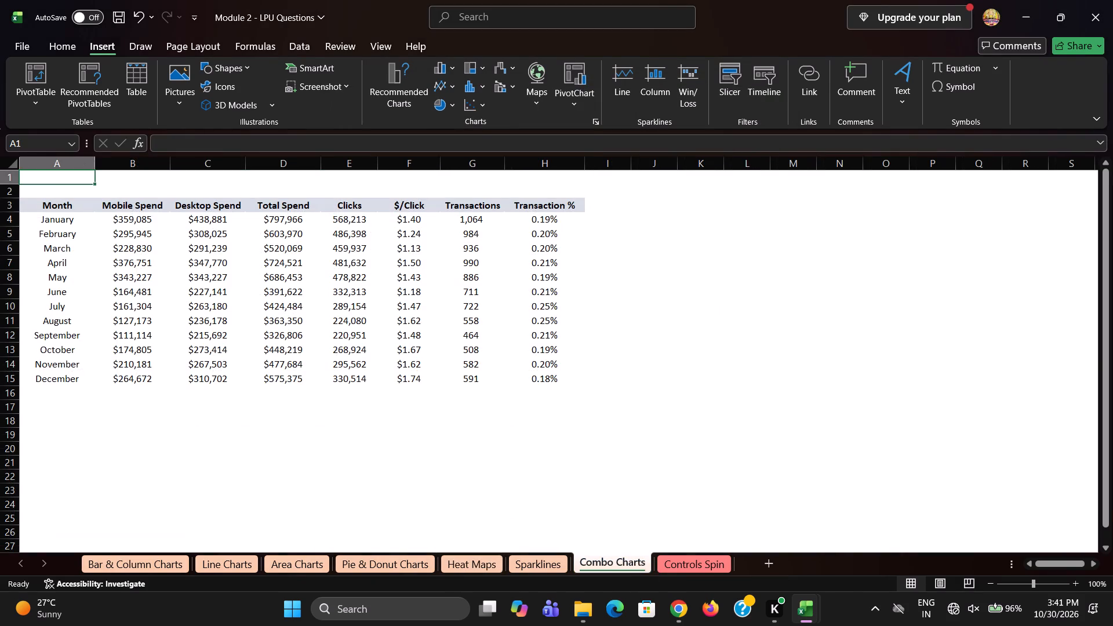
# Review the line, pie, bar, area and statistical chart types for the monthly spend range A3:H16 without inserting a chart.
pyautogui.moveTo(574, 388); pyautogui.dragTo(58, 186)
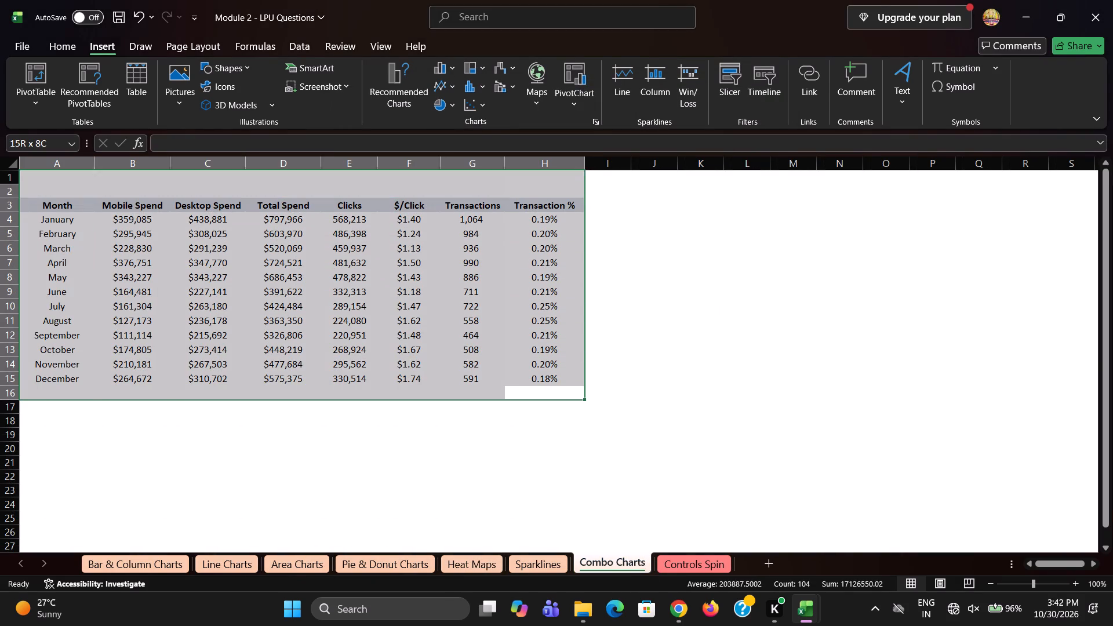
pyautogui.moveTo(58, 186); pyautogui.dragTo(50, 201)
pyautogui.click(409, 91)
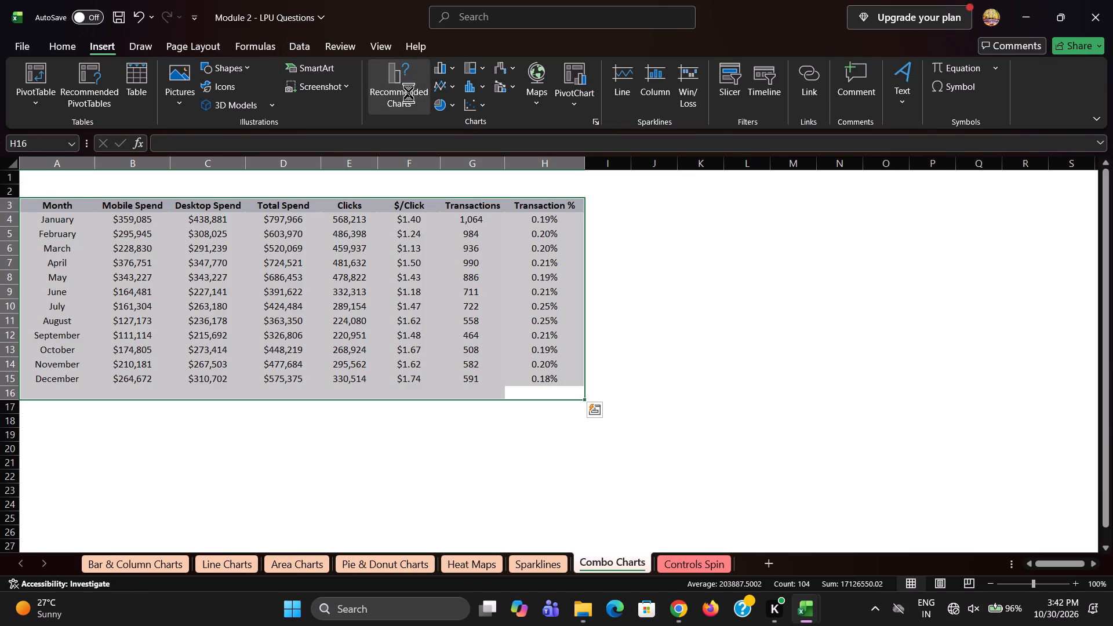
pyautogui.click(429, 112)
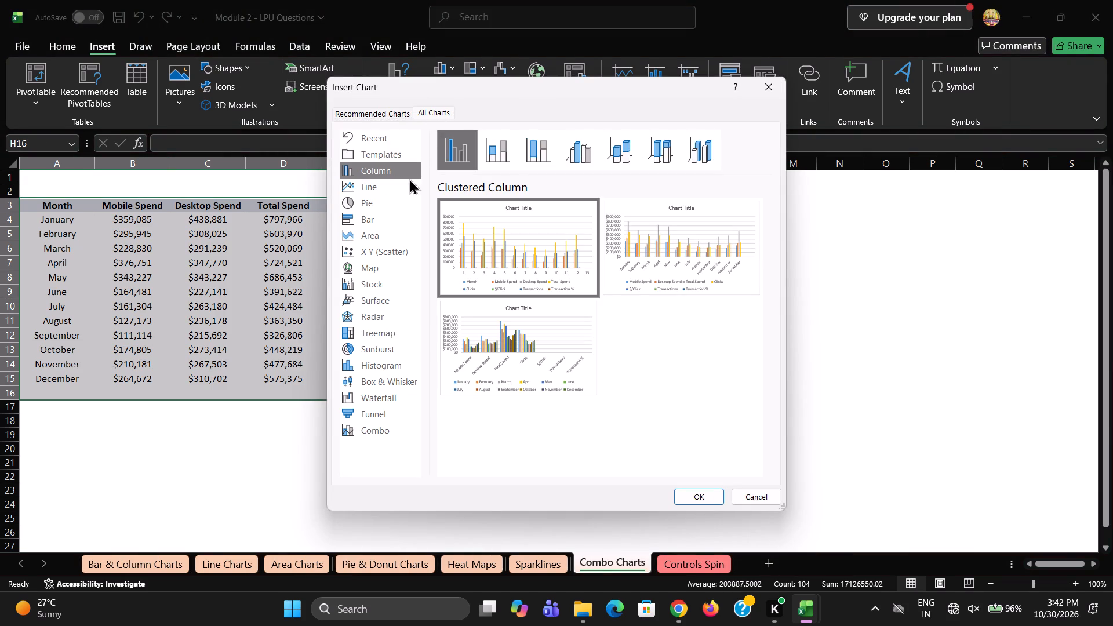
pyautogui.click(387, 185)
pyautogui.click(387, 208)
pyautogui.click(385, 234)
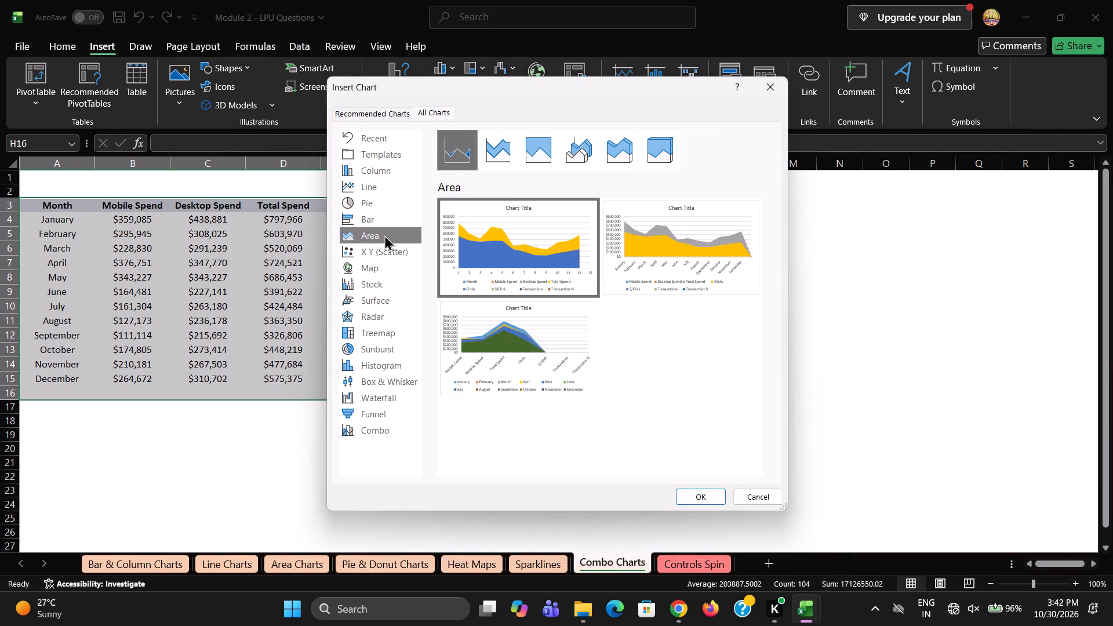
pyautogui.click(403, 191)
pyautogui.click(391, 206)
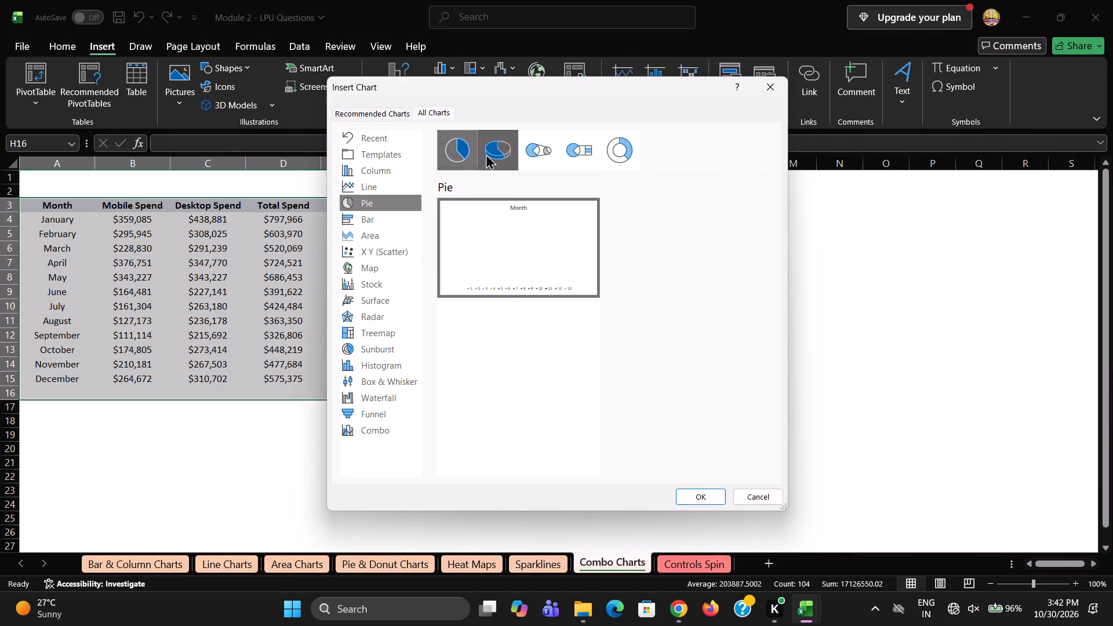
pyautogui.click(409, 216)
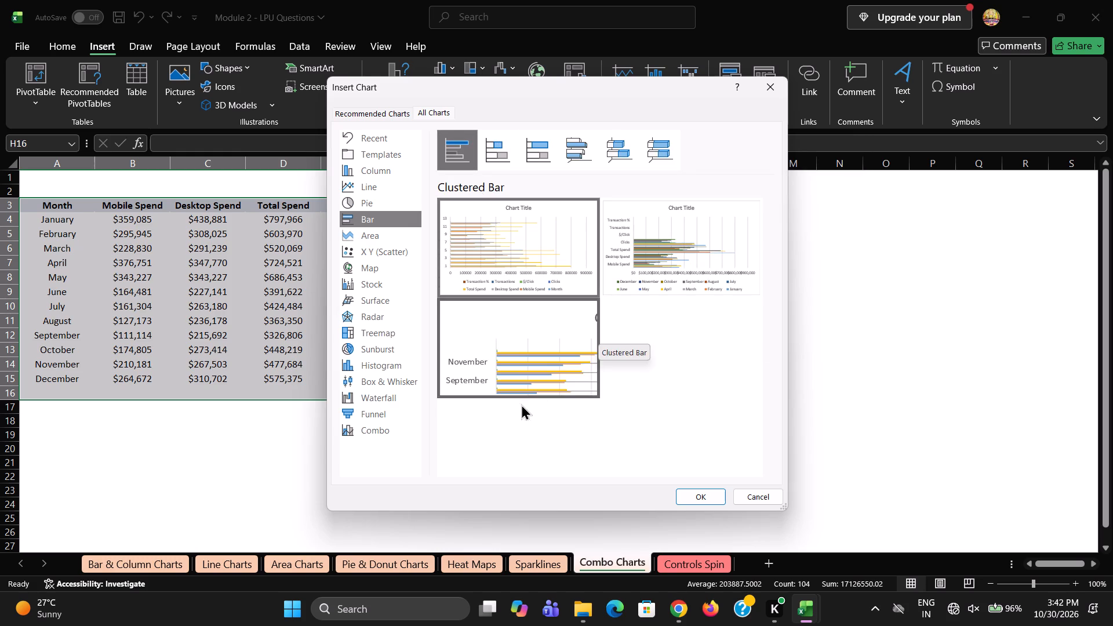
pyautogui.click(398, 397)
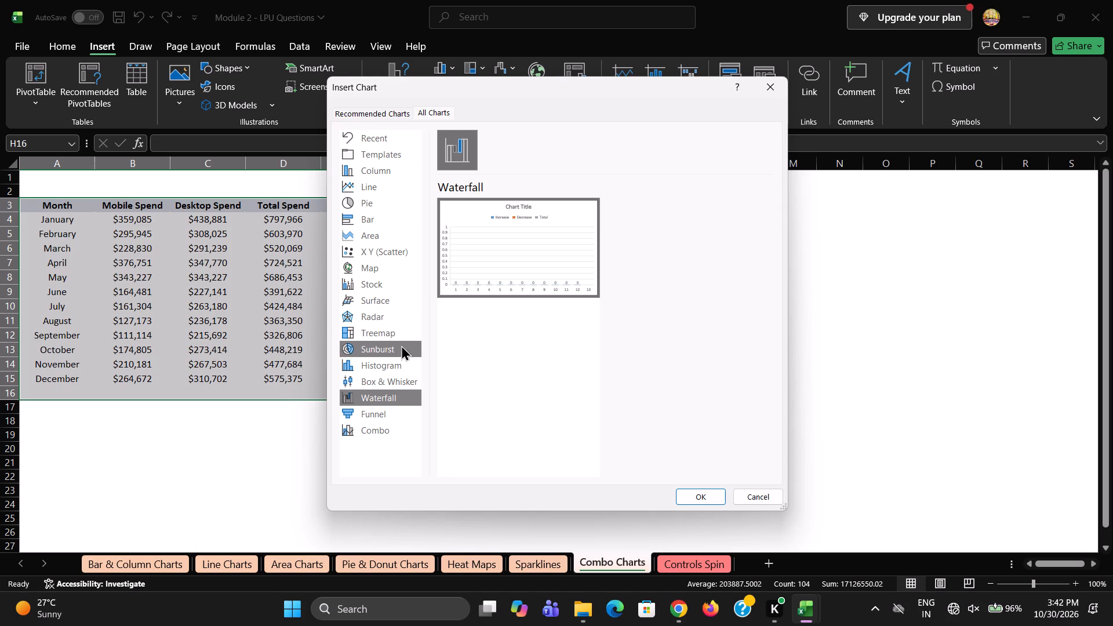
pyautogui.click(399, 359)
pyautogui.click(397, 373)
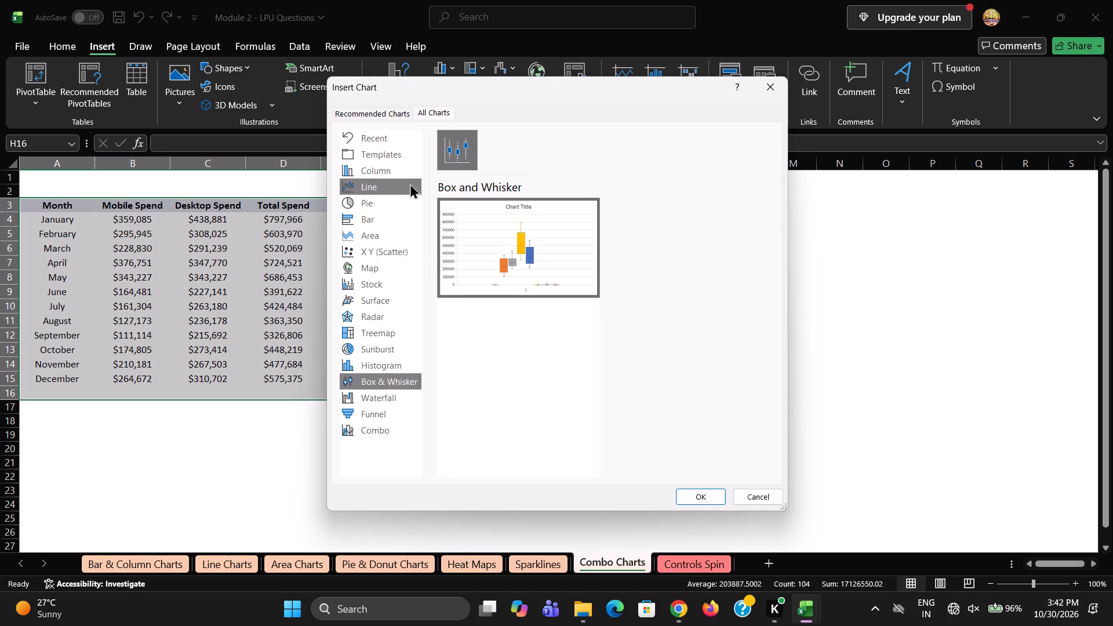
pyautogui.click(753, 494)
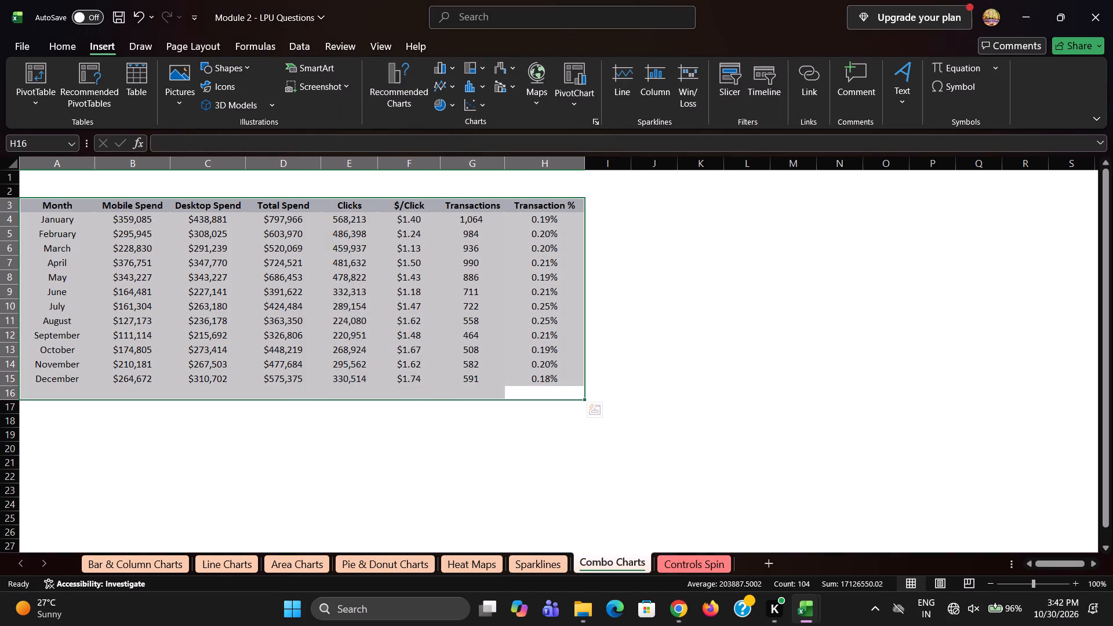
# Check the map, stock, scatter and bar chart options for the same monthly spend range without inserting a chart.
pyautogui.click(535, 103)
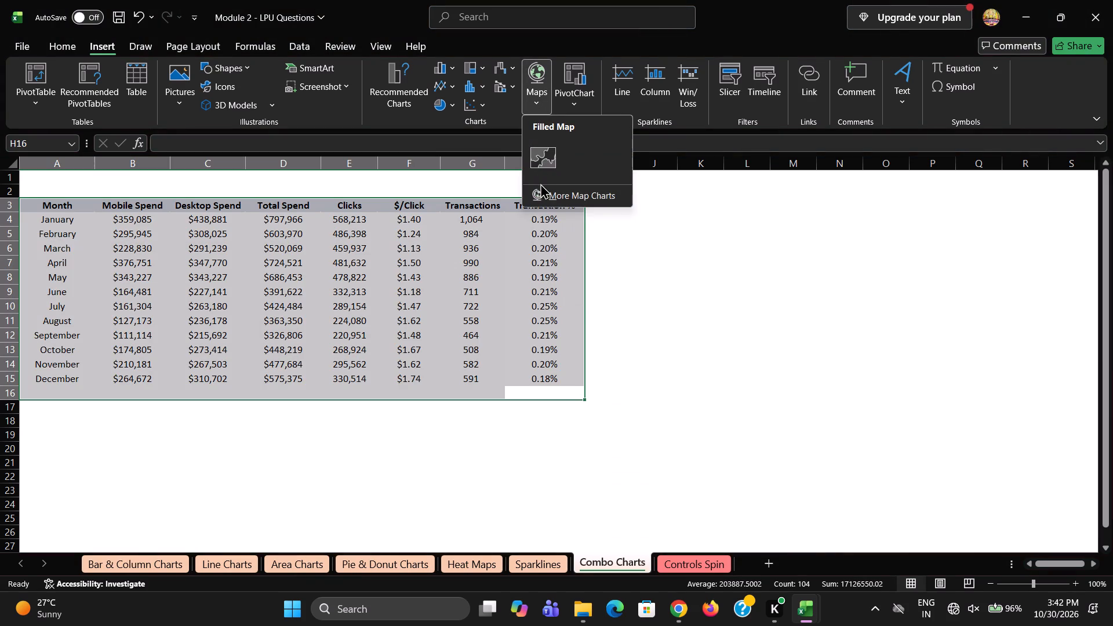
pyautogui.click(545, 190)
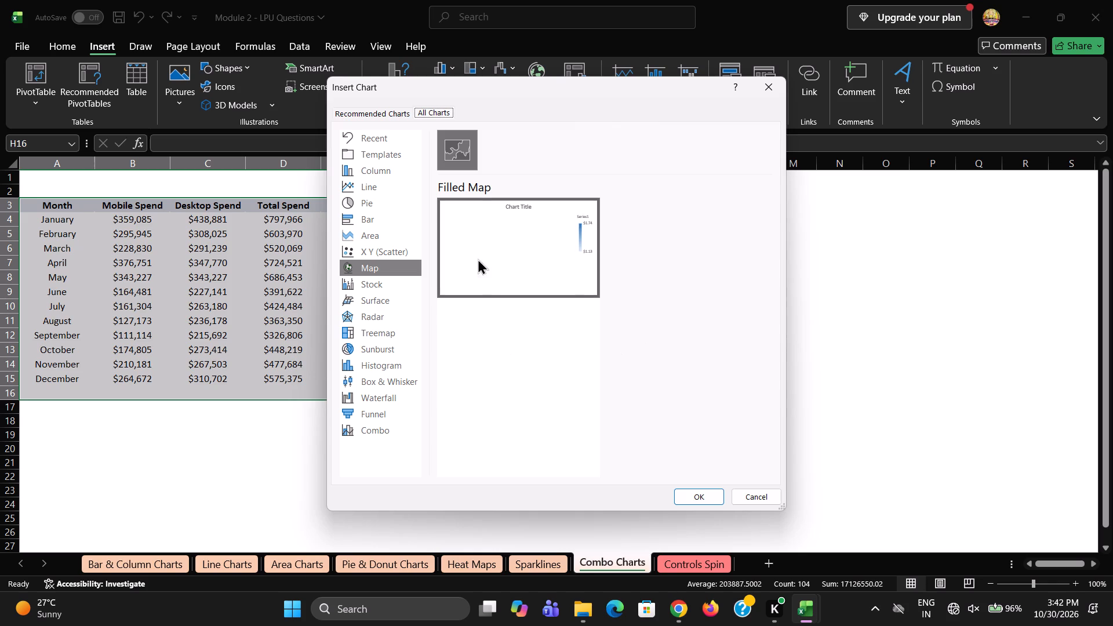
pyautogui.click(406, 285)
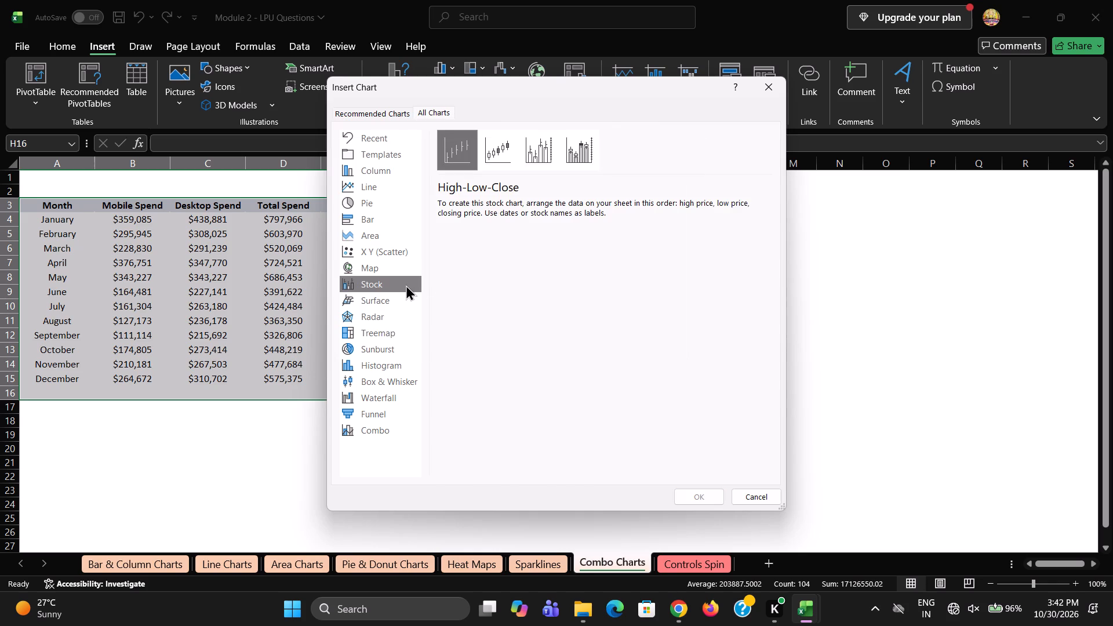
pyautogui.click(404, 257)
pyautogui.click(401, 225)
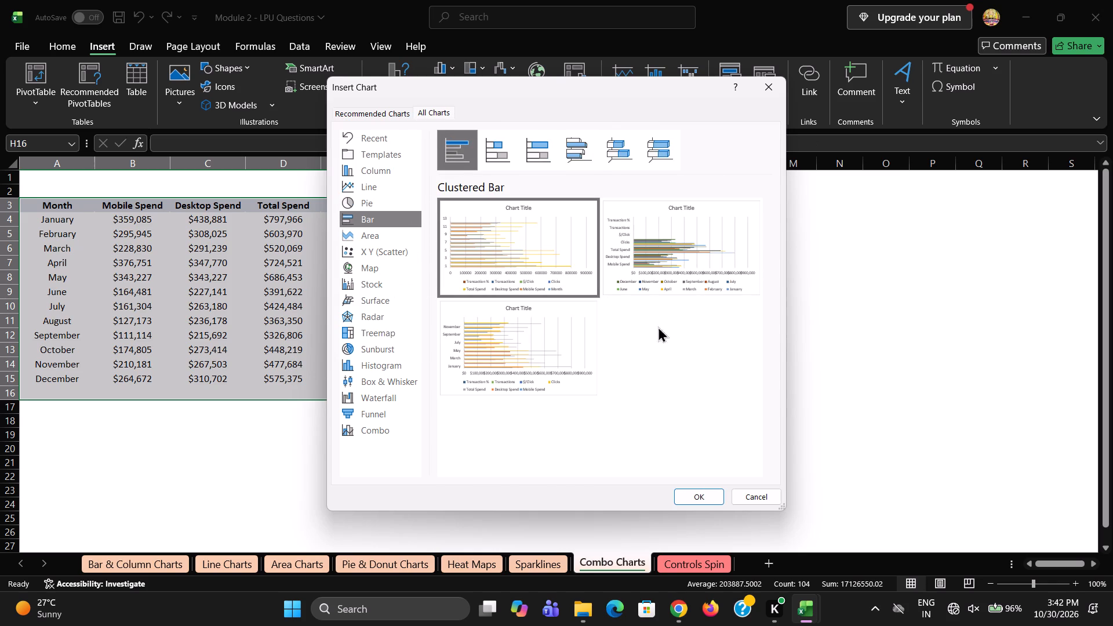
pyautogui.click(752, 503)
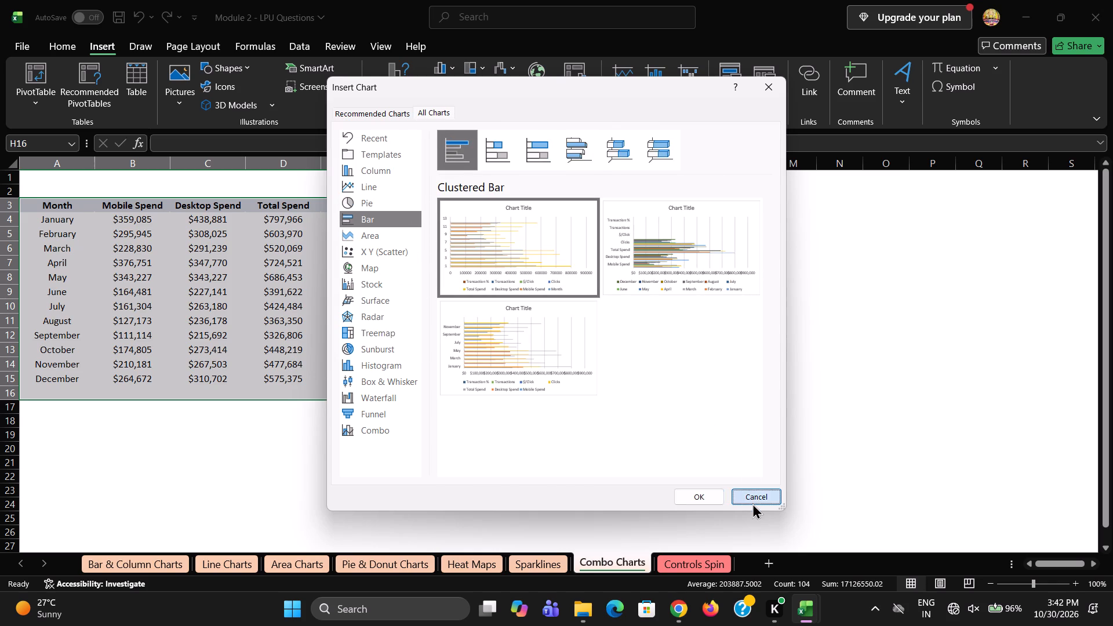
# On the Area Charts sheet, insert a standard Area chart from the 2015 ticket sales range A3:M11.
pyautogui.click(323, 564)
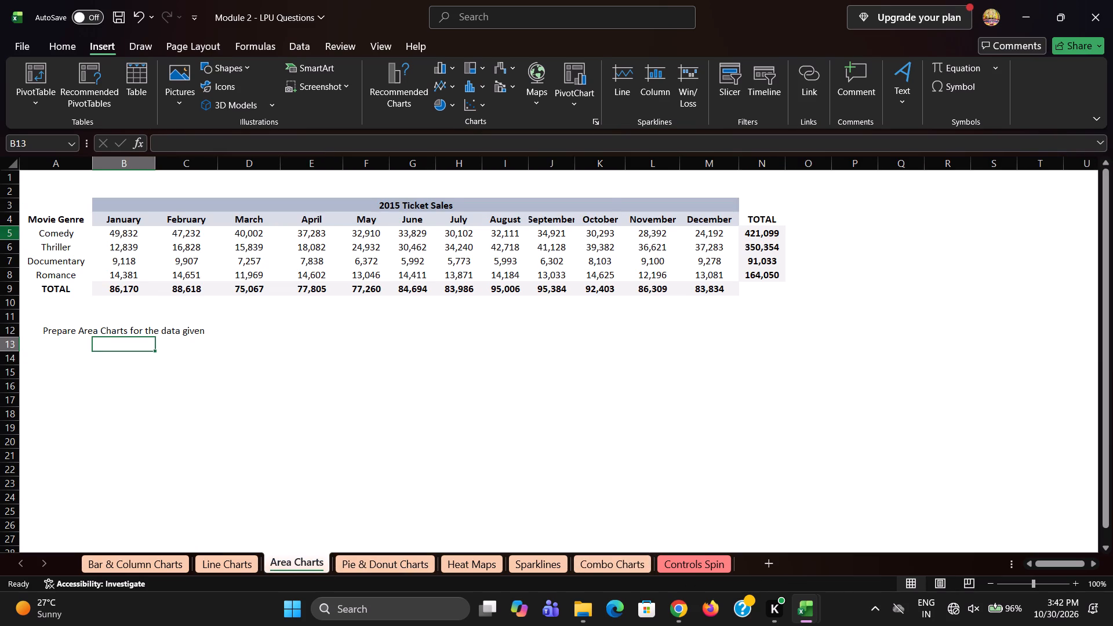
pyautogui.moveTo(39, 202); pyautogui.dragTo(700, 316)
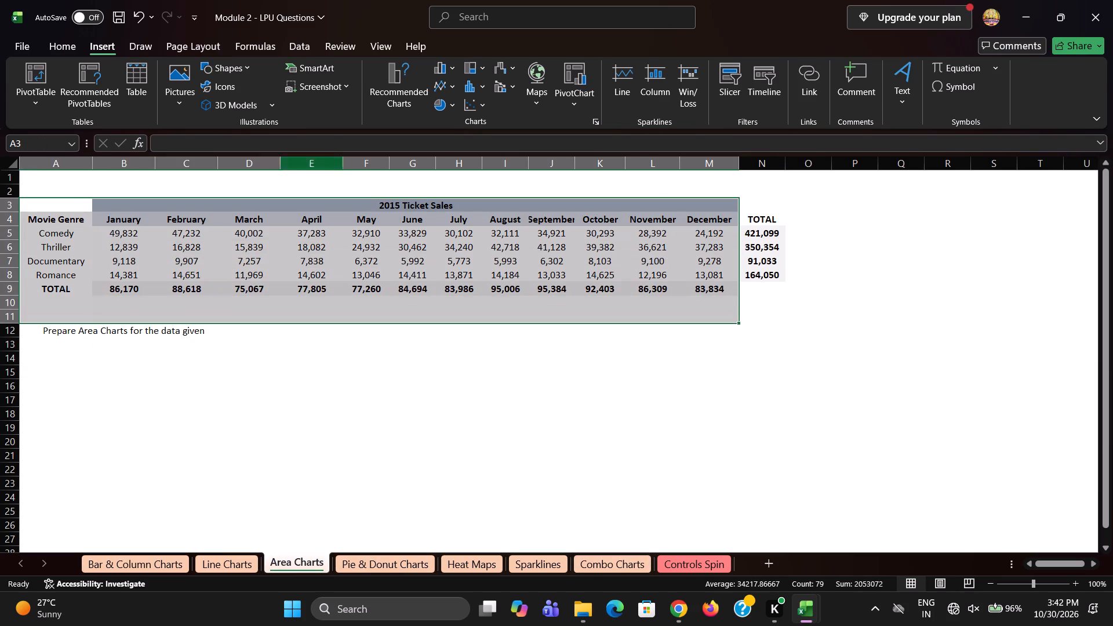
pyautogui.click(403, 101)
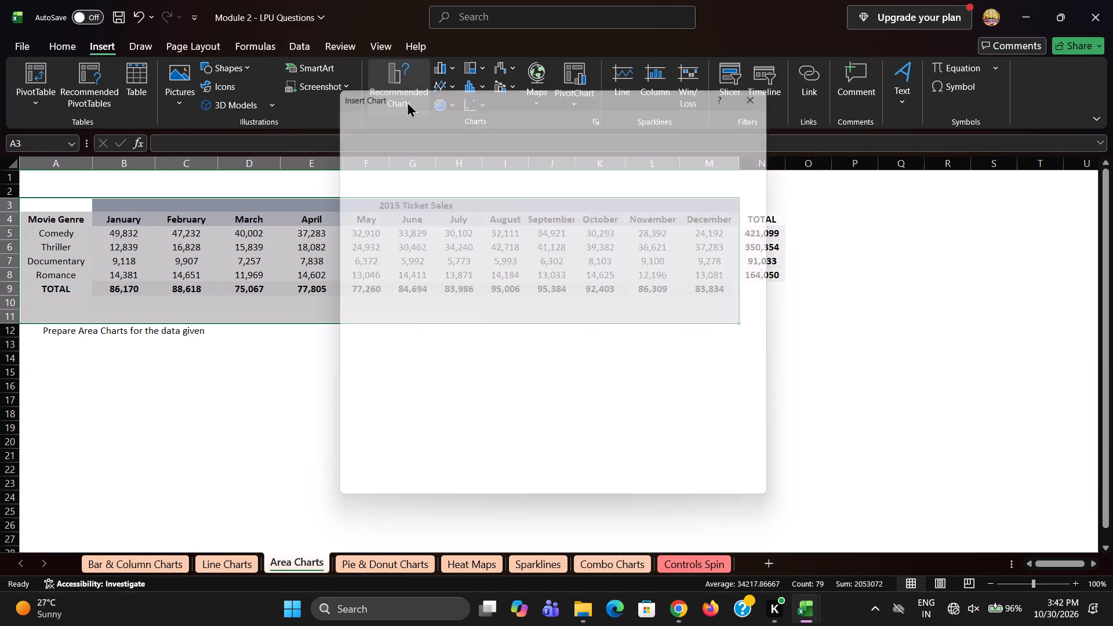
pyautogui.click(425, 117)
pyautogui.click(381, 234)
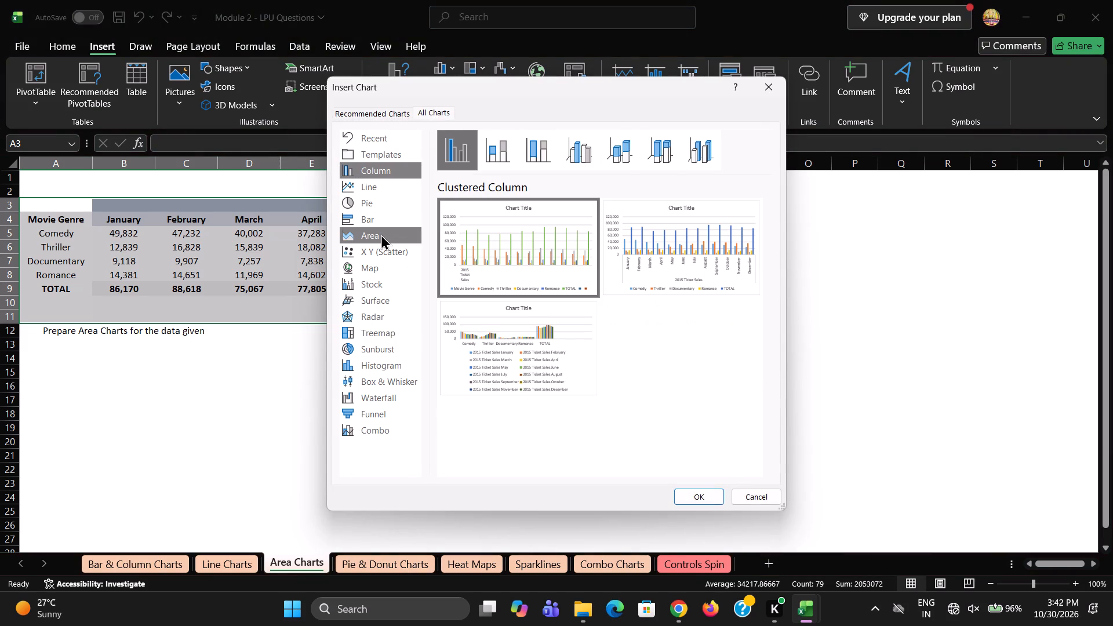
pyautogui.click(685, 492)
# Move the area chart below the ticket sales table, with its upper-left corner at about cell K12, and save the workbook.
pyautogui.moveTo(587, 275); pyautogui.dragTo(637, 303)
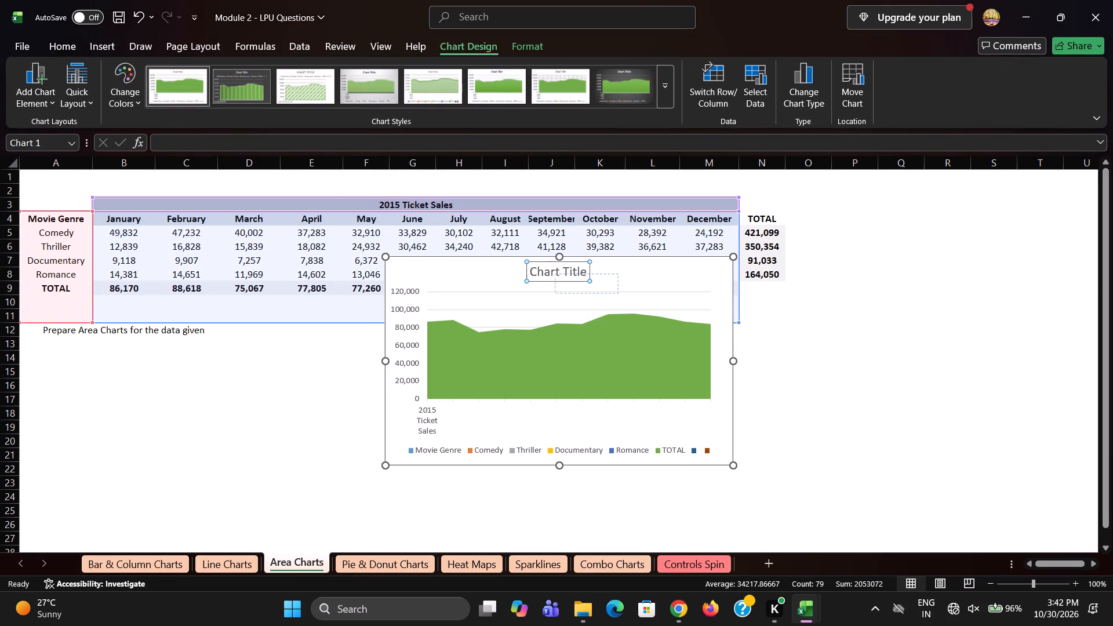
pyautogui.moveTo(637, 303); pyautogui.dragTo(576, 280)
pyautogui.moveTo(629, 278); pyautogui.dragTo(653, 283)
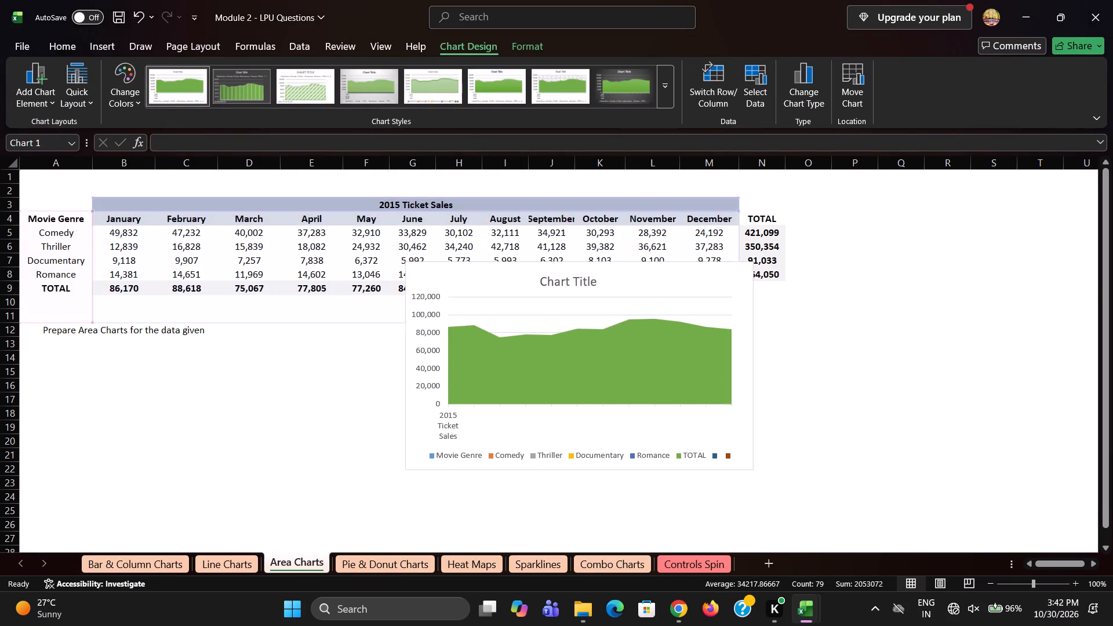
pyautogui.moveTo(653, 283); pyautogui.dragTo(817, 343)
pyautogui.hotkey('ctrl', 's')
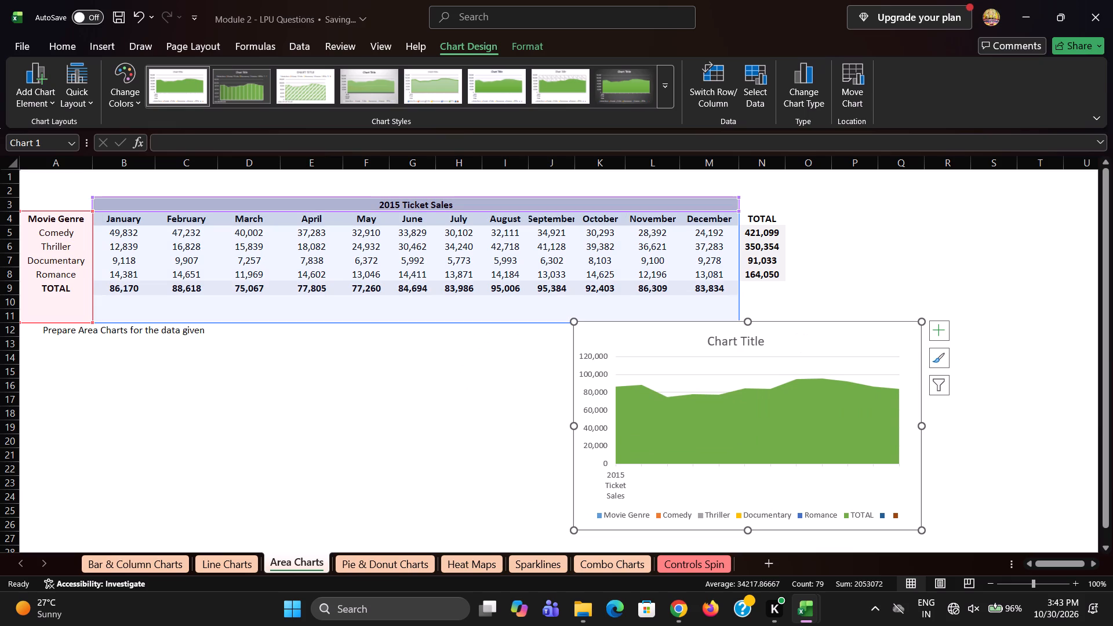
# On the Pie & Donut Charts sheet, insert a 3-D Pie chart from the category data range A3:F9.
pyautogui.click(399, 569)
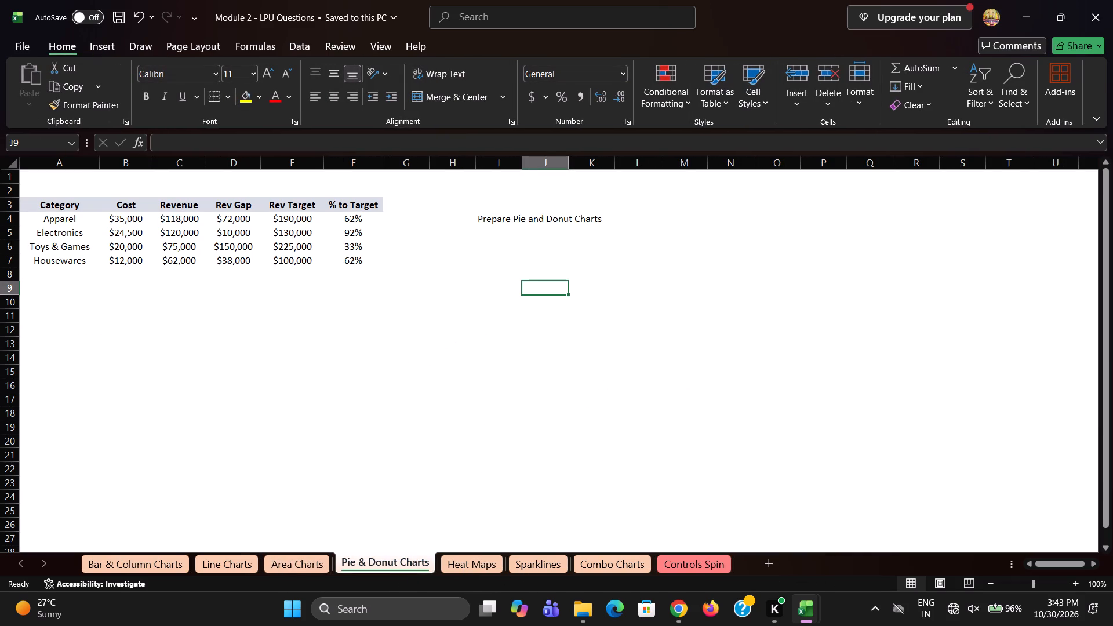
pyautogui.moveTo(28, 205); pyautogui.dragTo(374, 294)
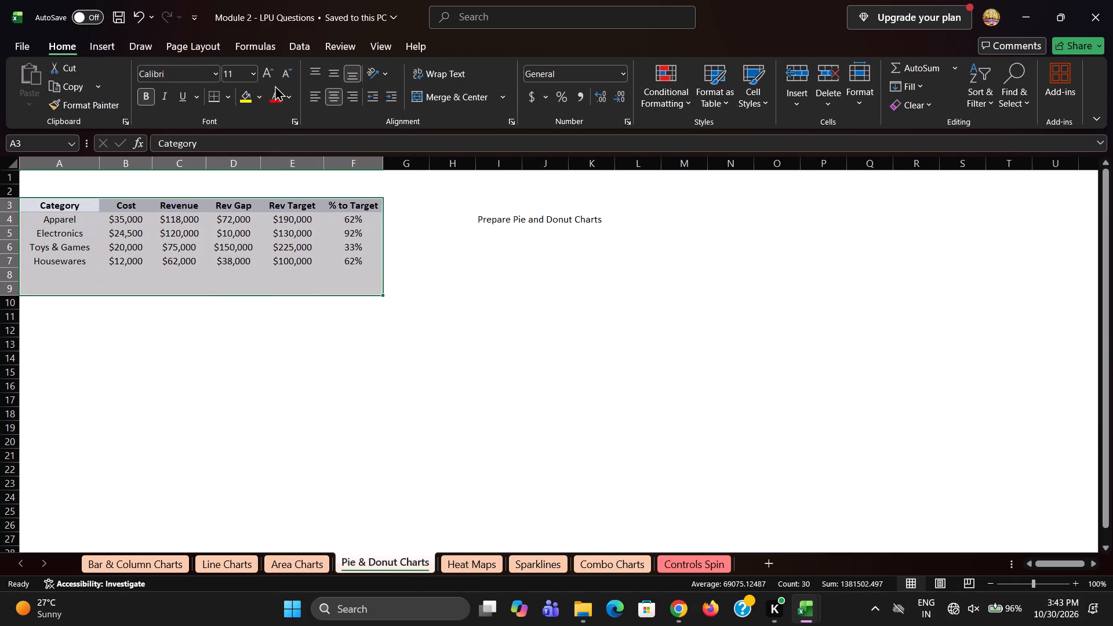
pyautogui.click(130, 49)
pyautogui.click(112, 48)
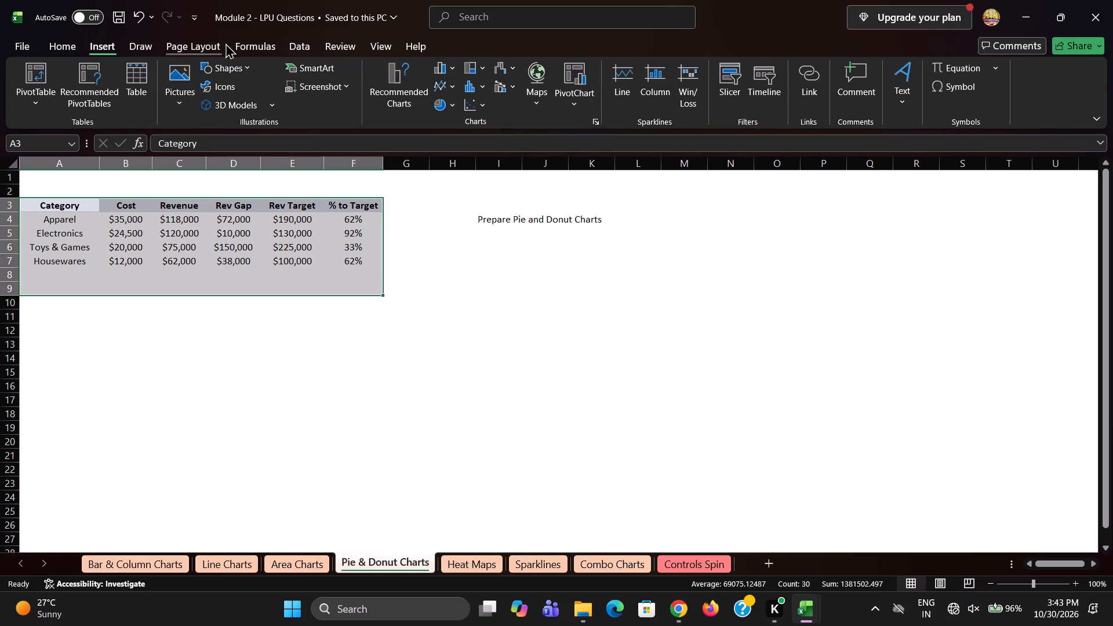
pyautogui.click(413, 92)
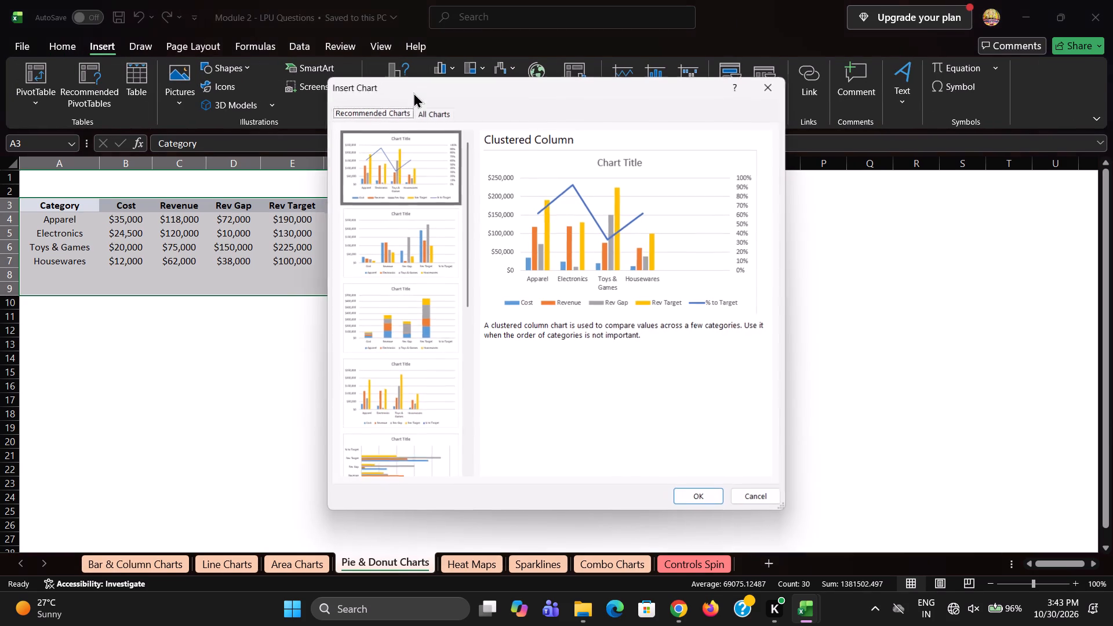
pyautogui.click(402, 111)
pyautogui.click(423, 111)
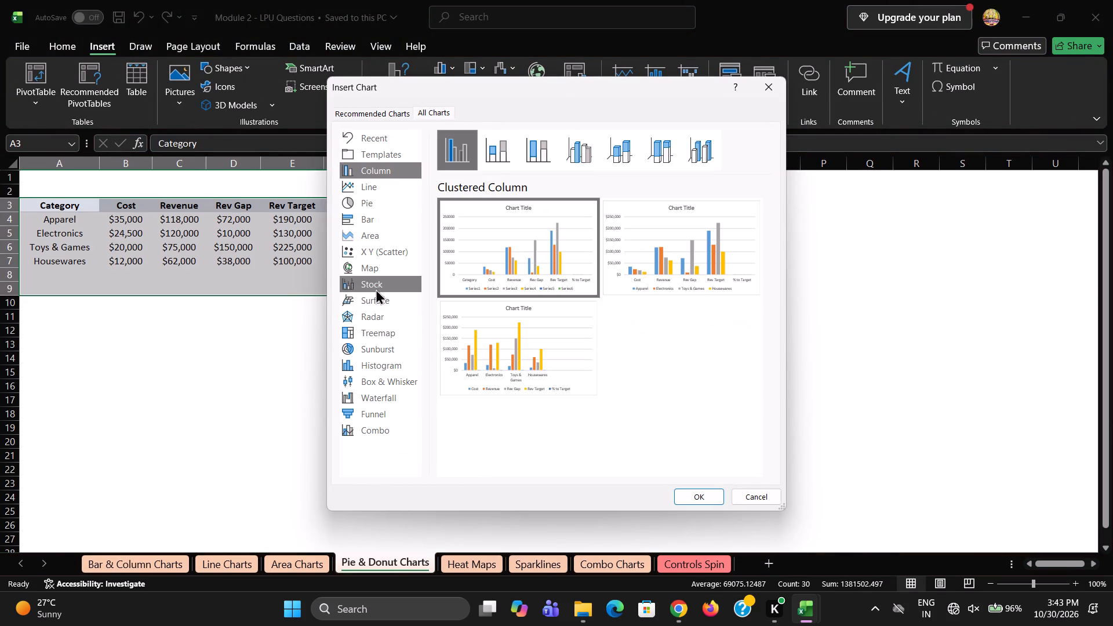
pyautogui.click(391, 203)
pyautogui.click(492, 158)
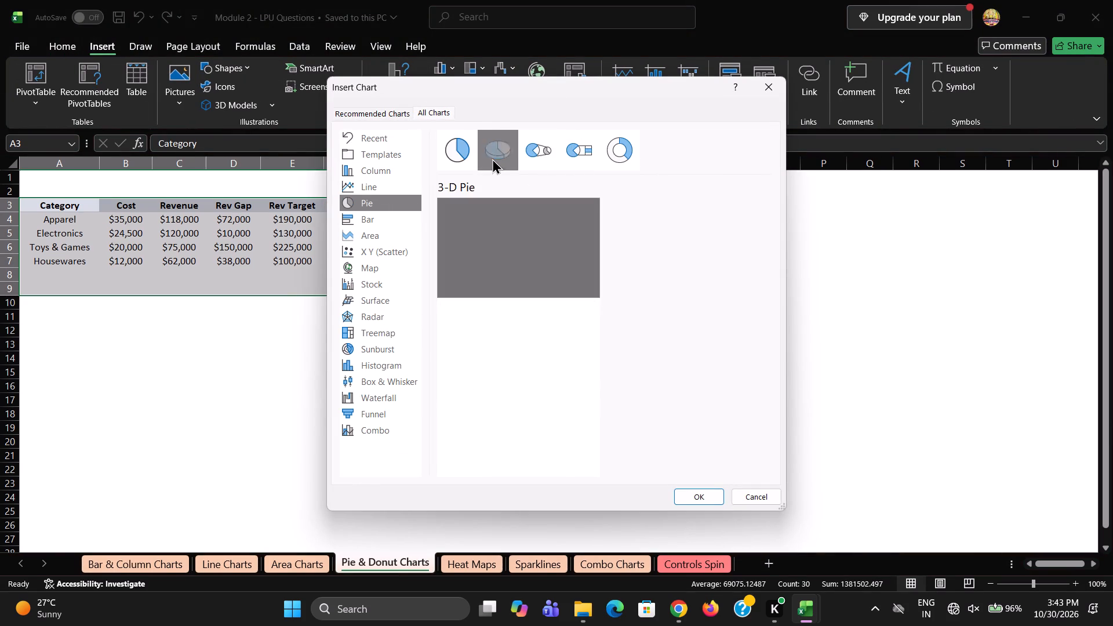
pyautogui.click(529, 156)
pyautogui.click(502, 150)
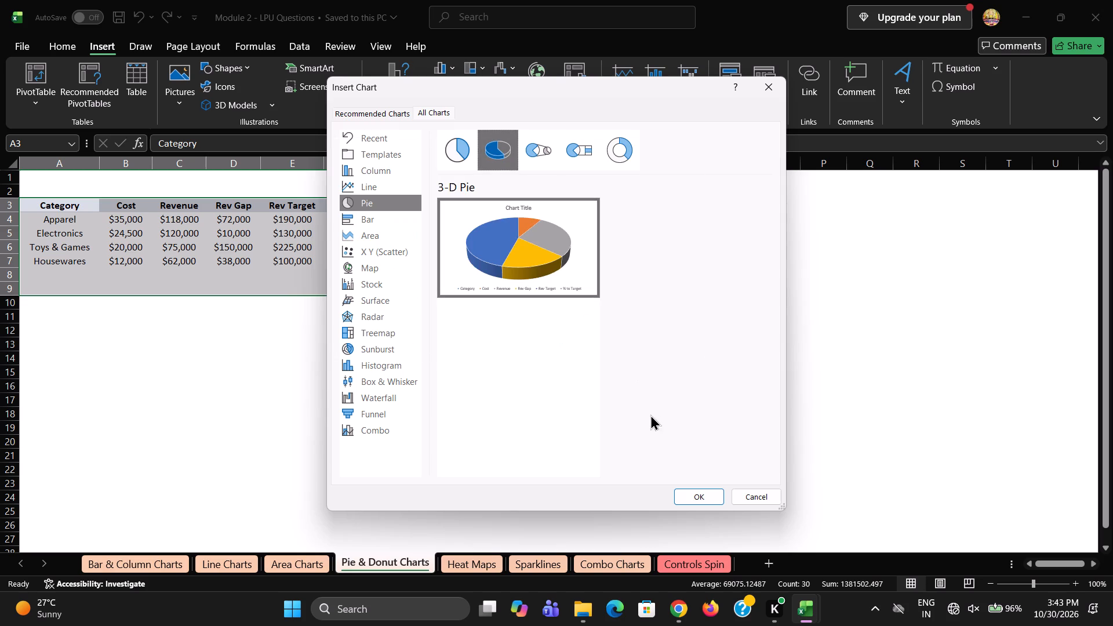
pyautogui.click(690, 489)
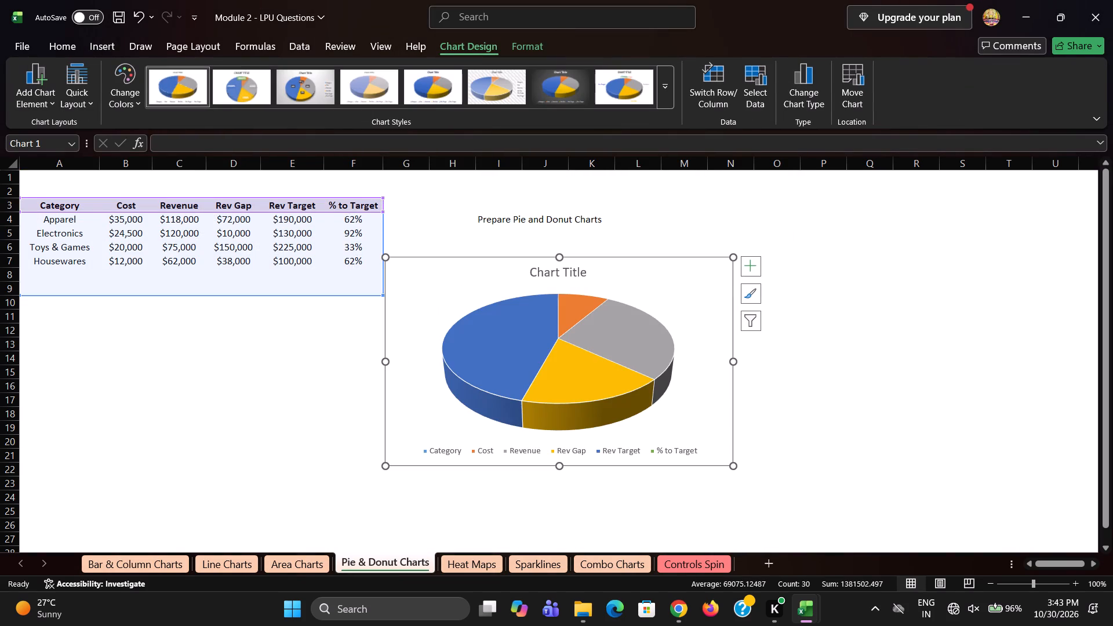
# Review the 3-D pie chart's colour palettes and its series and category filters without changing them.
pyautogui.click(754, 296)
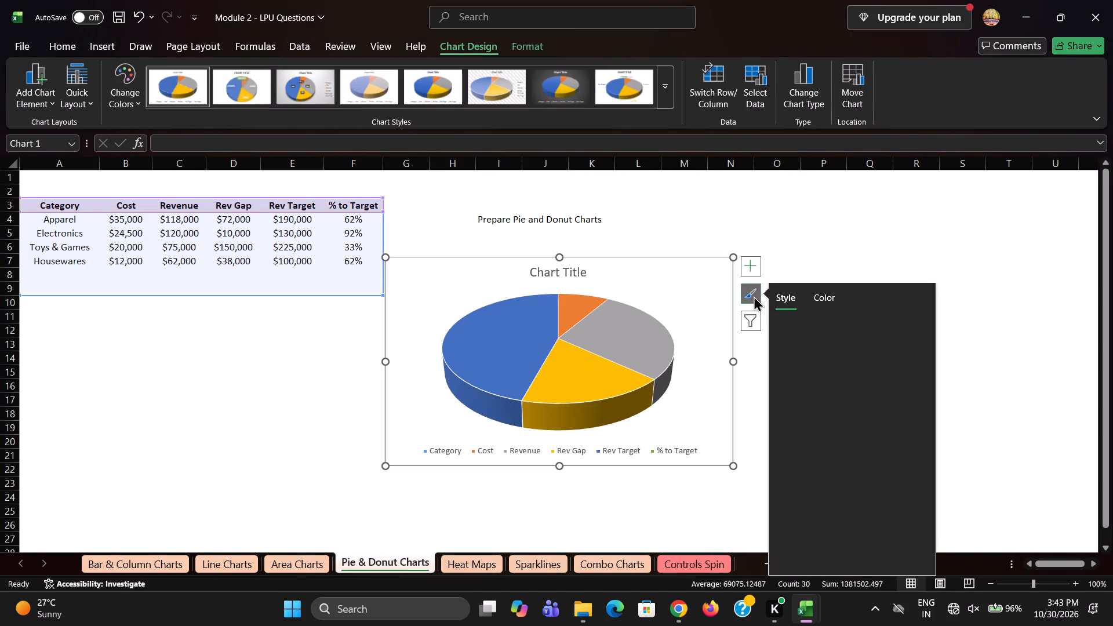
pyautogui.click(816, 302)
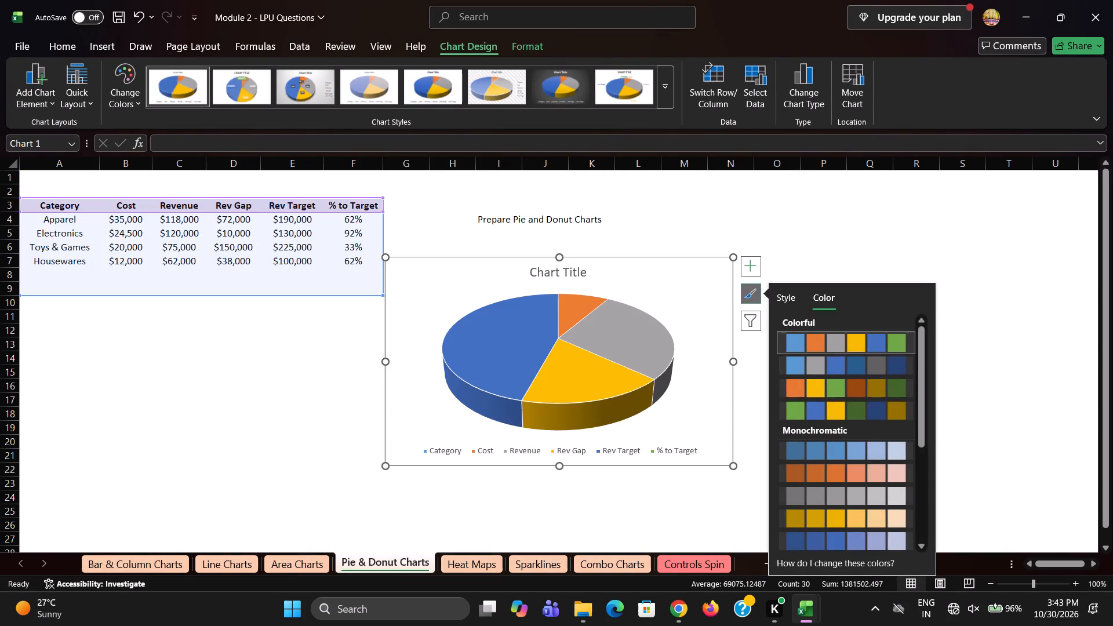
pyautogui.click(819, 264)
pyautogui.click(710, 306)
pyautogui.click(755, 322)
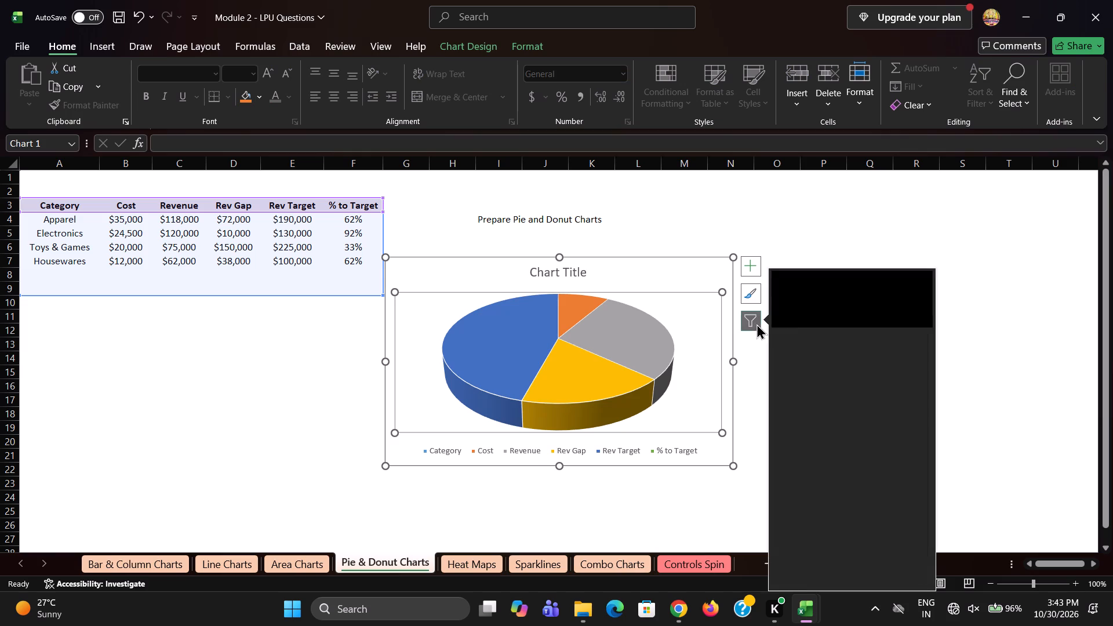
pyautogui.scroll(-5, 829, 367)
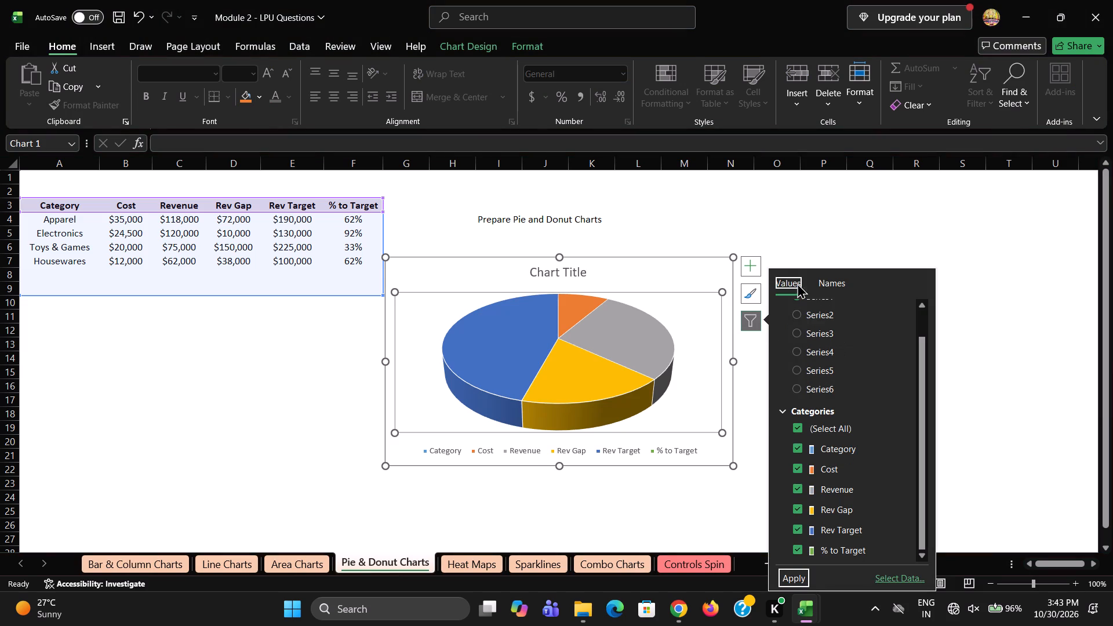
# Add data labels to the 3-D pie chart and deselect the chart.
pyautogui.click(755, 265)
pyautogui.click(780, 296)
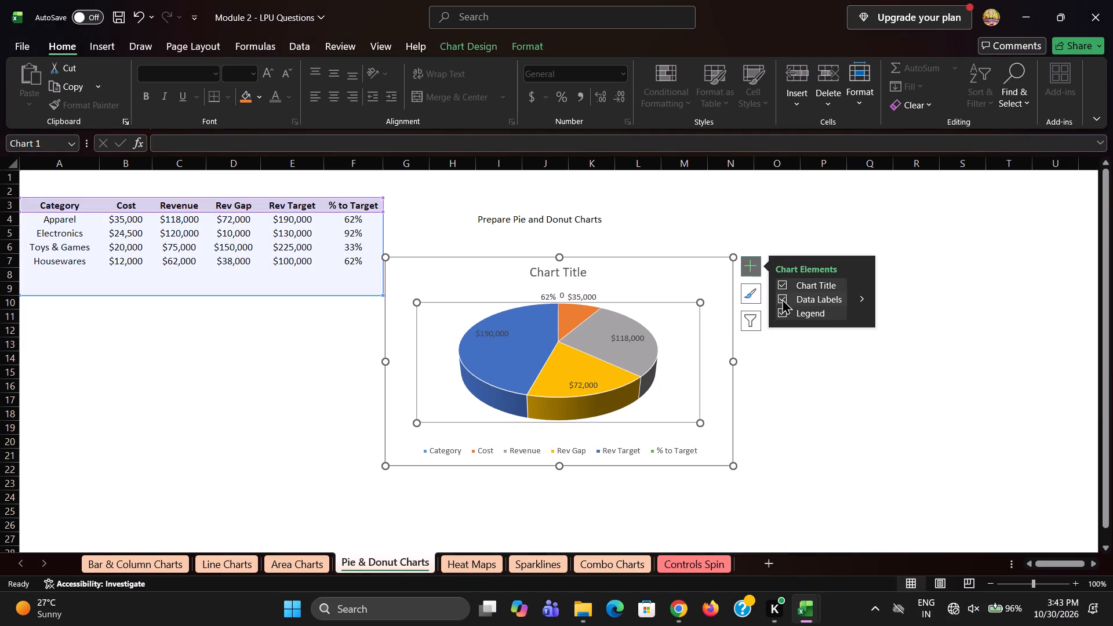
pyautogui.click(794, 377)
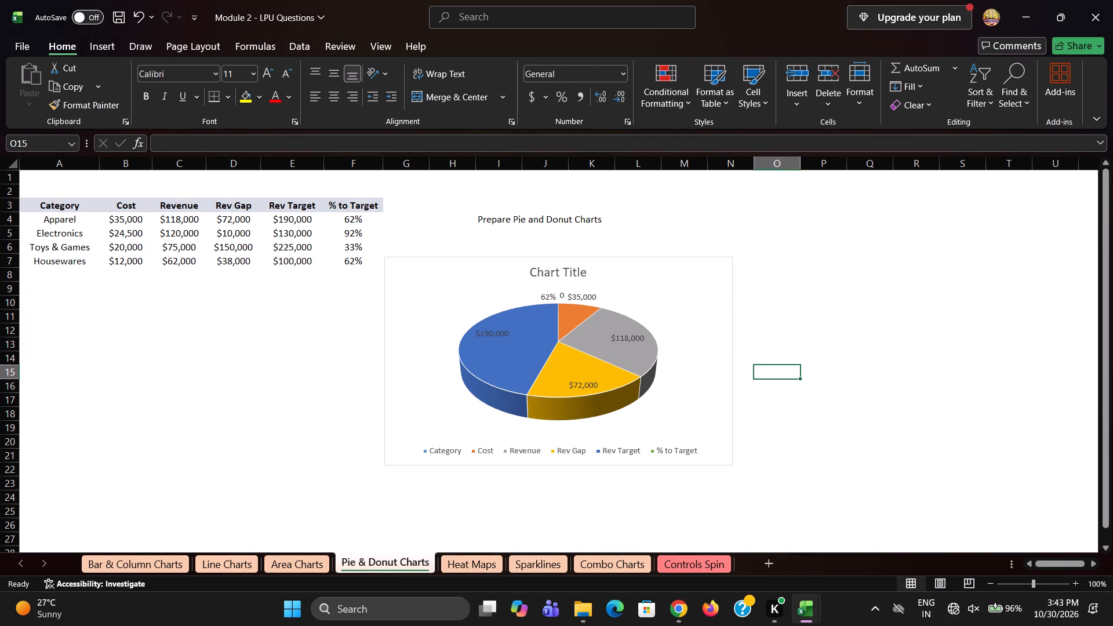
# Save the workbook with the labelled 3-D pie chart.
pyautogui.hotkey('ctrl', 's')
pyautogui.hotkey('ctrl', 's')
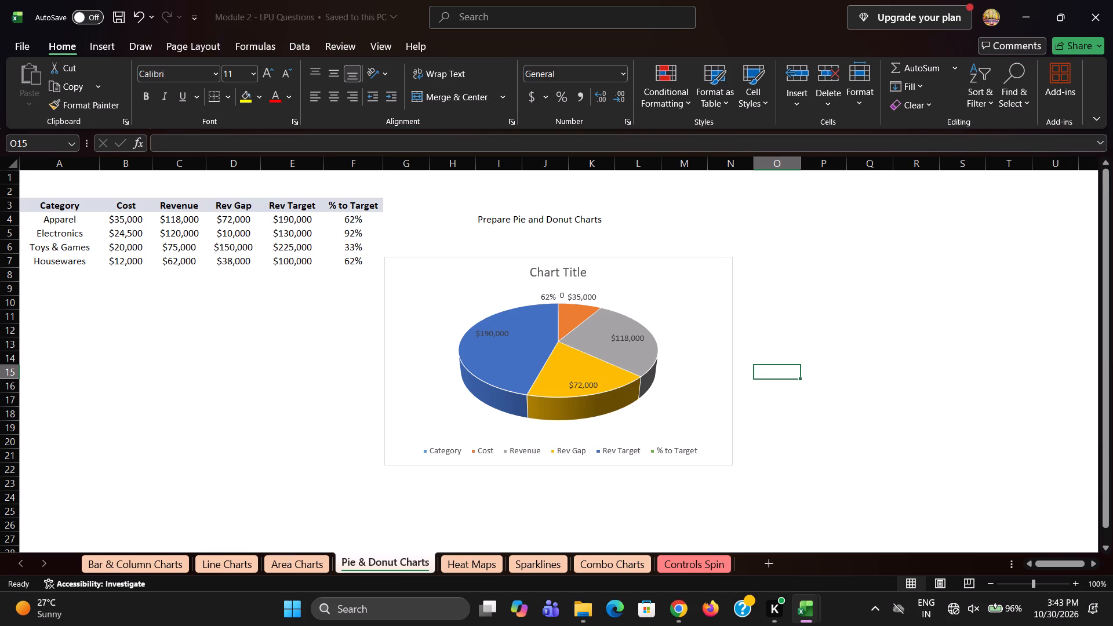
# Go to the Line Charts sheet and examine how far its Date, Google and Amazon data extends.
pyautogui.click(296, 560)
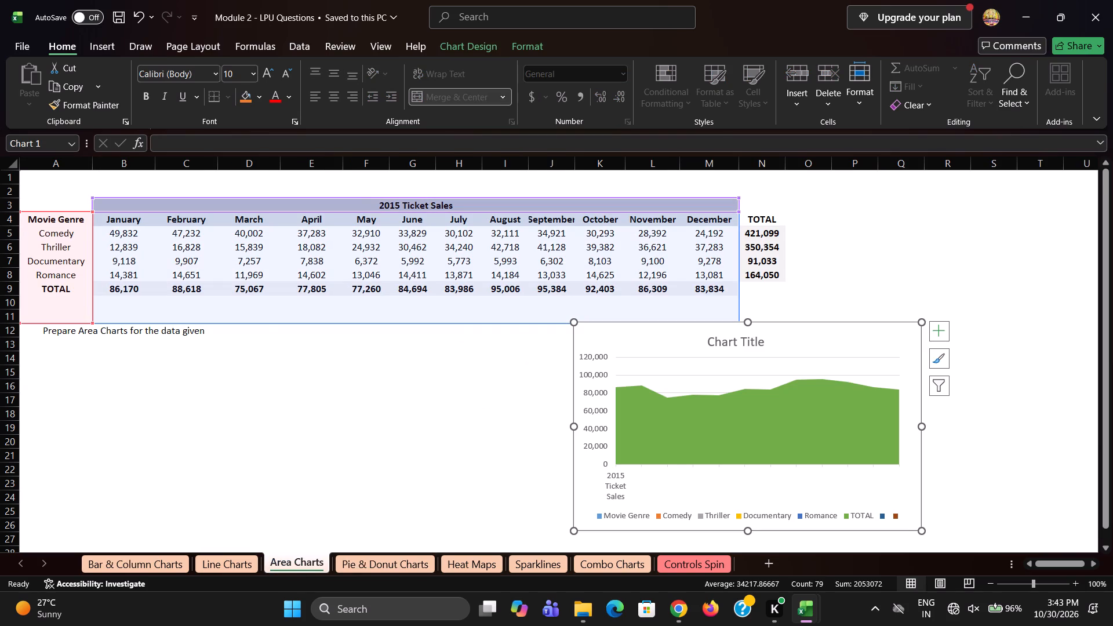
pyautogui.click(244, 565)
pyautogui.scroll(-3, 224, 266)
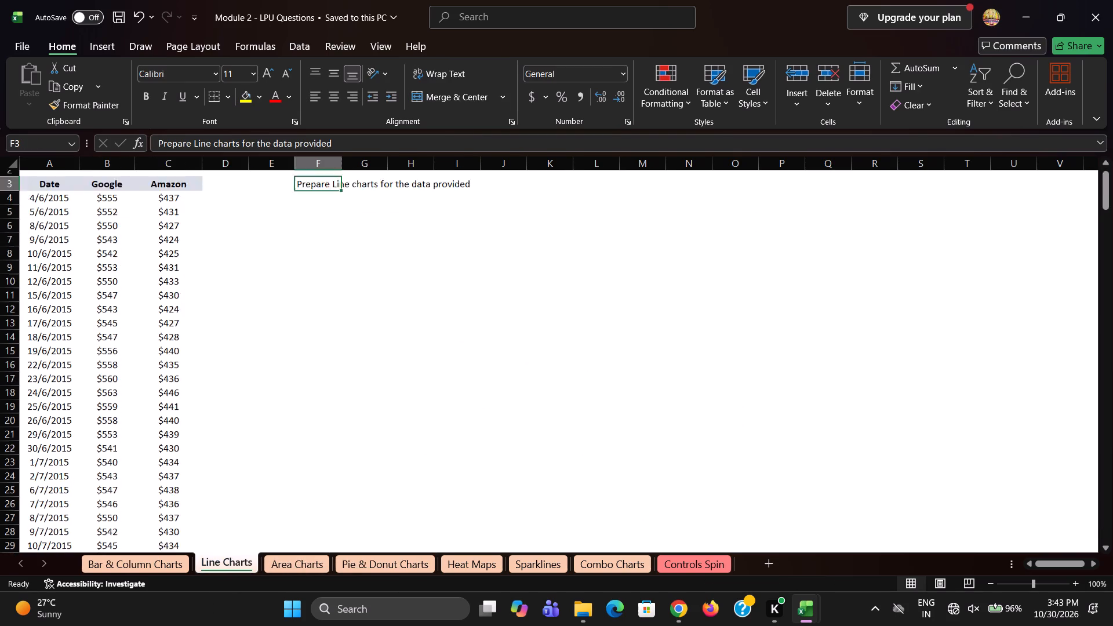
pyautogui.scroll(-20, 222, 265)
pyautogui.scroll(-17, 222, 265)
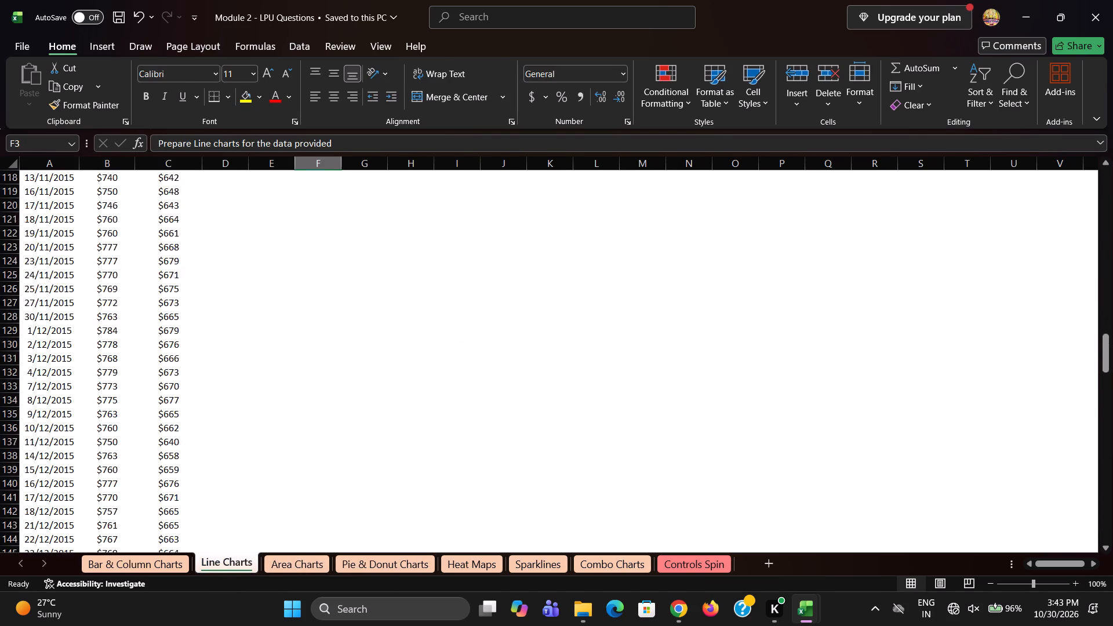
pyautogui.scroll(-20, 233, 282)
pyautogui.scroll(-20, 233, 282)
pyautogui.scroll(-6, 233, 282)
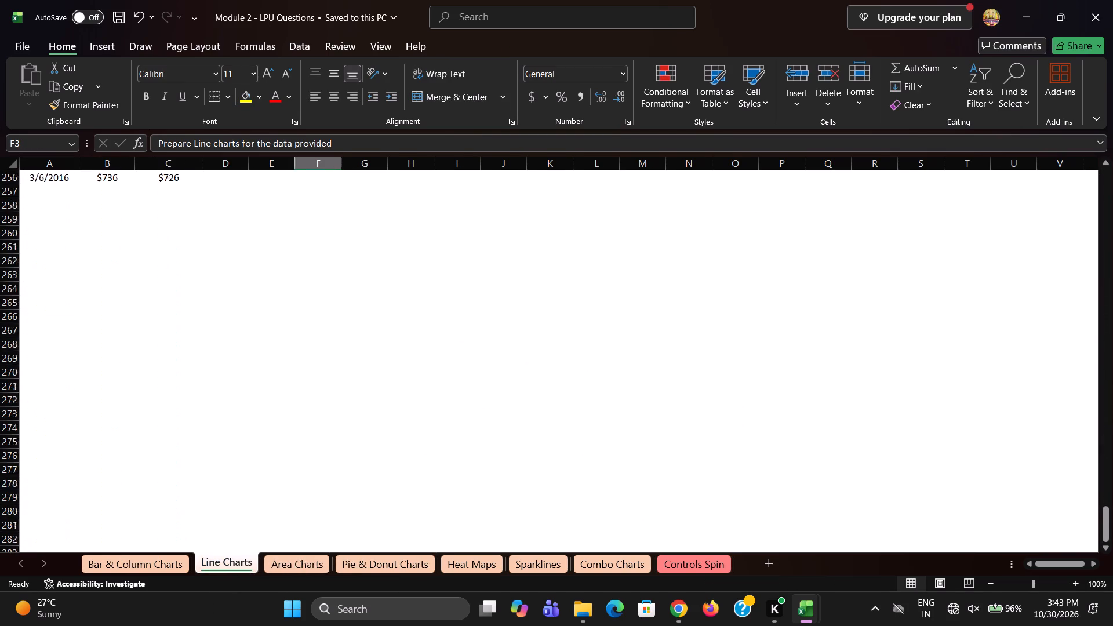
pyautogui.scroll(-4, 240, 310)
pyautogui.scroll(9, 232, 310)
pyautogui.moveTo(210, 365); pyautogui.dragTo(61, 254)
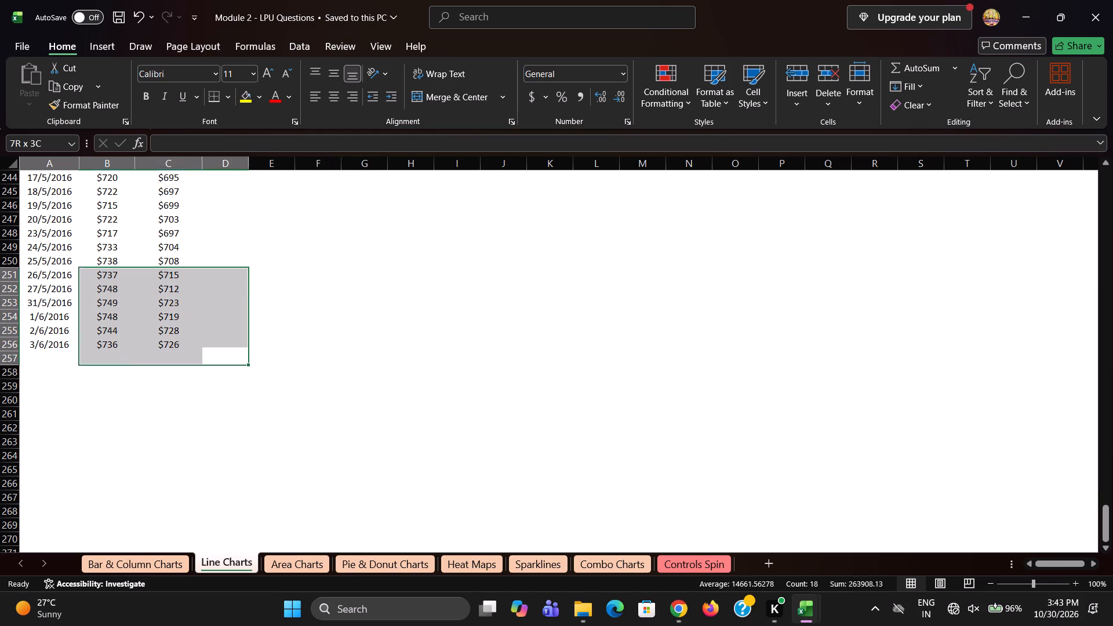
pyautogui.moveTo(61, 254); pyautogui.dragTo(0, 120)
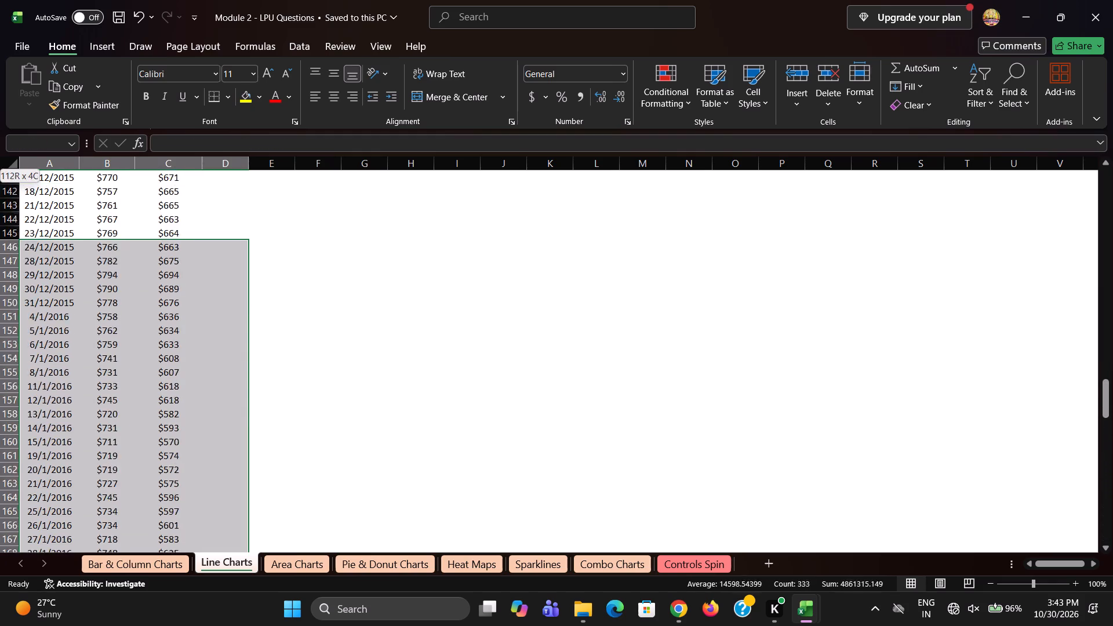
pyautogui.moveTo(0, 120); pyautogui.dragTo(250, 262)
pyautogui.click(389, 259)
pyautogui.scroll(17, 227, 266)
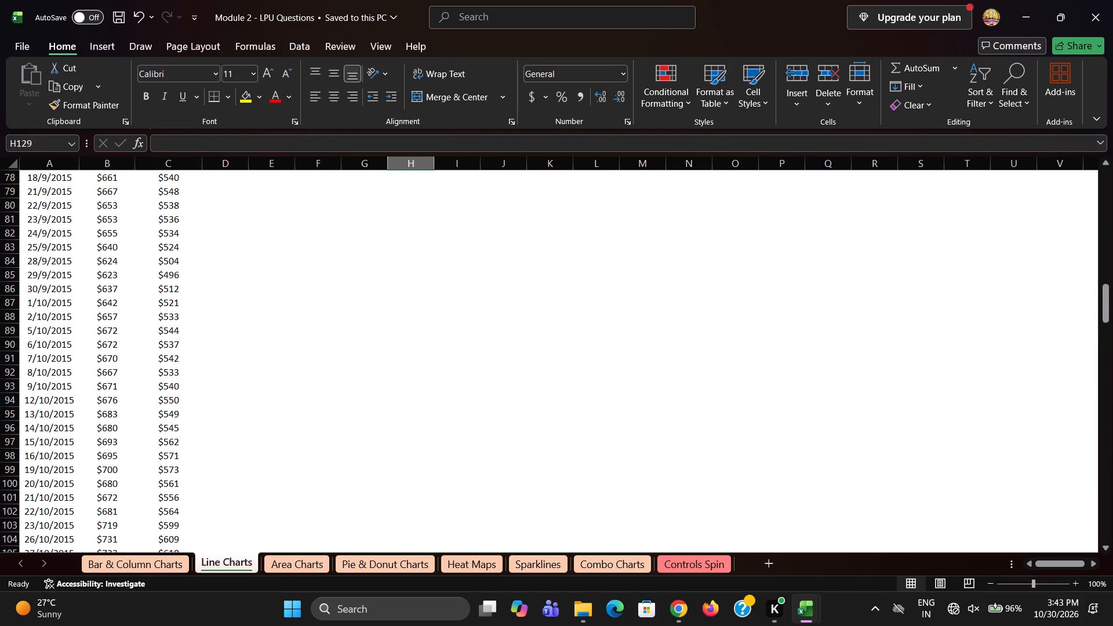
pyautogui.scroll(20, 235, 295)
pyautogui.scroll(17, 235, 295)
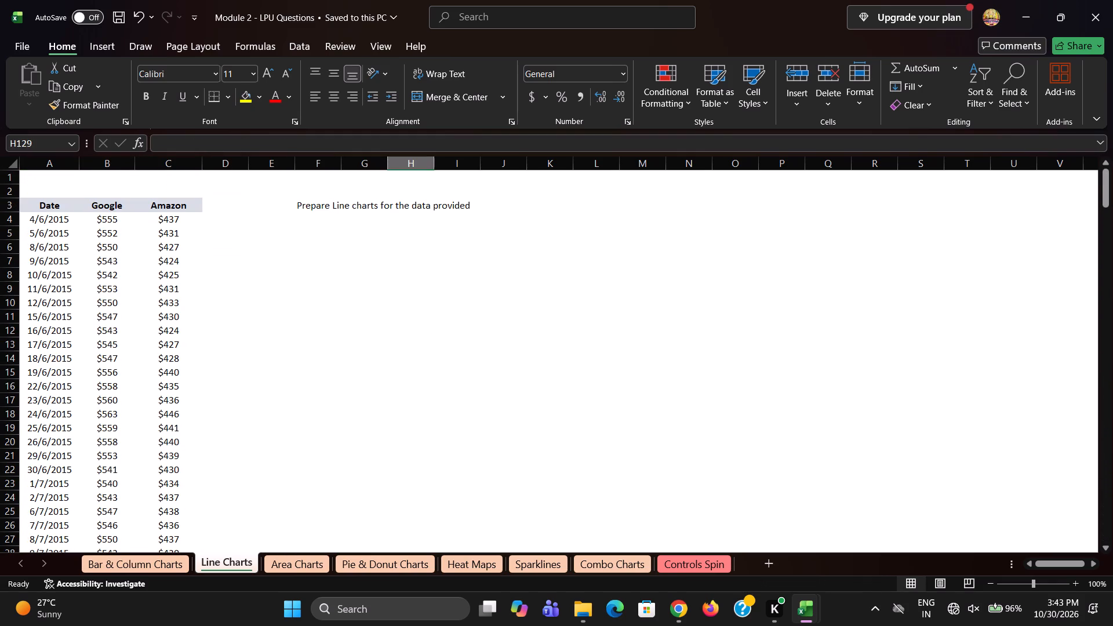
# Insert a basic Line chart from the data range A3:C256, plotting Google and Amazon as two series over the dates.
pyautogui.moveTo(30, 203); pyautogui.dragTo(196, 489)
pyautogui.scroll(-4, 199, 494)
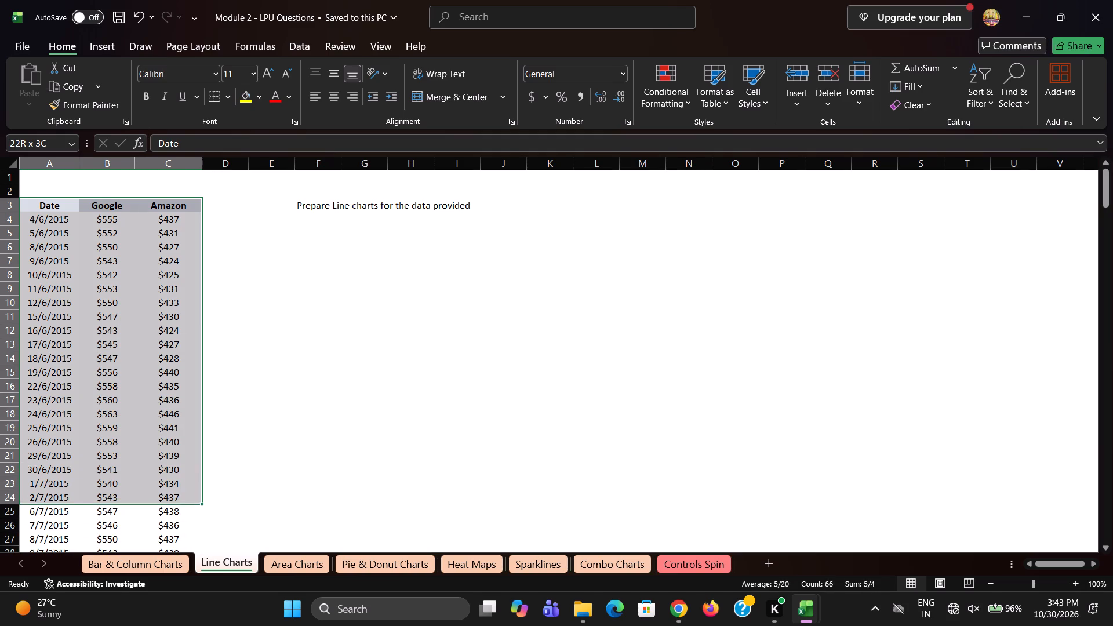
pyautogui.moveTo(196, 489); pyautogui.dragTo(153, 607)
pyautogui.scroll(-5, 188, 490)
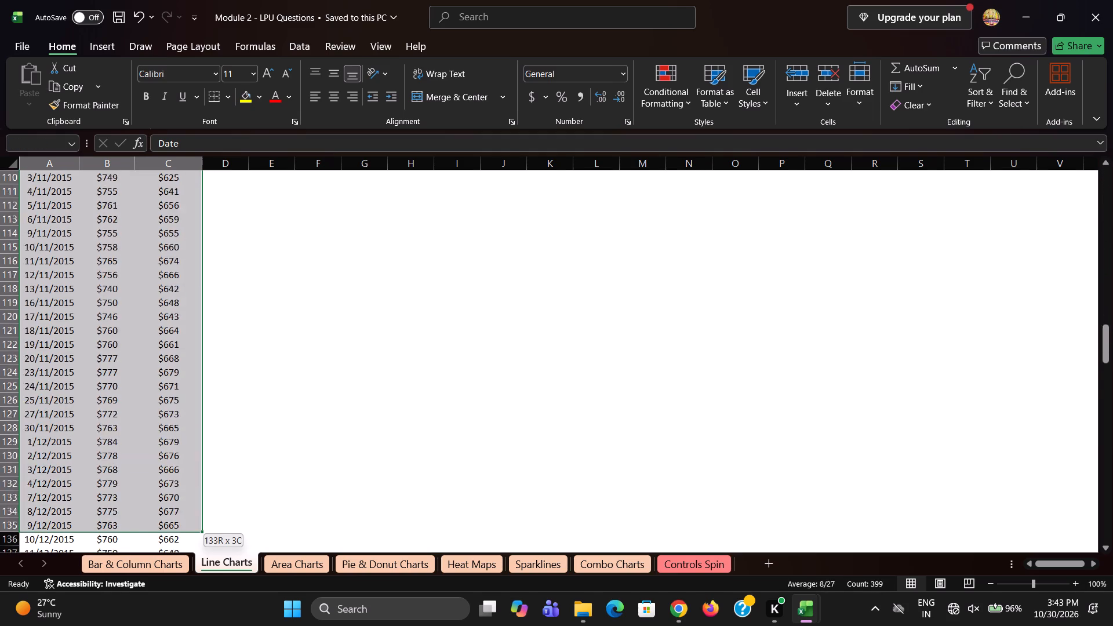
pyautogui.moveTo(153, 607); pyautogui.dragTo(140, 612)
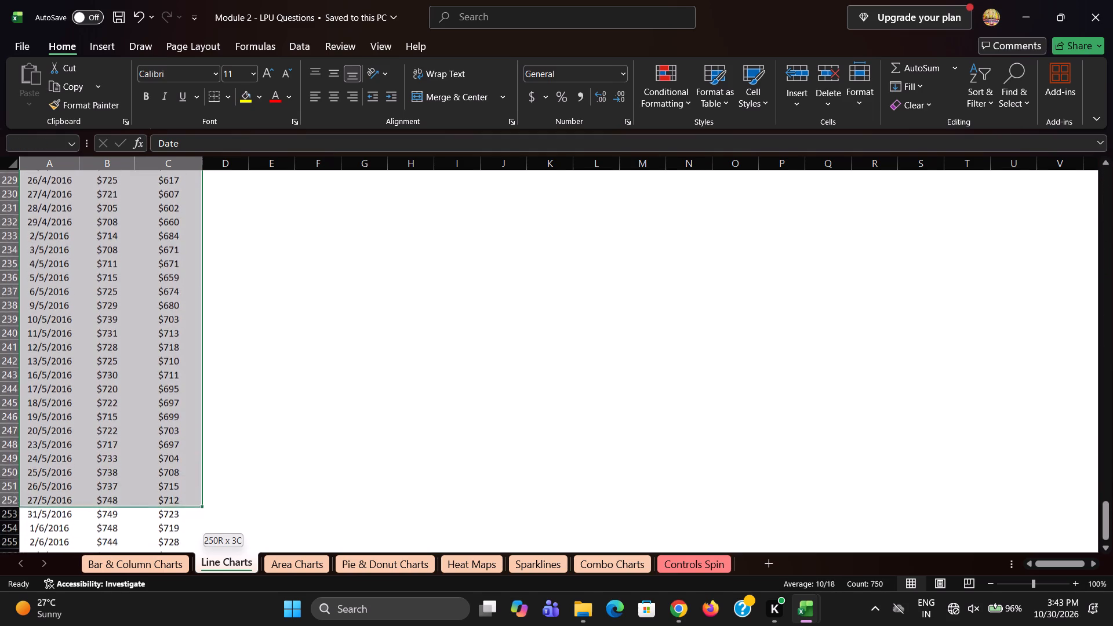
pyautogui.moveTo(140, 612); pyautogui.dragTo(131, 490)
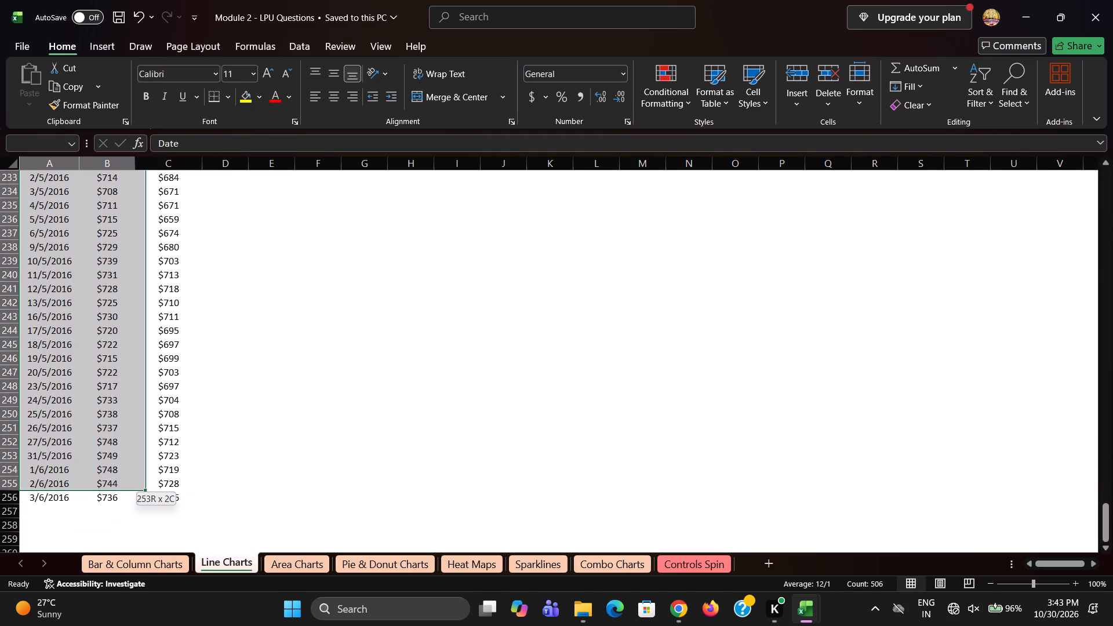
pyautogui.moveTo(131, 490); pyautogui.dragTo(137, 499)
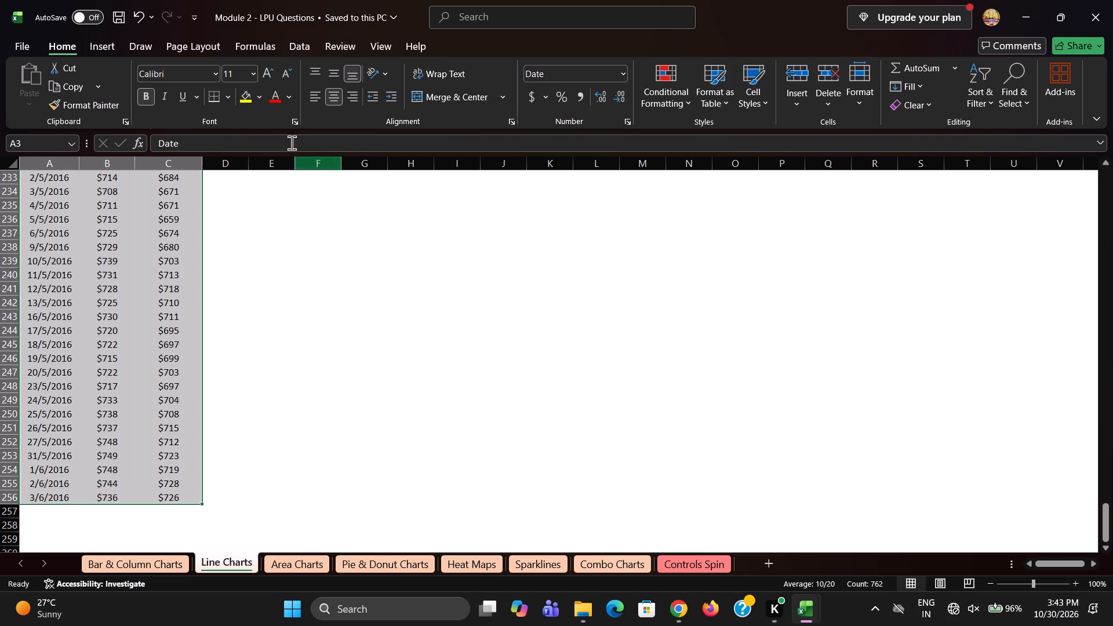
pyautogui.click(107, 41)
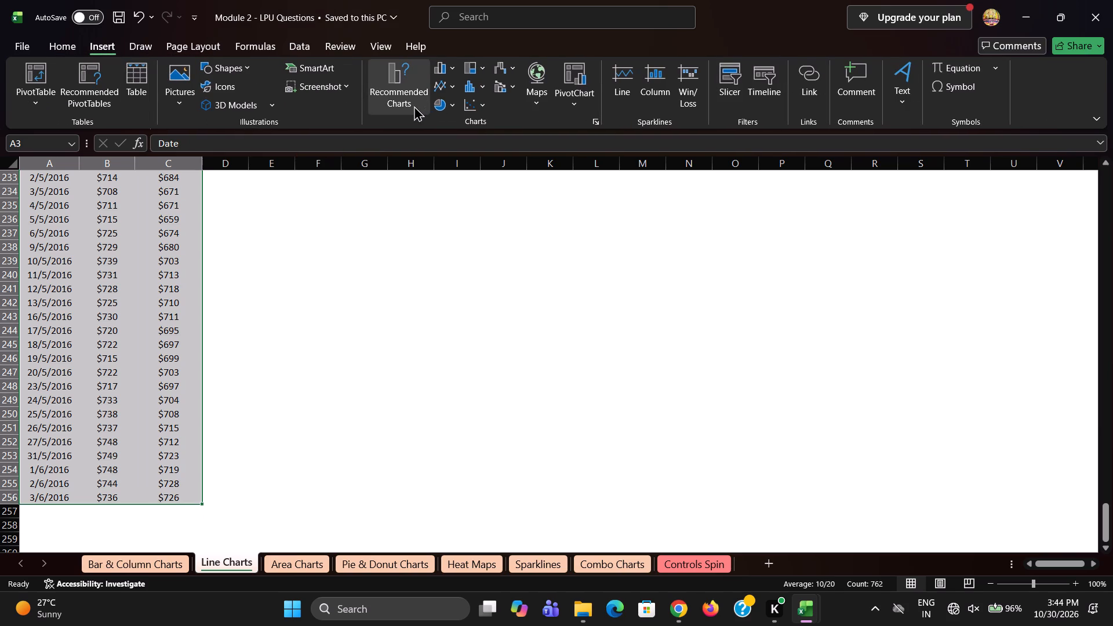
pyautogui.click(414, 105)
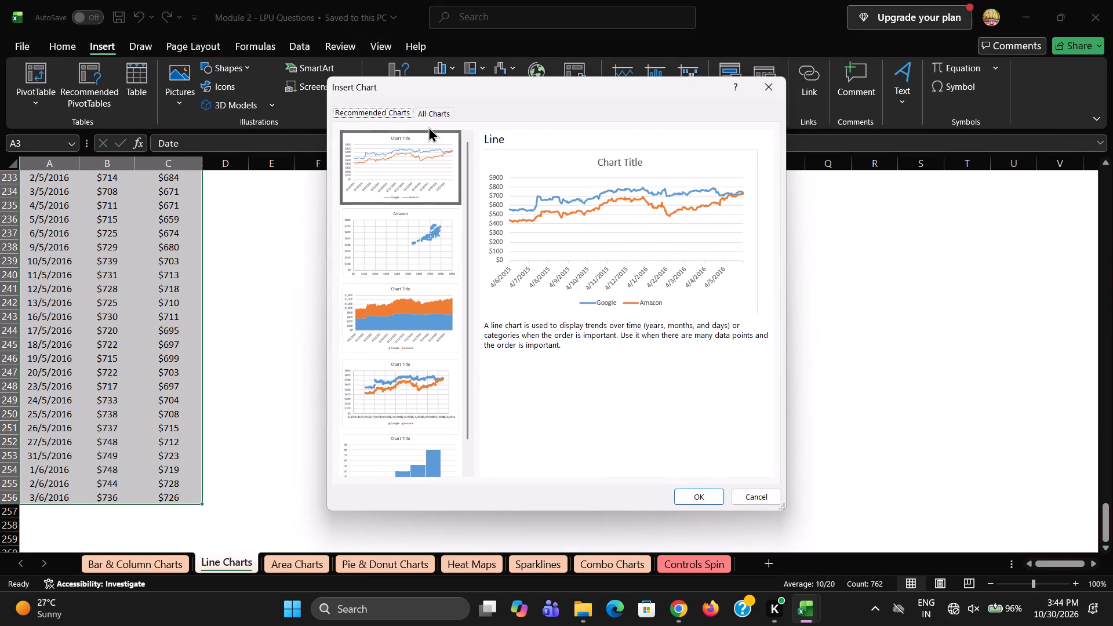
pyautogui.click(441, 111)
pyautogui.click(387, 186)
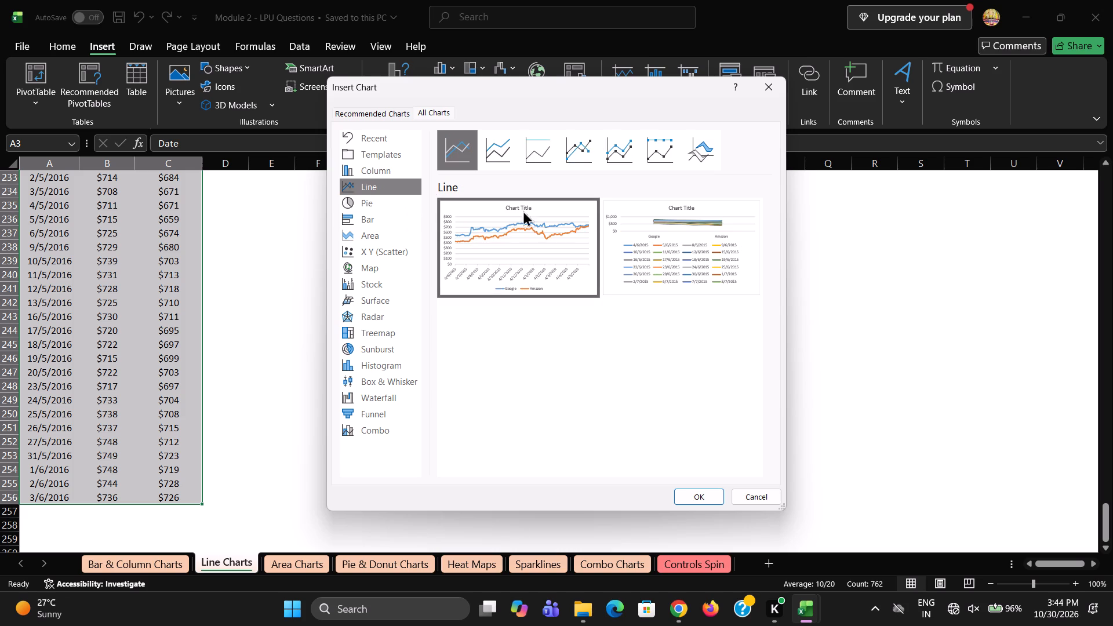
pyautogui.click(701, 236)
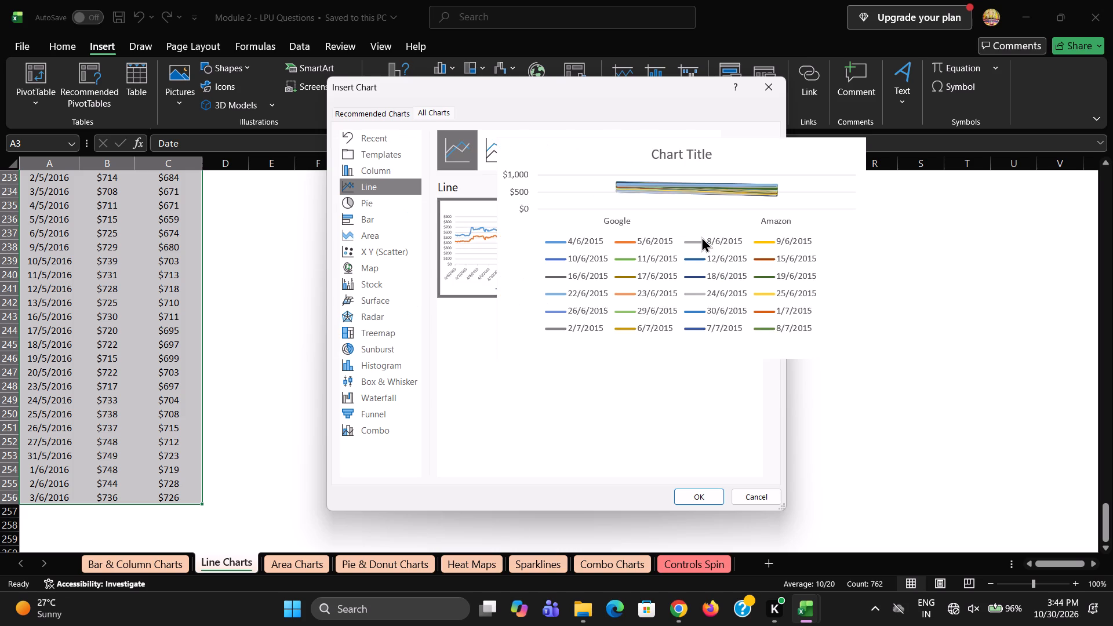
pyautogui.click(486, 242)
pyautogui.click(694, 497)
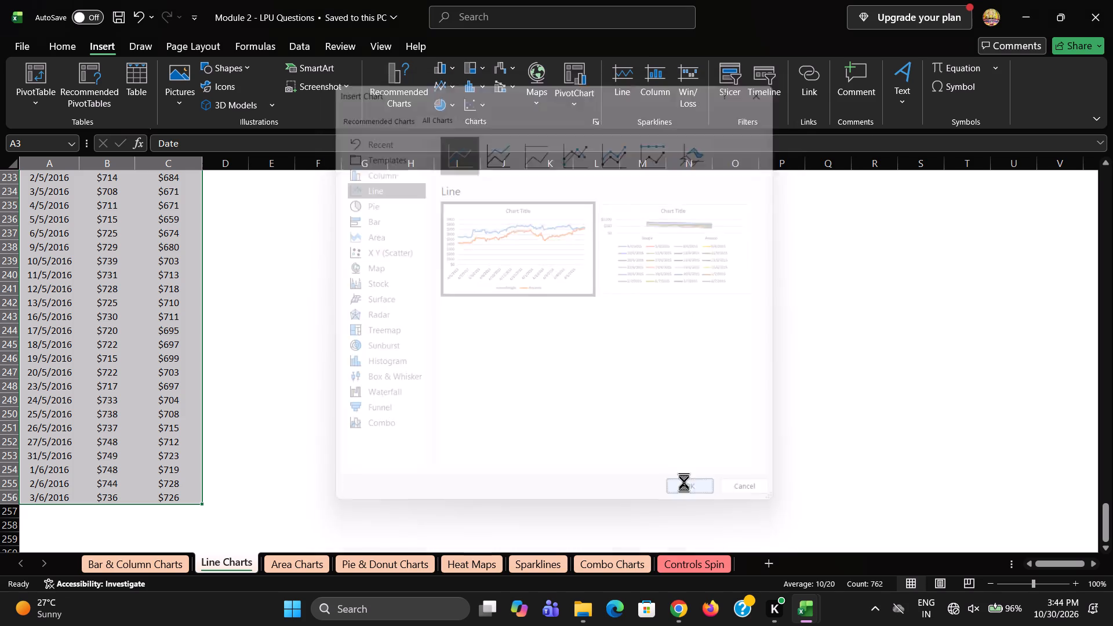
# Move the line chart up beneath the exercise instruction, with its upper-left corner at about cell F5, and save the workbook.
pyautogui.moveTo(496, 276); pyautogui.dragTo(471, 256)
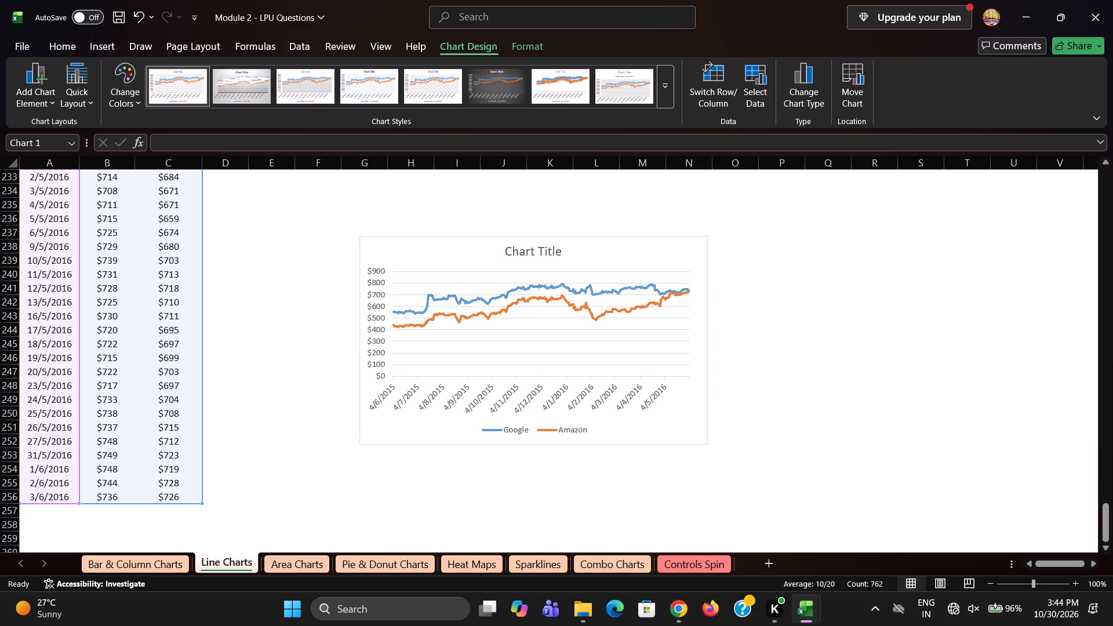
pyautogui.moveTo(471, 256); pyautogui.dragTo(434, 214)
pyautogui.scroll(5, 1015, 327)
pyautogui.moveTo(424, 416); pyautogui.dragTo(405, 203)
pyautogui.scroll(6, 784, 336)
pyautogui.moveTo(420, 462); pyautogui.dragTo(420, 456)
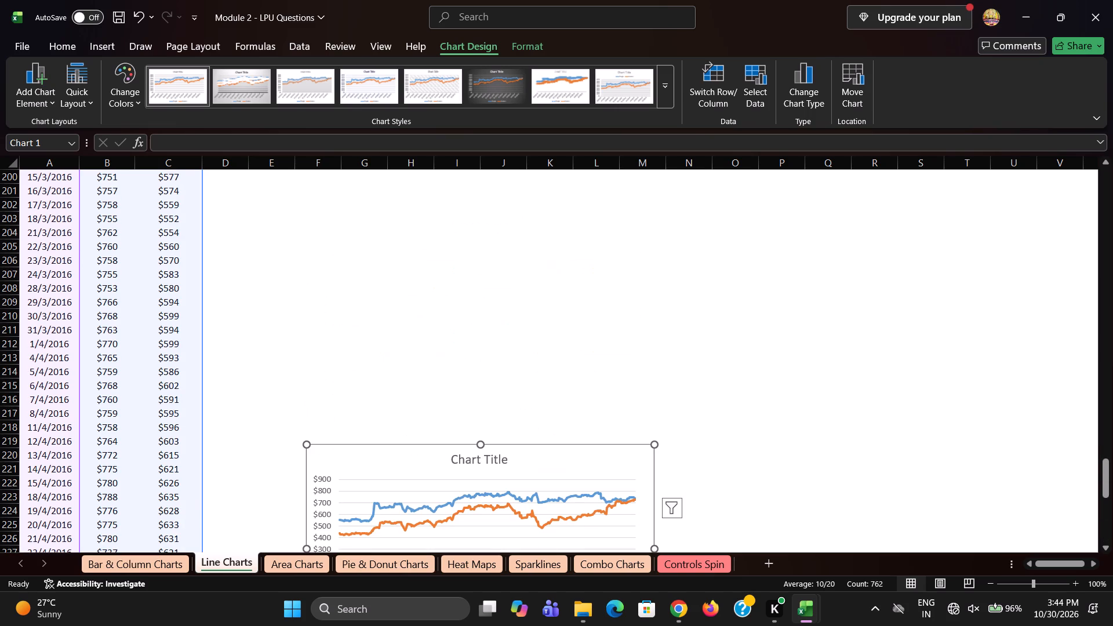
pyautogui.moveTo(420, 456); pyautogui.dragTo(423, 214)
pyautogui.scroll(6, 876, 360)
pyautogui.moveTo(398, 471); pyautogui.dragTo(397, 431)
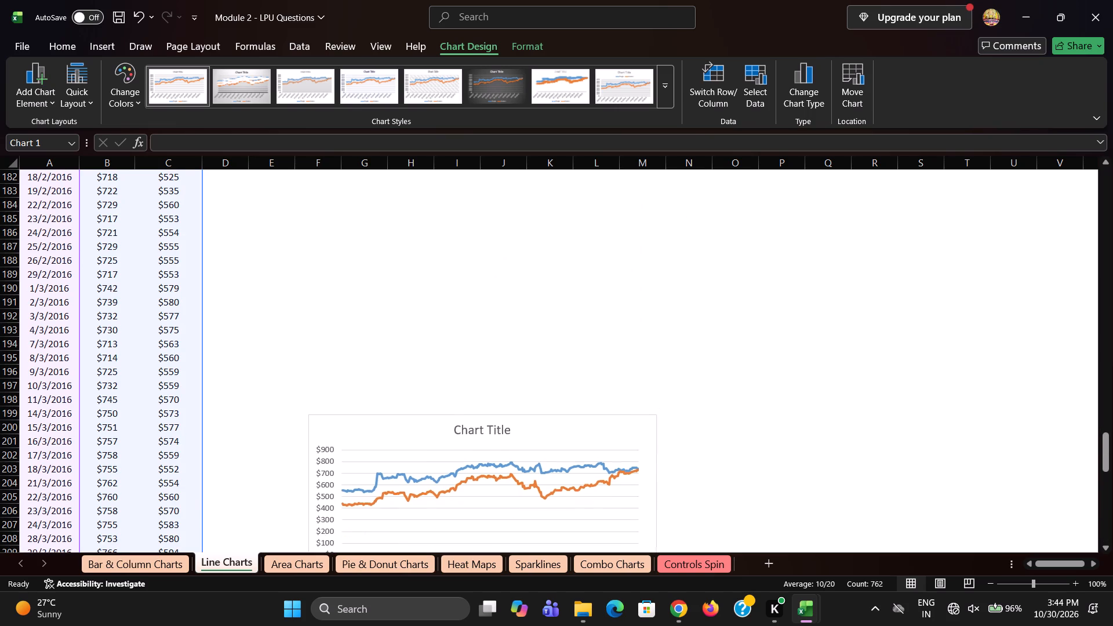
pyautogui.moveTo(397, 431); pyautogui.dragTo(372, 194)
pyautogui.scroll(14, 922, 423)
pyautogui.scroll(-6, 827, 457)
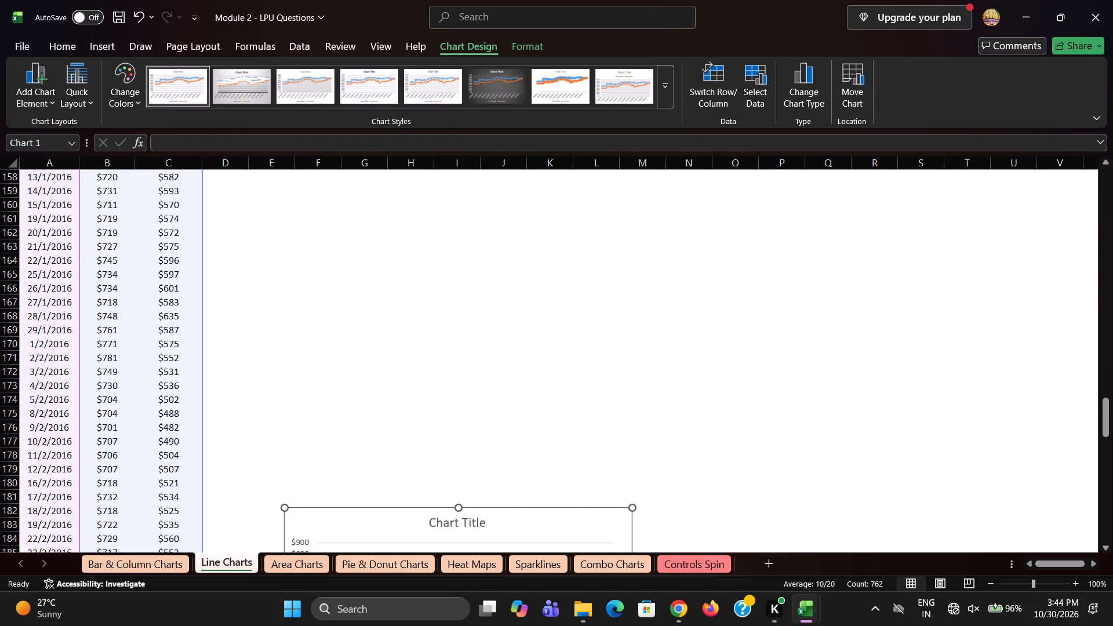
pyautogui.moveTo(381, 527); pyautogui.dragTo(350, 214)
pyautogui.scroll(5, 910, 341)
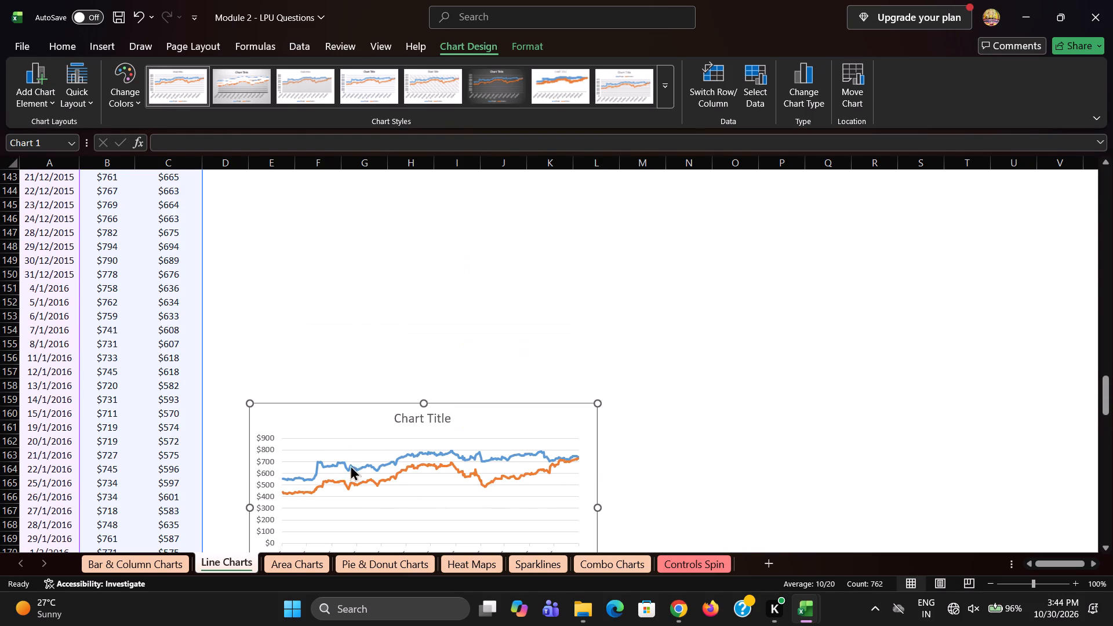
pyautogui.moveTo(345, 425); pyautogui.dragTo(365, 206)
pyautogui.scroll(5, 819, 331)
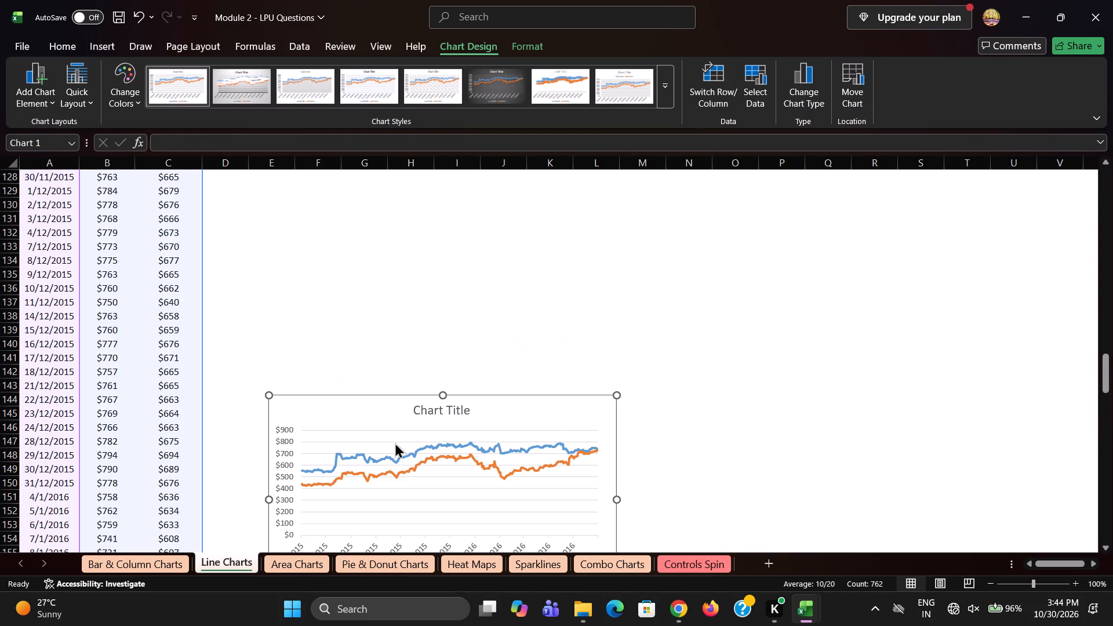
pyautogui.moveTo(355, 416); pyautogui.dragTo(359, 241)
pyautogui.scroll(6, 720, 293)
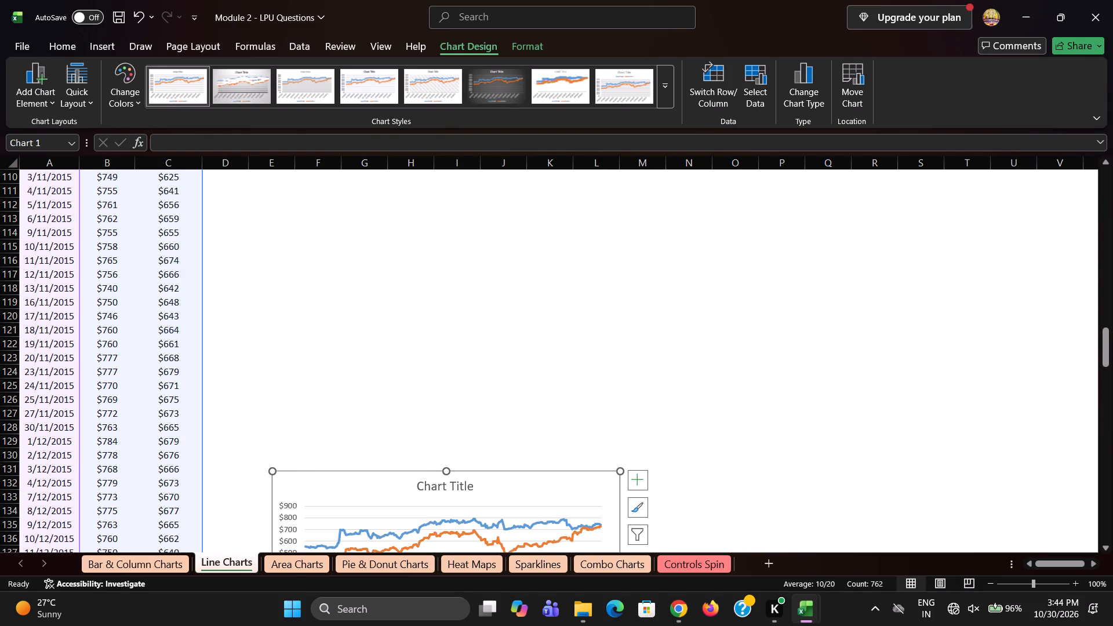
pyautogui.moveTo(360, 494); pyautogui.dragTo(423, 219)
pyautogui.scroll(6, 951, 410)
pyautogui.moveTo(420, 475); pyautogui.dragTo(420, 338)
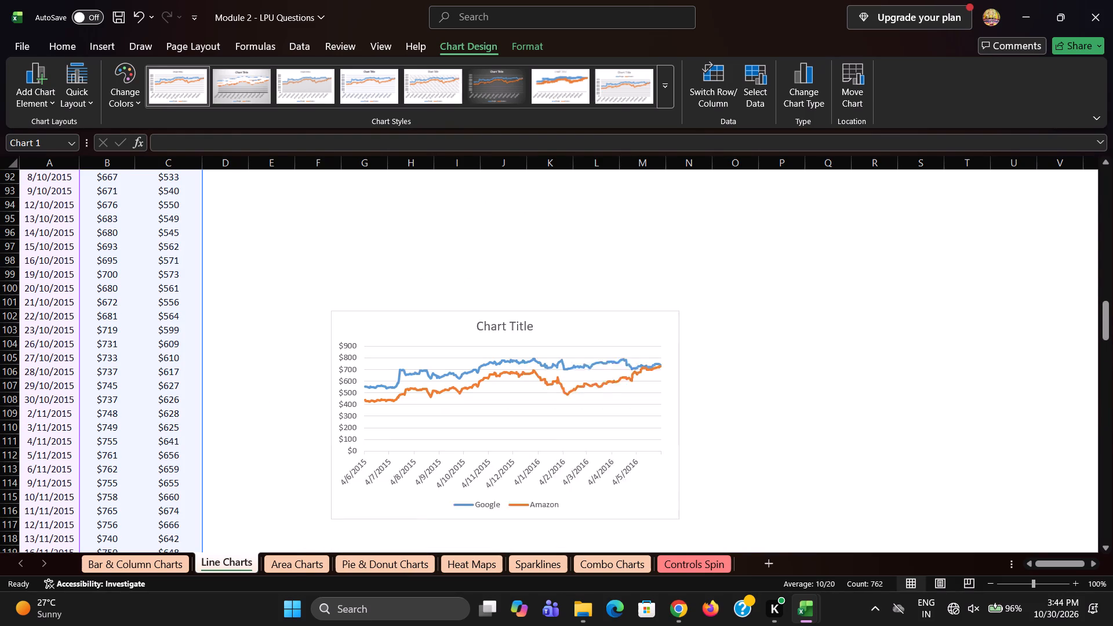
pyautogui.moveTo(420, 338); pyautogui.dragTo(446, 247)
pyautogui.scroll(5, 812, 347)
pyautogui.moveTo(465, 447); pyautogui.dragTo(435, 242)
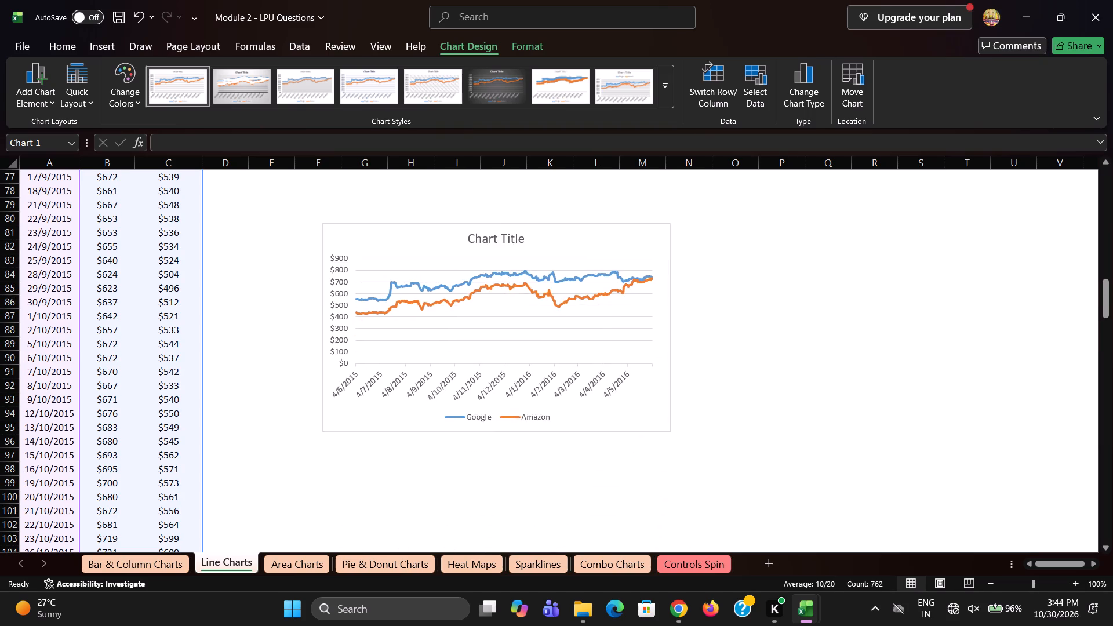
pyautogui.moveTo(435, 242); pyautogui.dragTo(435, 238)
pyautogui.scroll(6, 883, 381)
pyautogui.moveTo(450, 496); pyautogui.dragTo(485, 310)
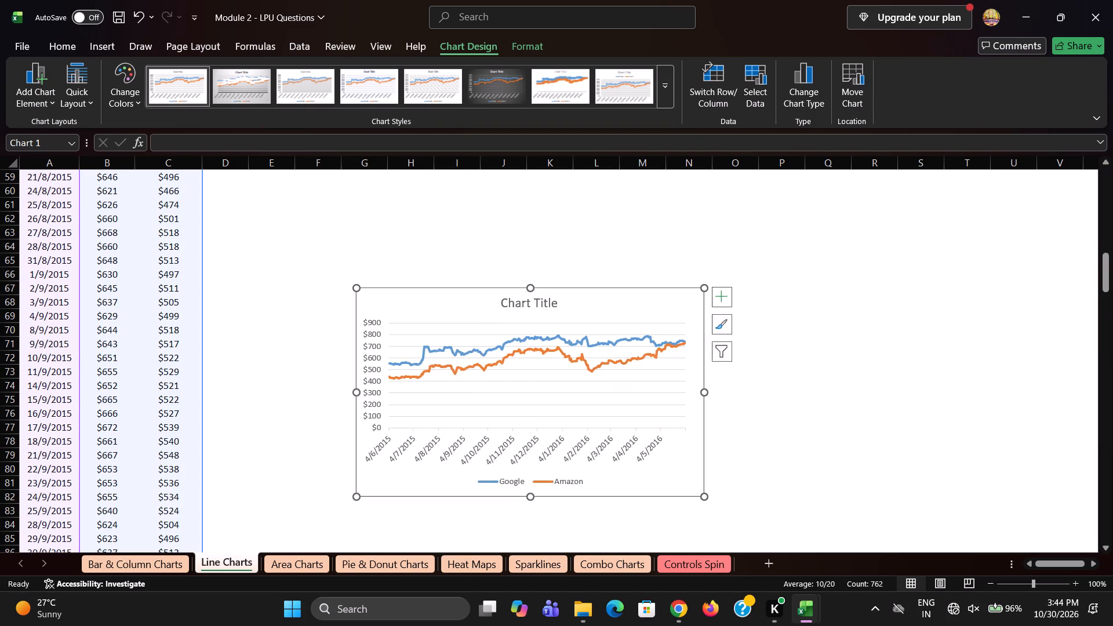
pyautogui.scroll(5, 1032, 367)
pyautogui.moveTo(642, 513); pyautogui.dragTo(683, 263)
pyautogui.scroll(4, 809, 319)
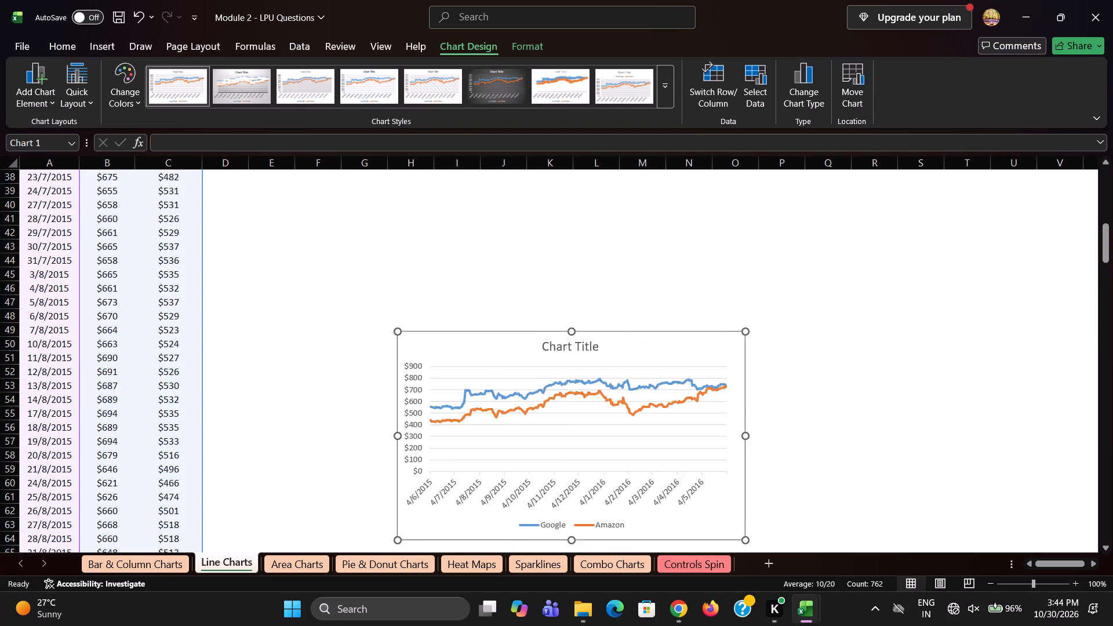
pyautogui.moveTo(699, 440); pyautogui.dragTo(704, 254)
pyautogui.scroll(3, 899, 337)
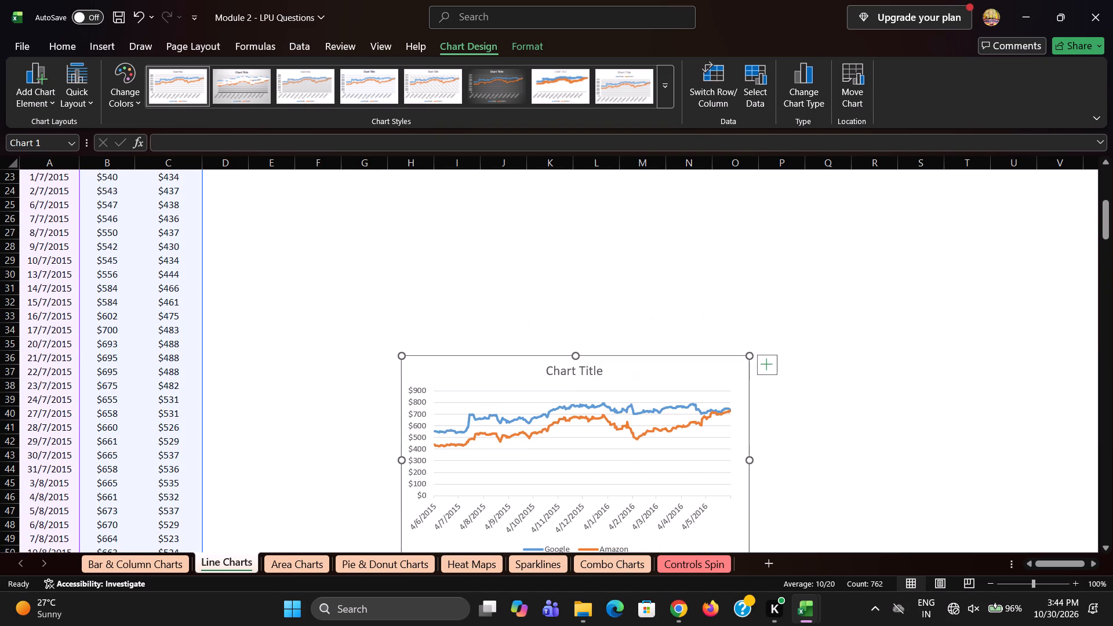
pyautogui.moveTo(697, 369); pyautogui.dragTo(728, 240)
pyautogui.scroll(4, 781, 278)
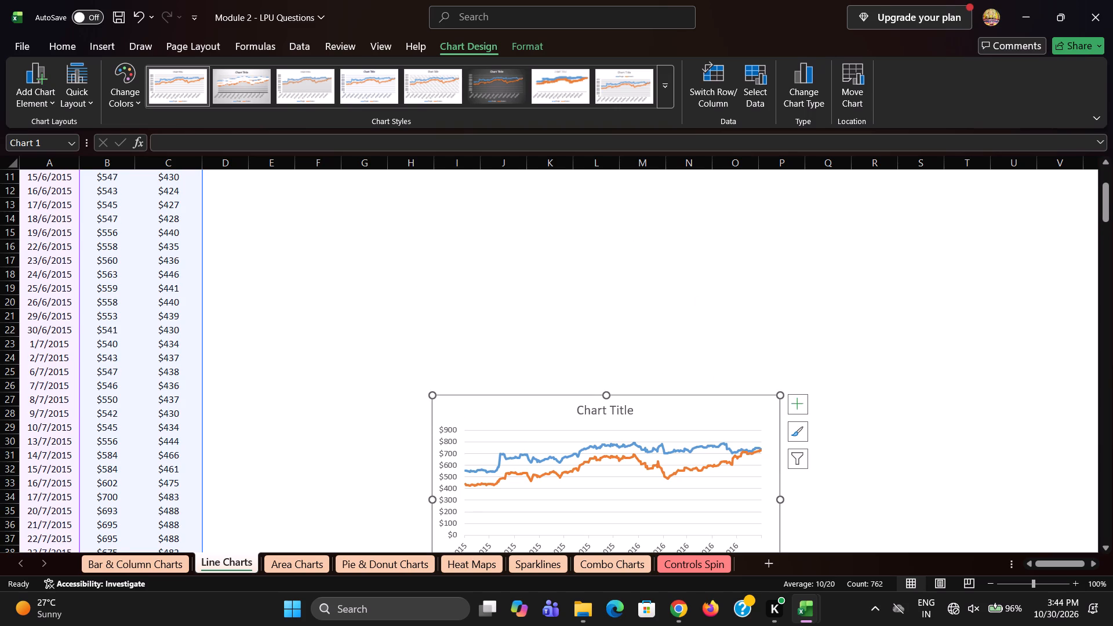
pyautogui.moveTo(687, 412); pyautogui.dragTo(593, 208)
pyautogui.scroll(3, 694, 285)
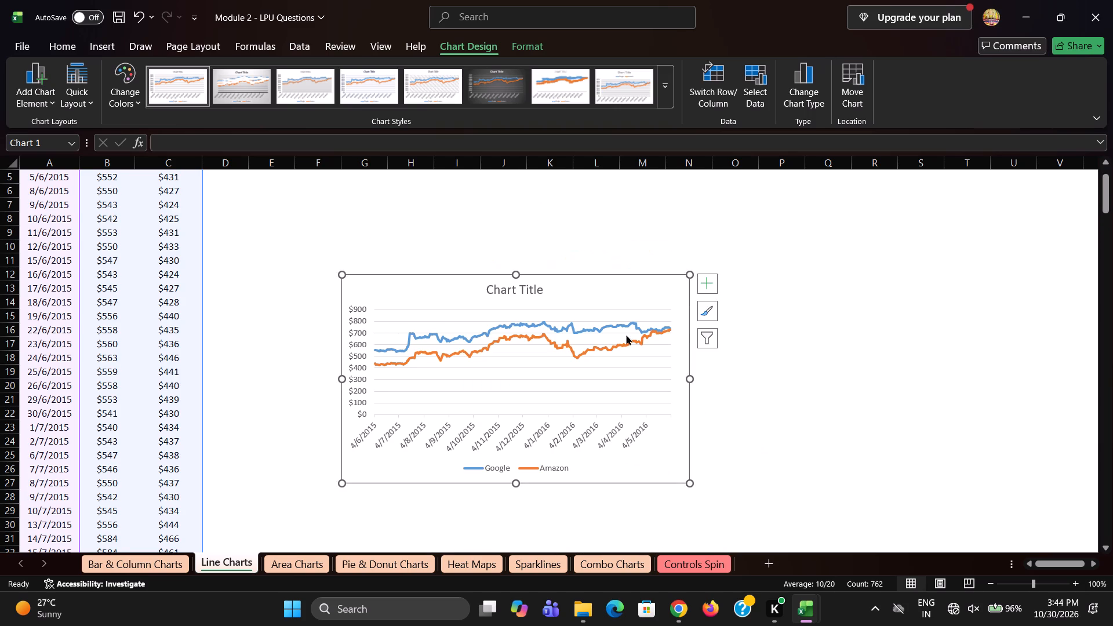
pyautogui.moveTo(620, 285); pyautogui.dragTo(599, 219)
pyautogui.scroll(5, 615, 261)
pyautogui.moveTo(599, 285); pyautogui.dragTo(599, 276)
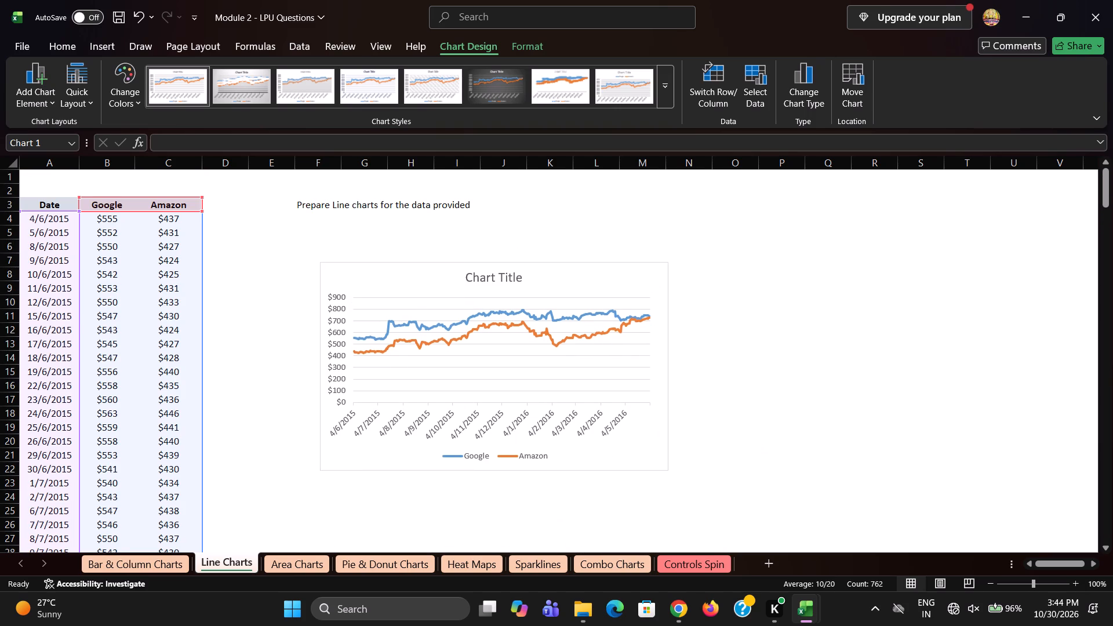
pyautogui.moveTo(599, 276); pyautogui.dragTo(573, 256)
pyautogui.hotkey('ctrl', 's')
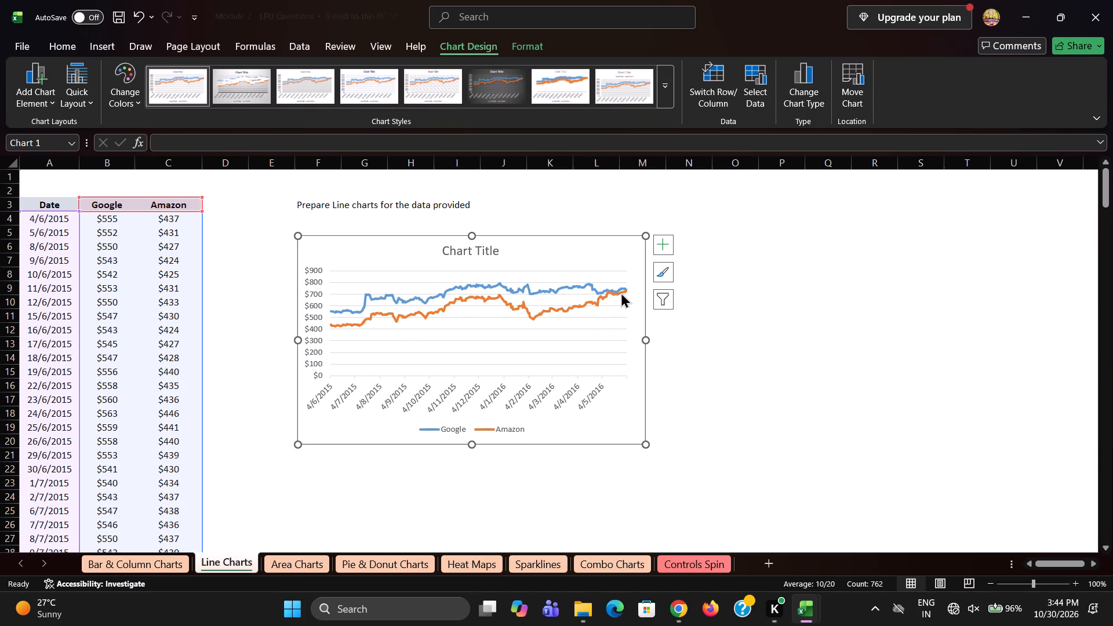
# Save the workbook with the repositioned line chart.
pyautogui.hotkey('ctrl', 's')
# On the Bar & Column Charts sheet, examine the Quick Analysis formatting, chart, total and sparkline options for the January to April data, B4:E9.
pyautogui.click(146, 572)
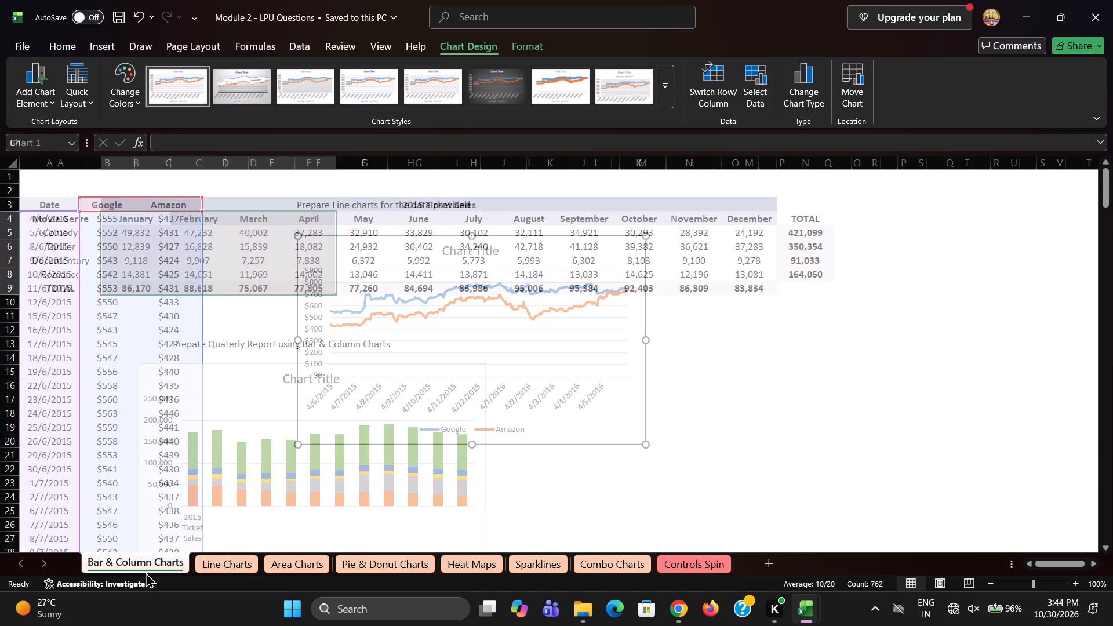
pyautogui.click(285, 351)
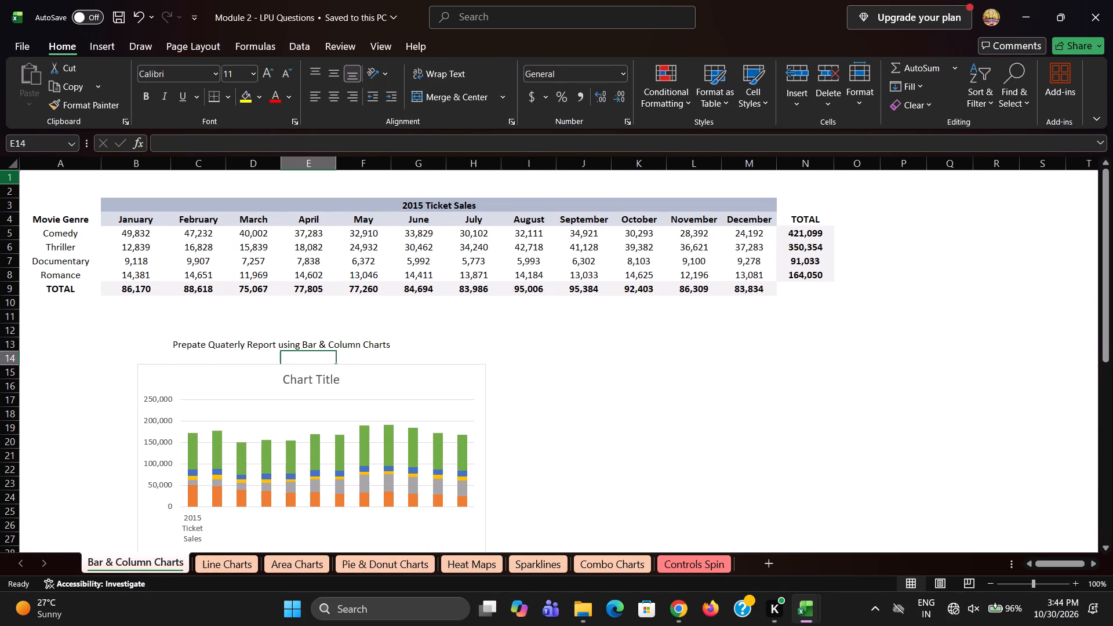
pyautogui.moveTo(46, 205); pyautogui.dragTo(578, 315)
pyautogui.click(653, 377)
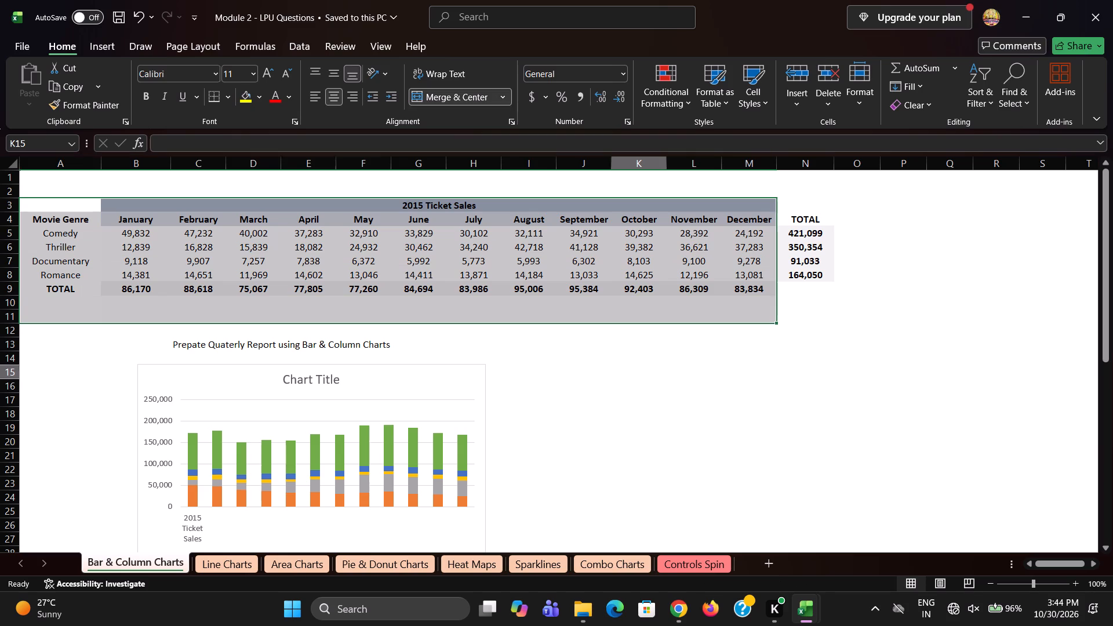
pyautogui.moveTo(123, 219); pyautogui.dragTo(293, 289)
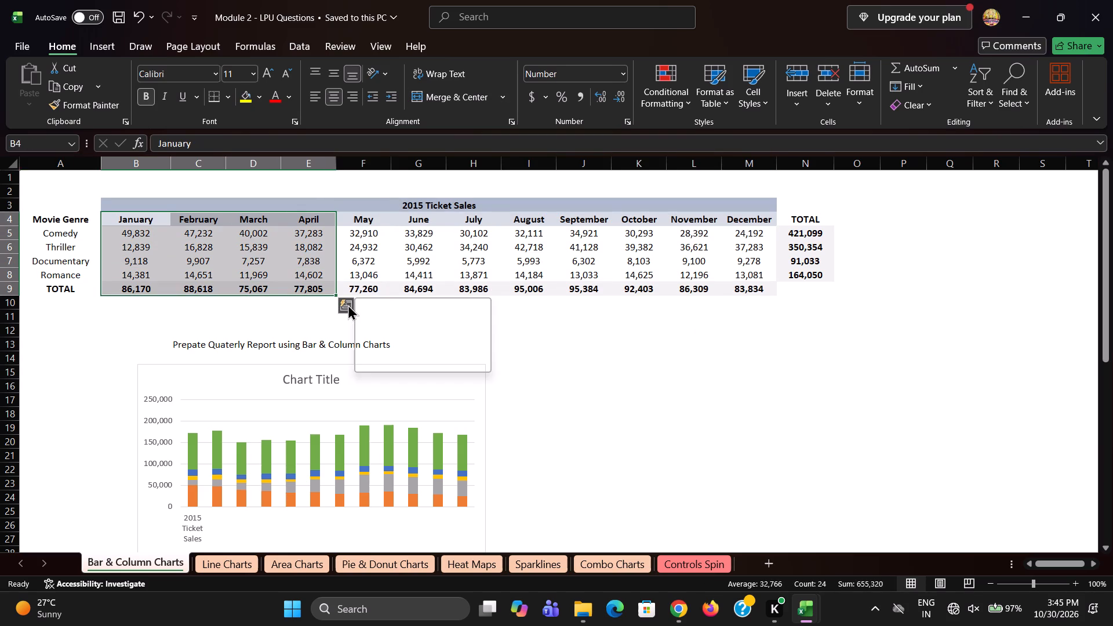
pyautogui.click(348, 304)
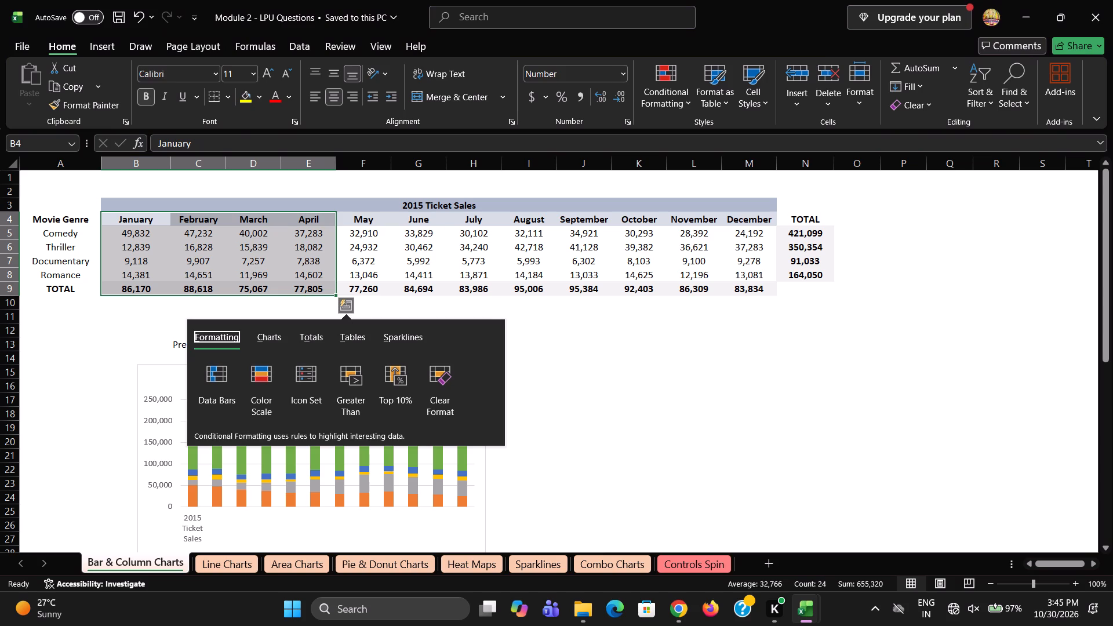
pyautogui.click(280, 336)
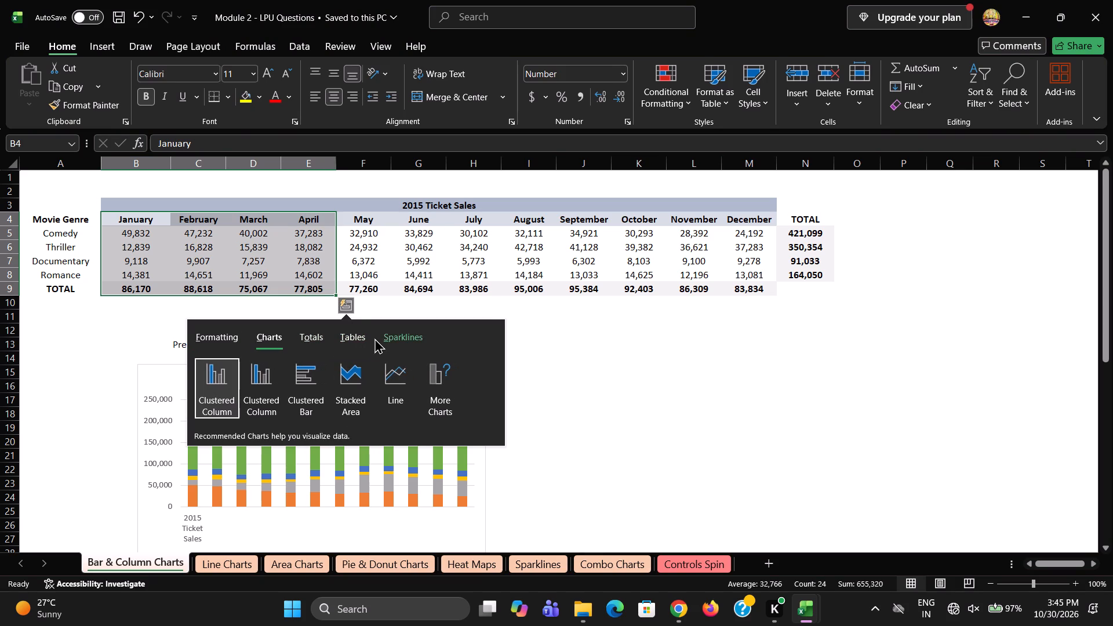
pyautogui.click(245, 339)
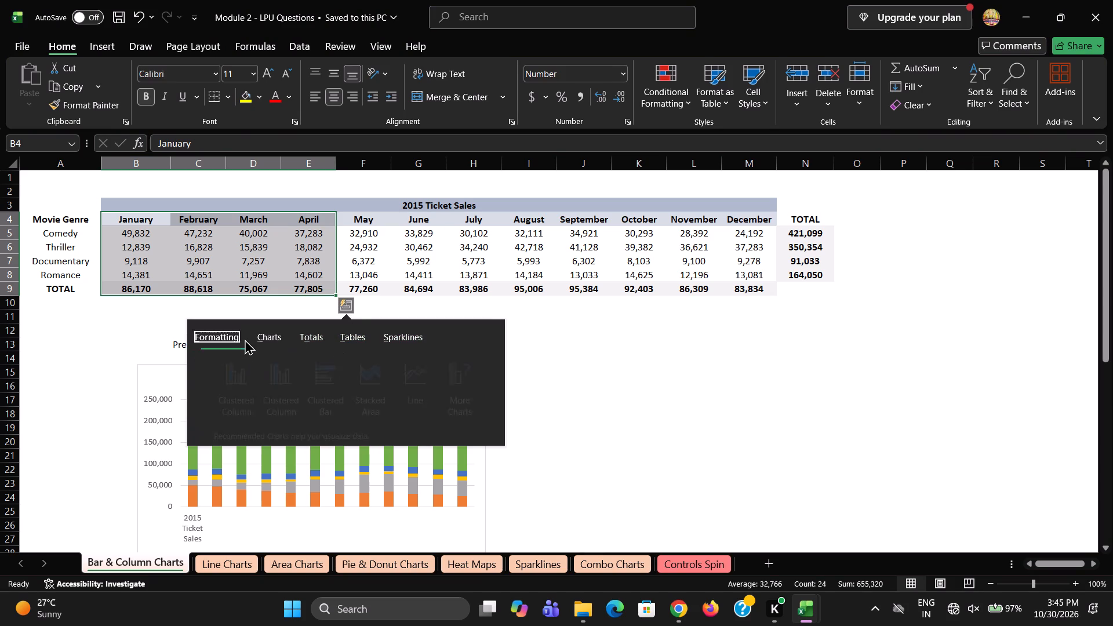
pyautogui.click(279, 343)
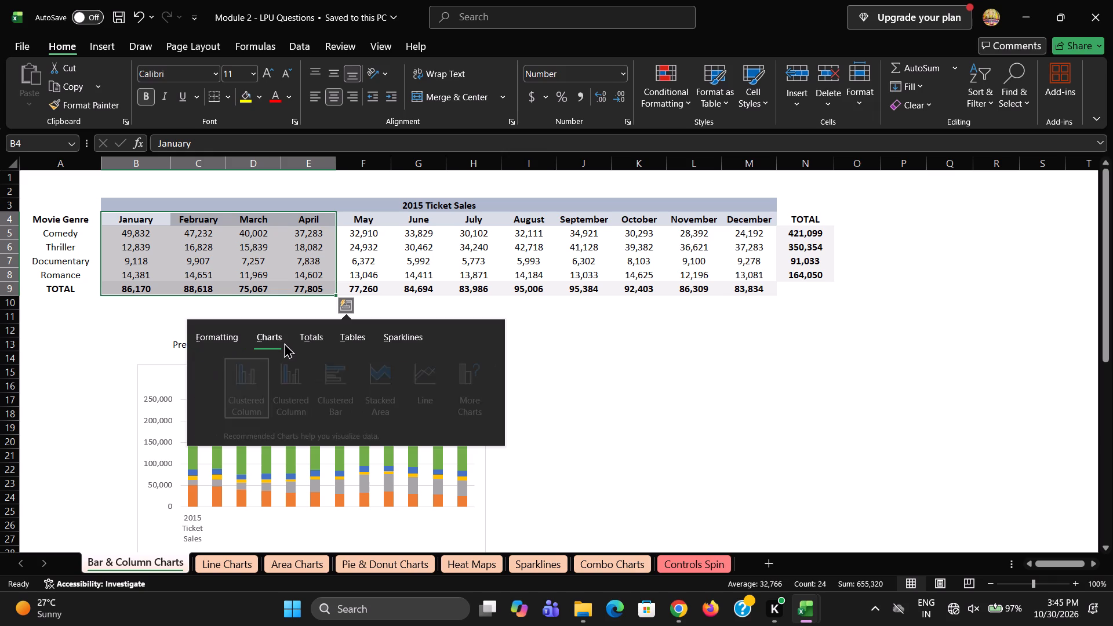
pyautogui.click(306, 342)
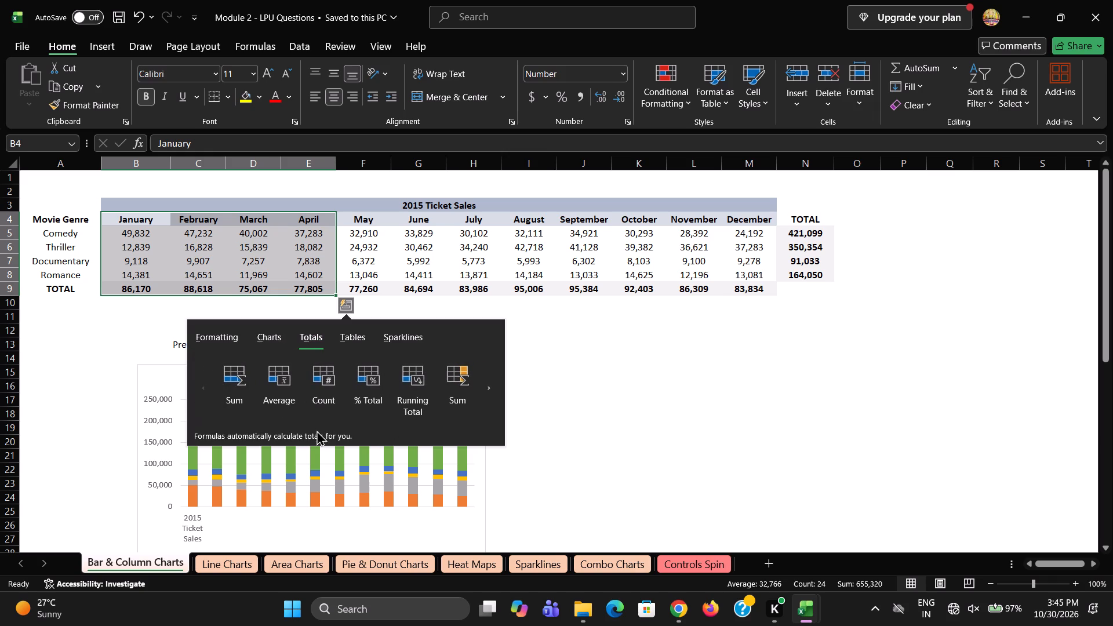
pyautogui.click(405, 336)
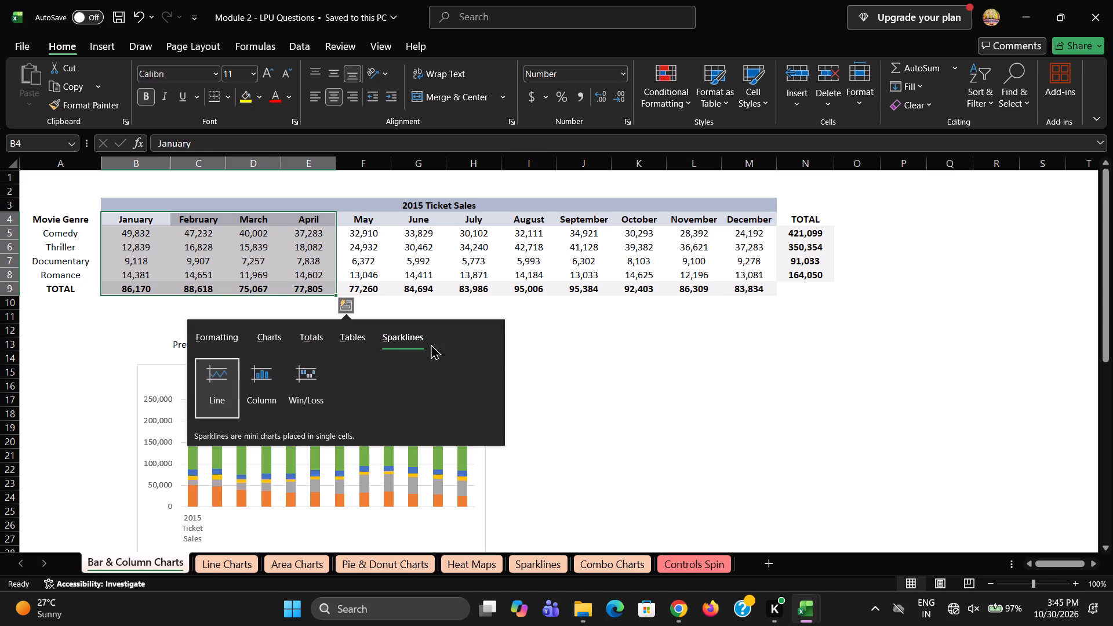
pyautogui.click(530, 362)
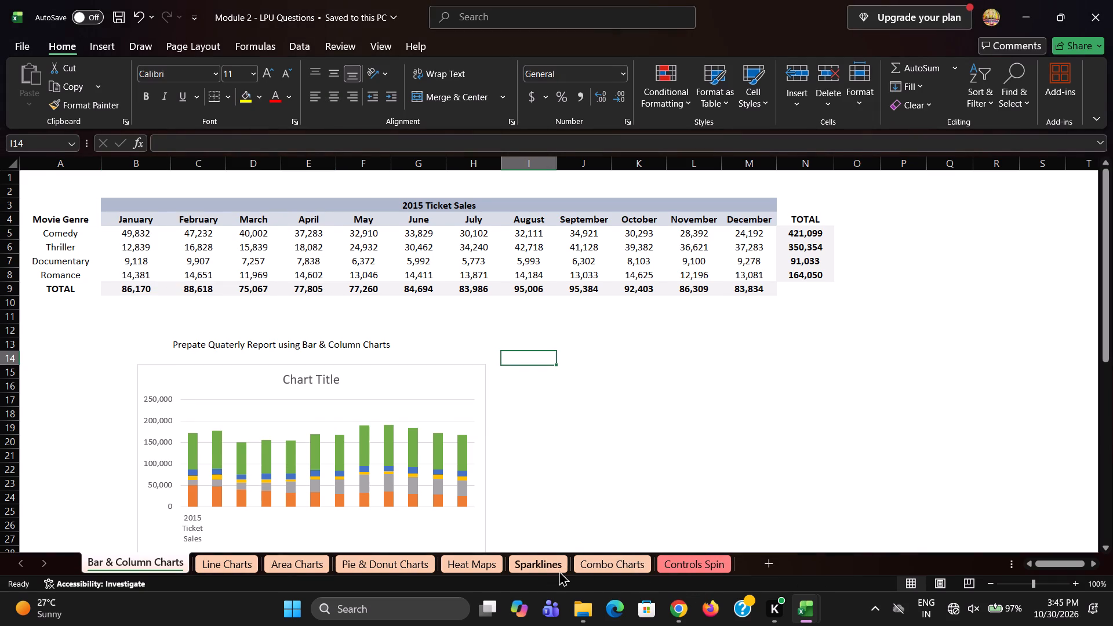
# Go to the Sparklines sheet.
pyautogui.click(542, 570)
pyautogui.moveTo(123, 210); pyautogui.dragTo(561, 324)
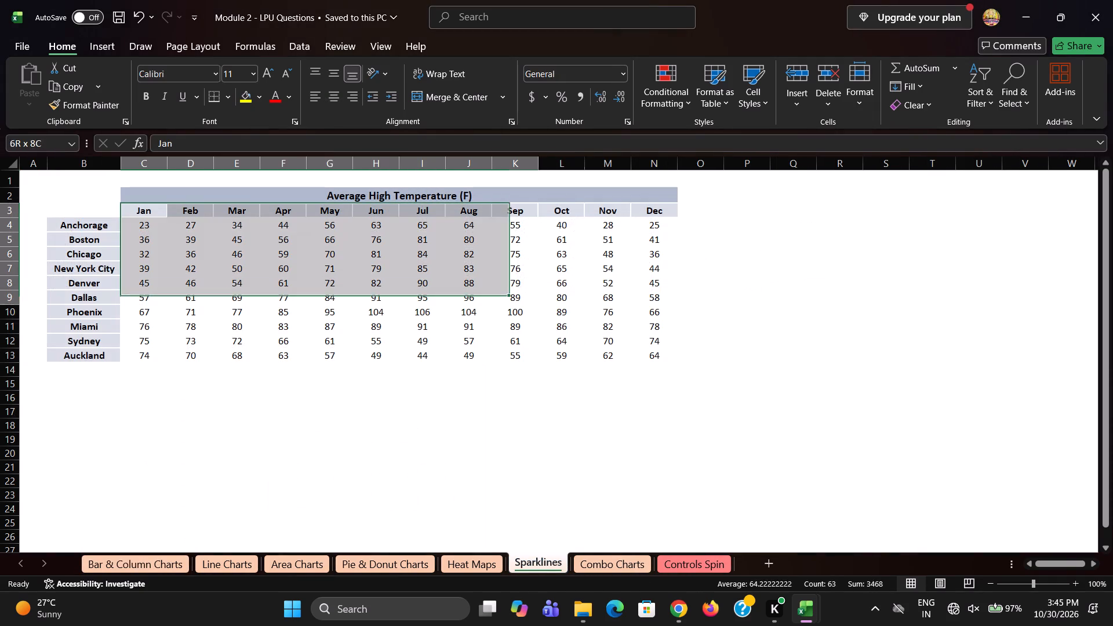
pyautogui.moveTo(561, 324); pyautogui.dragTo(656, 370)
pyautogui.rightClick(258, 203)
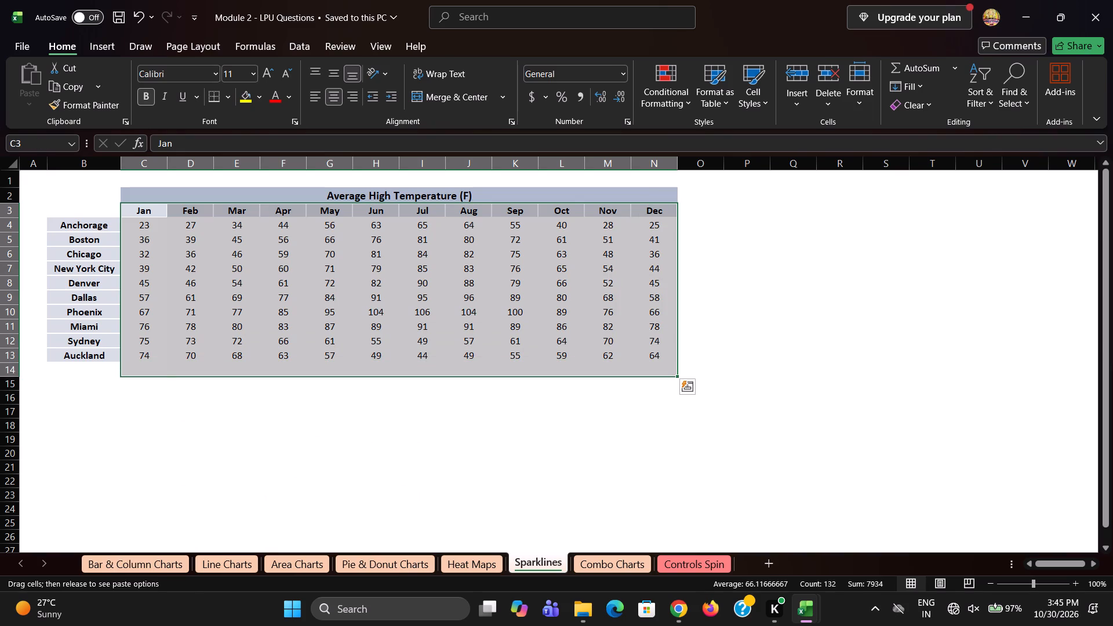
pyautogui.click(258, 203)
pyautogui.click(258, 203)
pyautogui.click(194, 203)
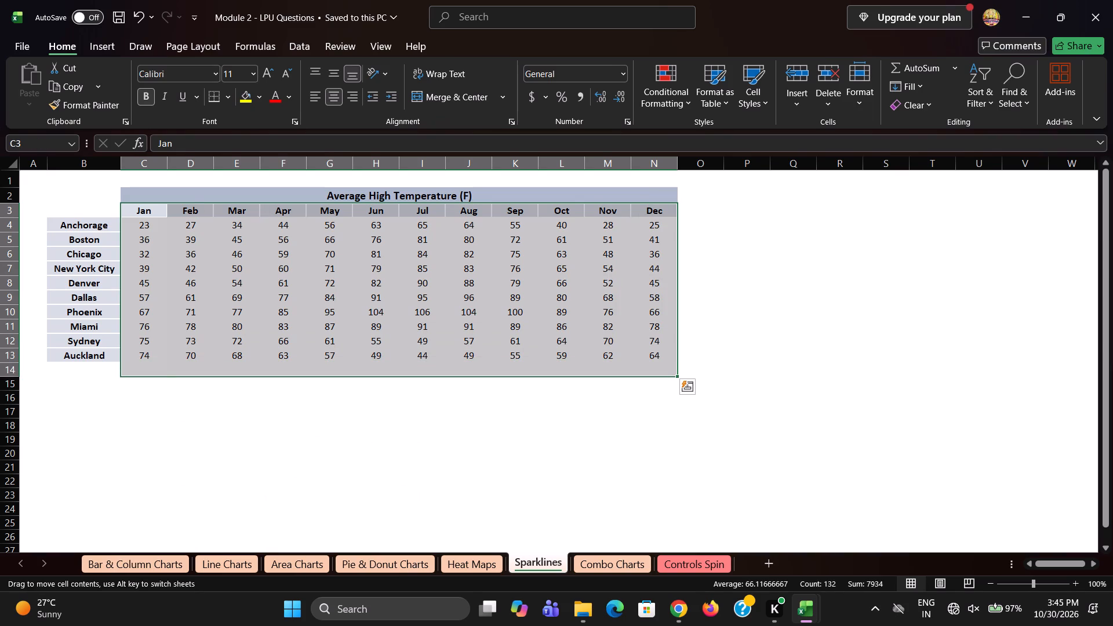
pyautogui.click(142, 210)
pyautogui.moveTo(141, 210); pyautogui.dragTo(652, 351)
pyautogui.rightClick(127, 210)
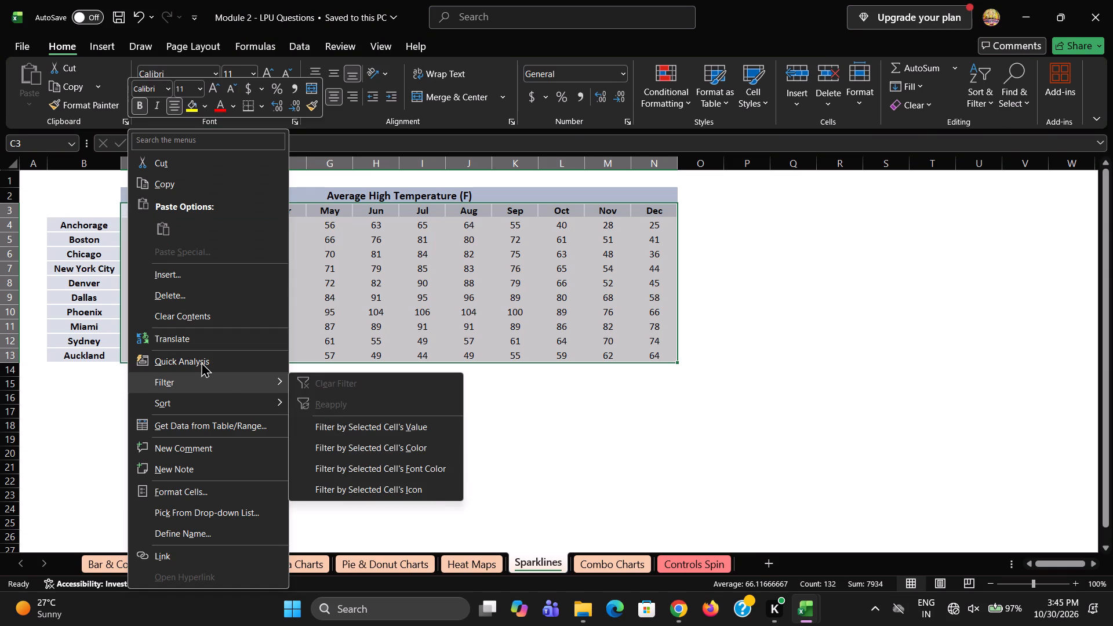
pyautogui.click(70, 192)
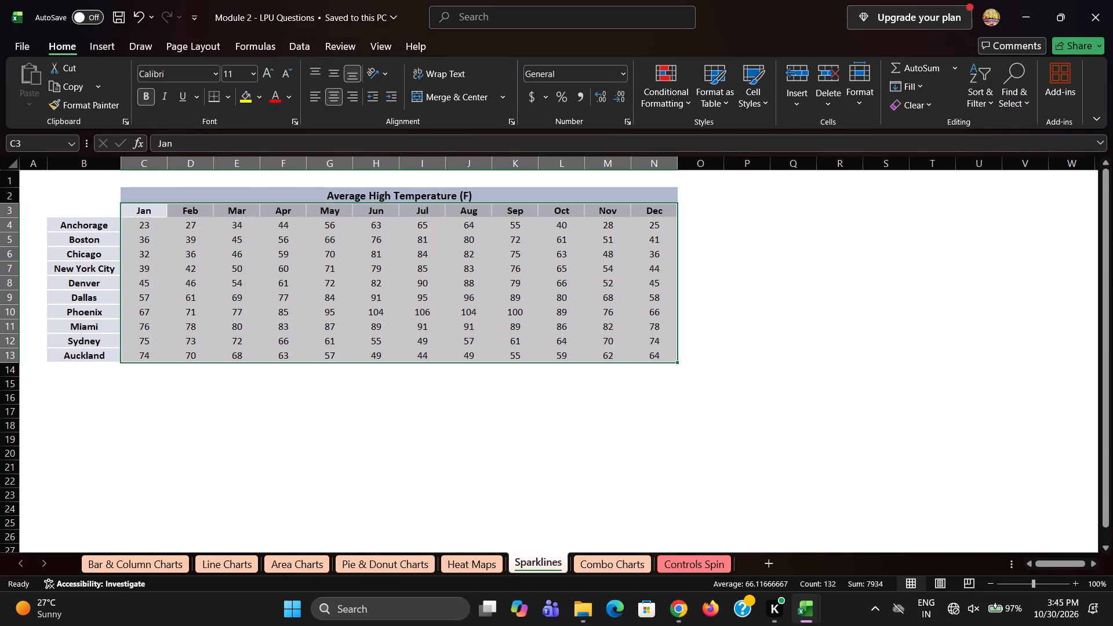
# Insert Line sparklines in column O for each city from the temperature range B3:N14 using Quick Analysis, and save the workbook.
pyautogui.click(48, 211)
pyautogui.moveTo(49, 210); pyautogui.dragTo(634, 363)
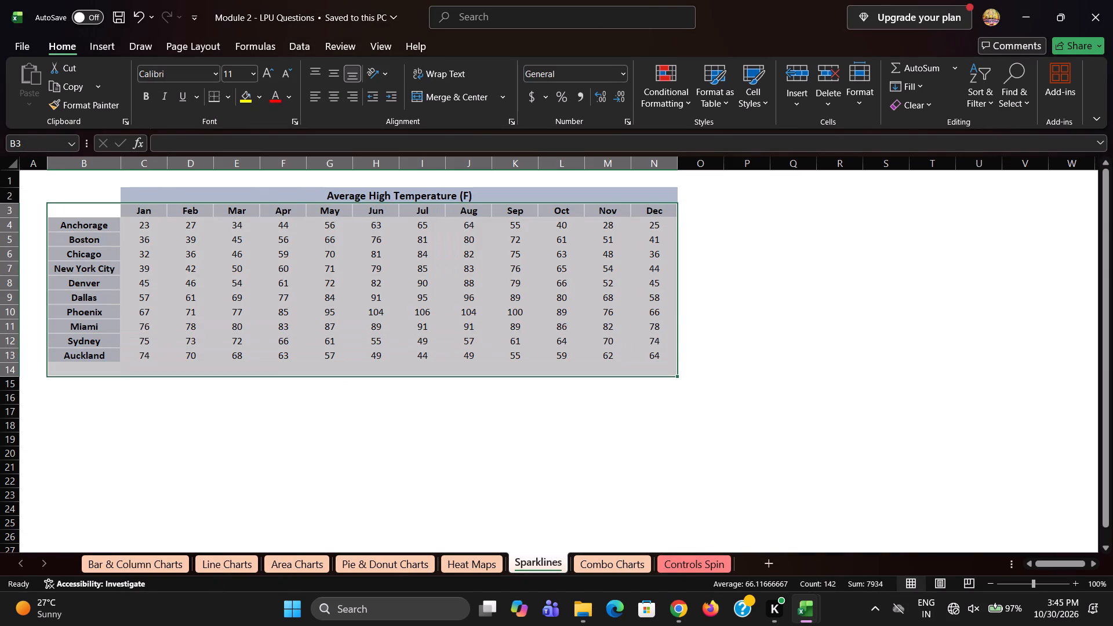
pyautogui.rightClick(542, 324)
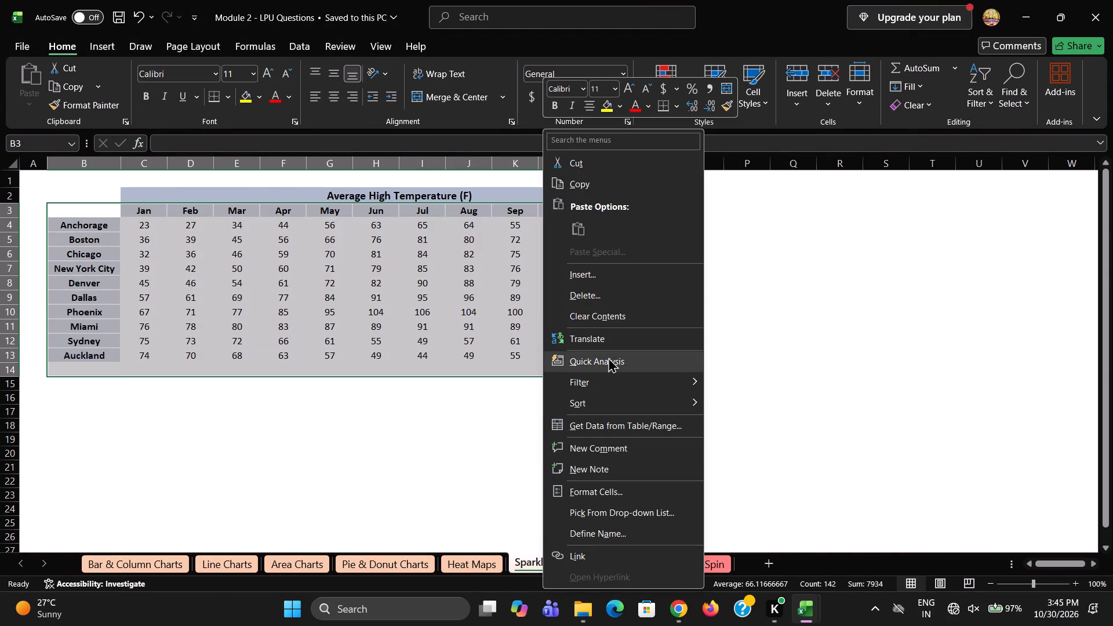
pyautogui.click(612, 352)
pyautogui.click(736, 409)
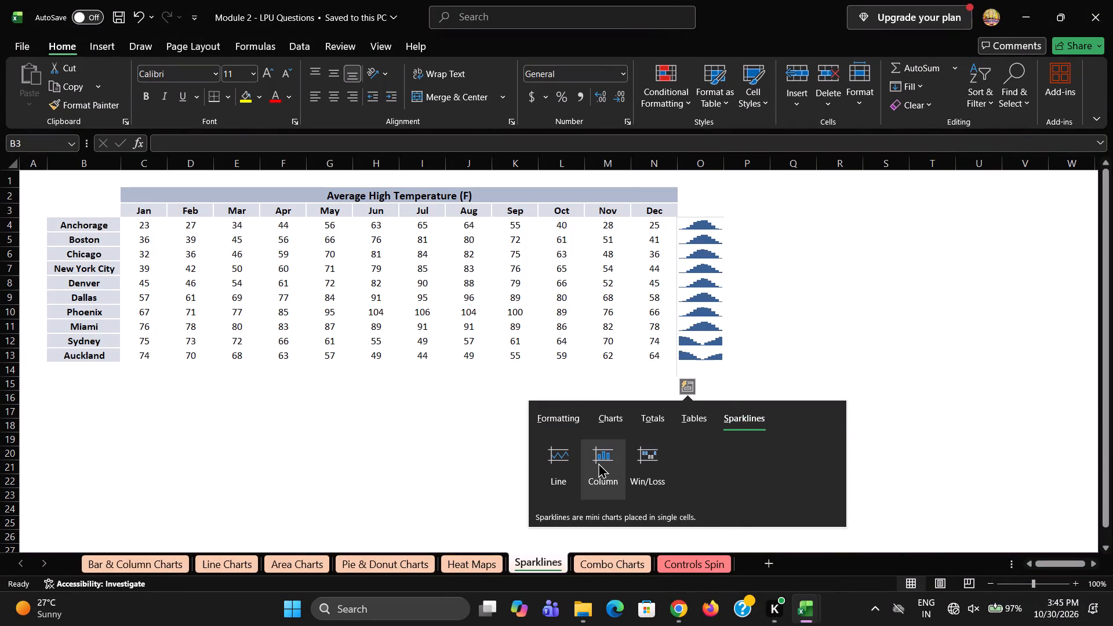
pyautogui.click(566, 465)
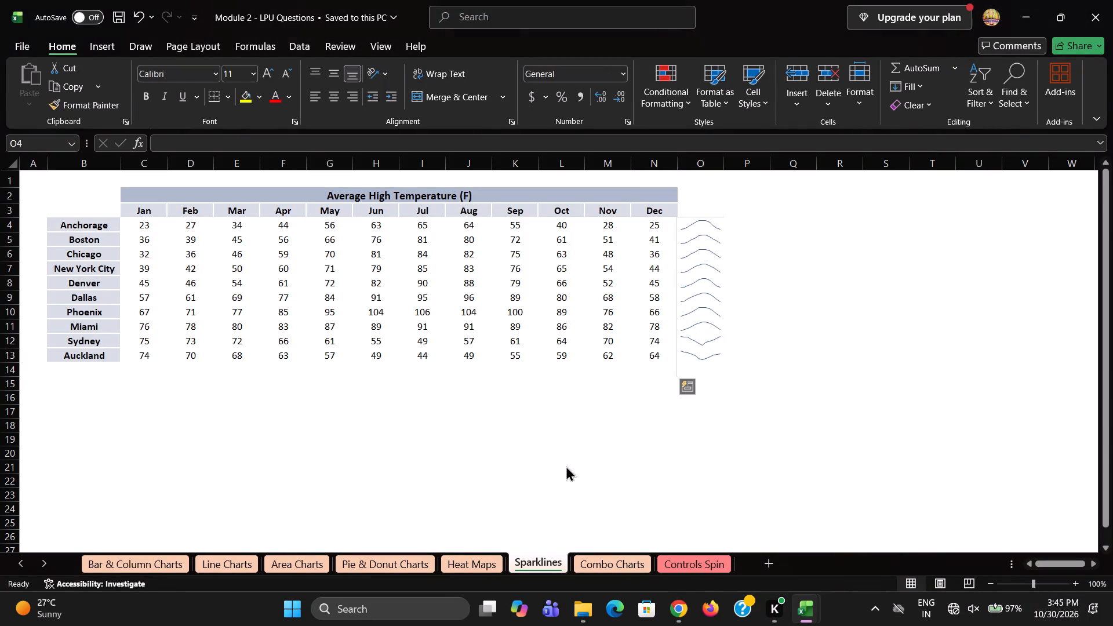
pyautogui.click(566, 465)
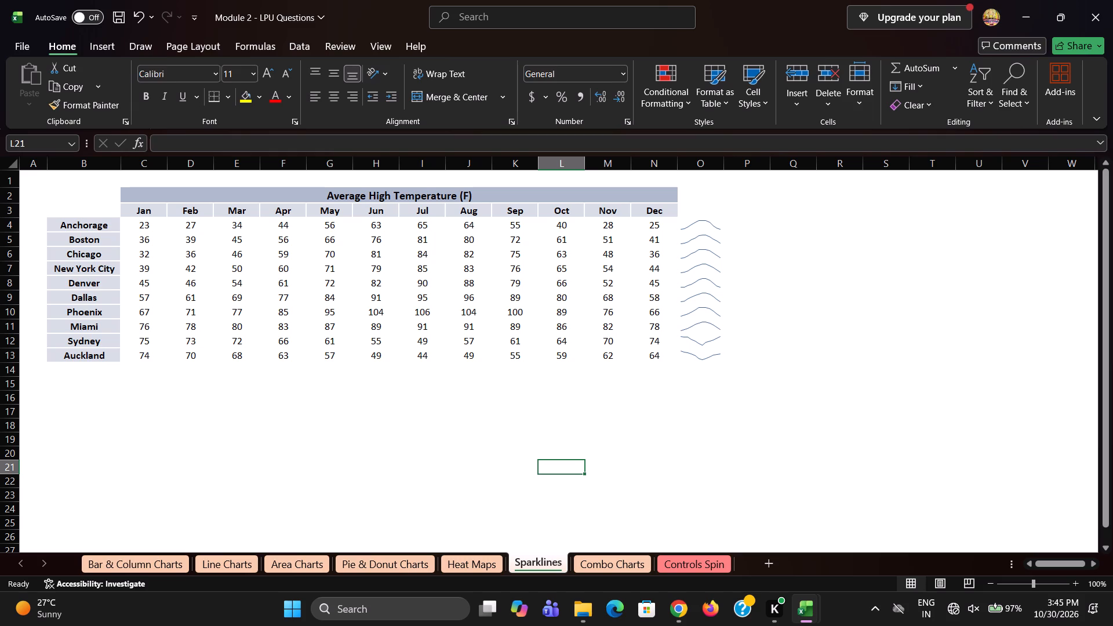
pyautogui.hotkey('ctrl', 's')
pyautogui.hotkey('ctrl', 's')
# Go to the Combo Charts sheet and open the full Insert Chart dialog for the data range A3:H16 through Quick Analysis.
pyautogui.click(605, 556)
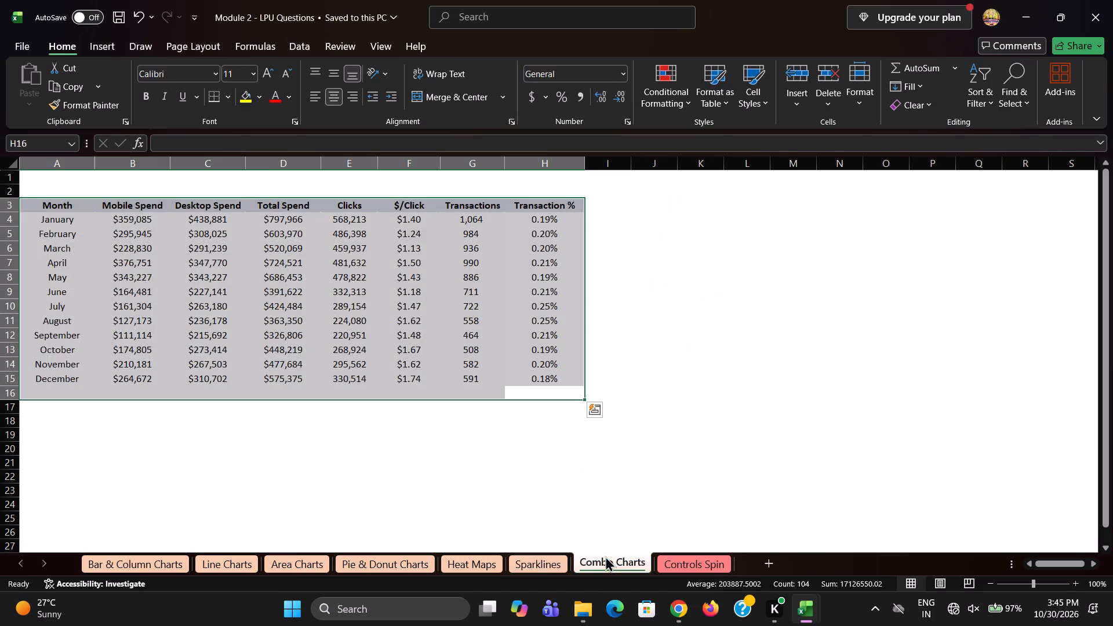
pyautogui.rightClick(374, 214)
pyautogui.click(497, 363)
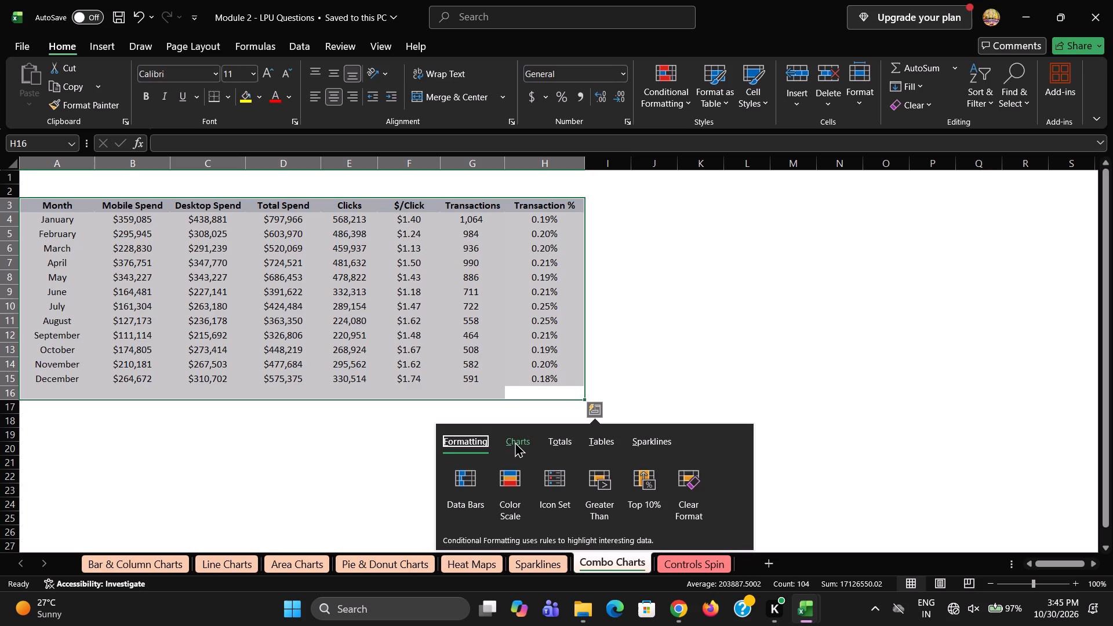
pyautogui.click(515, 442)
pyautogui.click(550, 444)
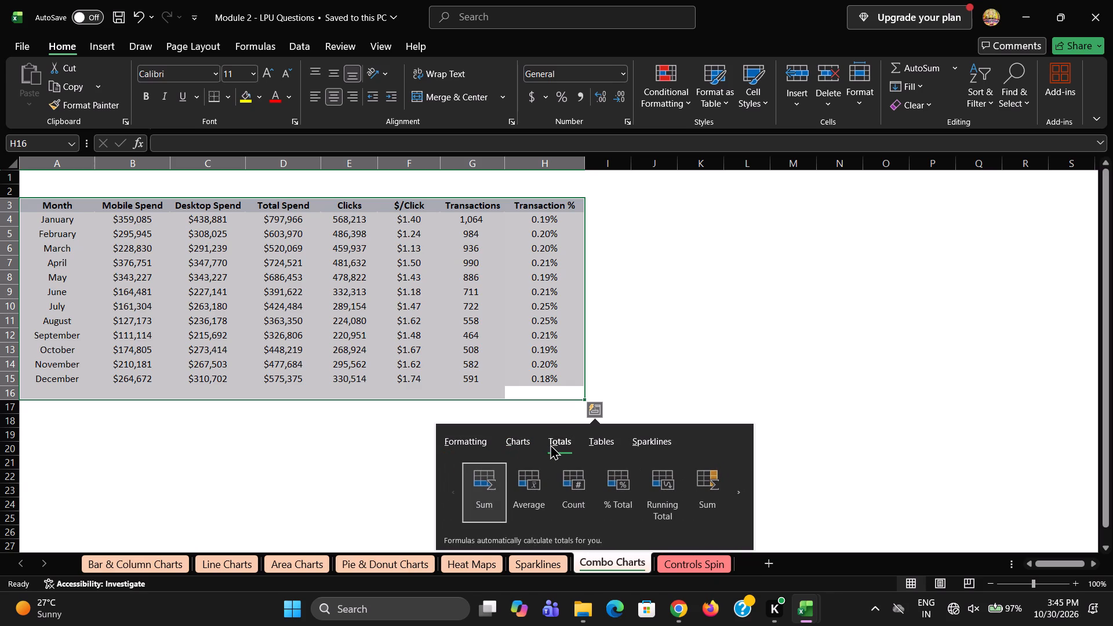
pyautogui.click(605, 442)
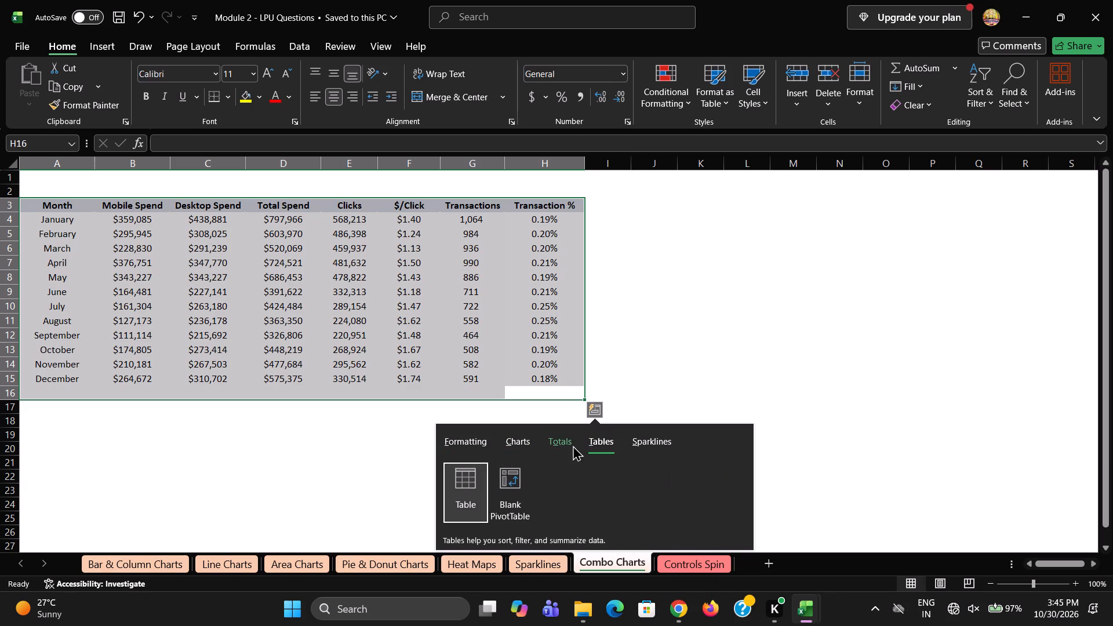
pyautogui.click(554, 445)
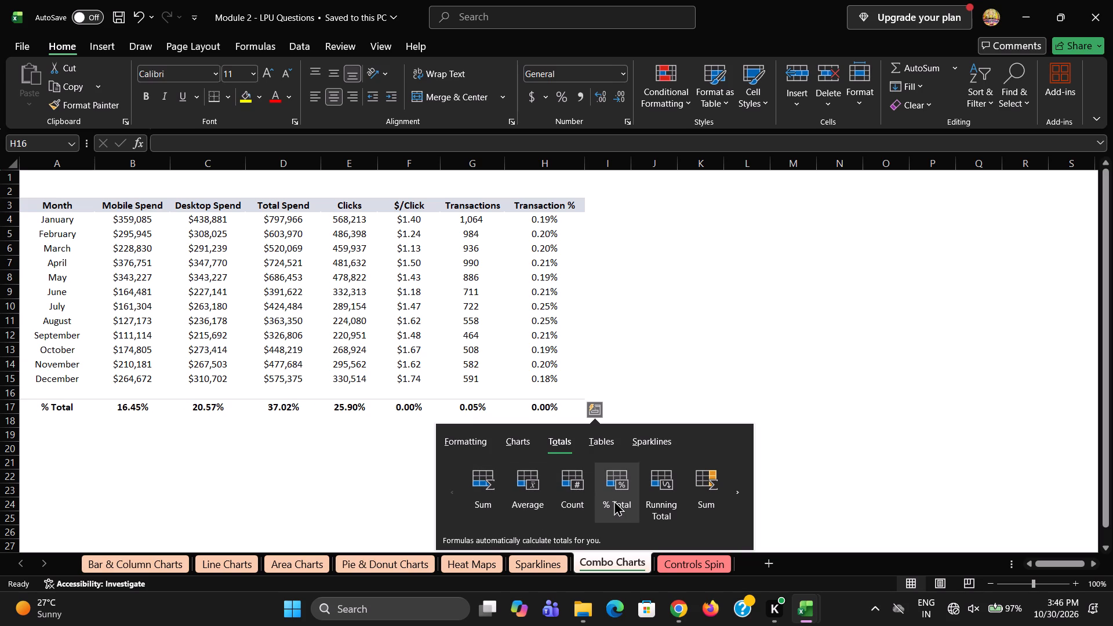
pyautogui.click(523, 445)
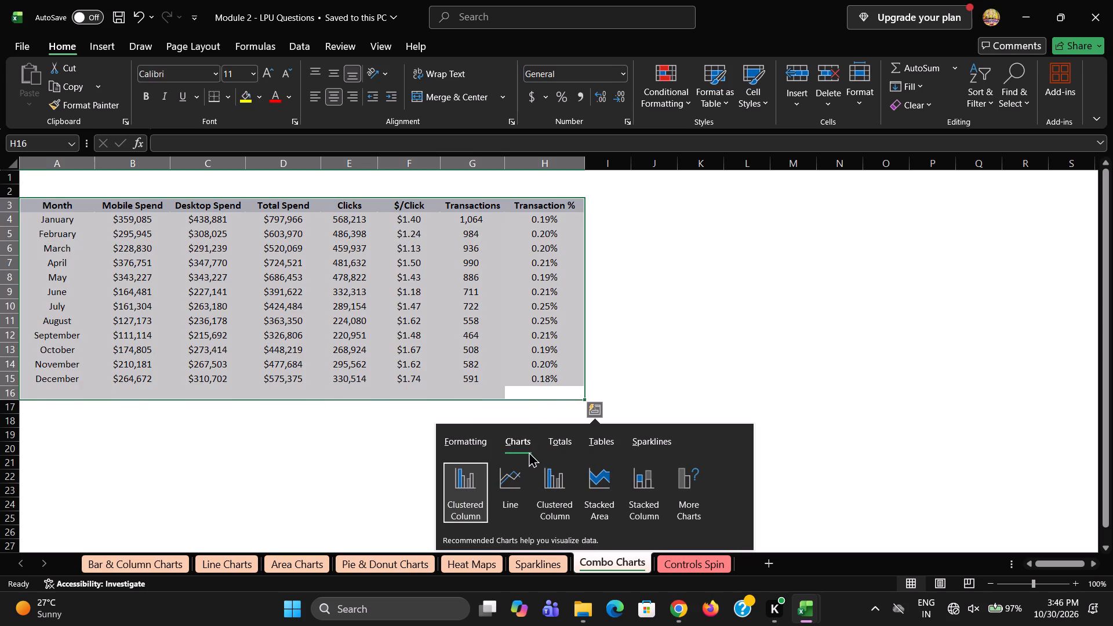
pyautogui.click(685, 495)
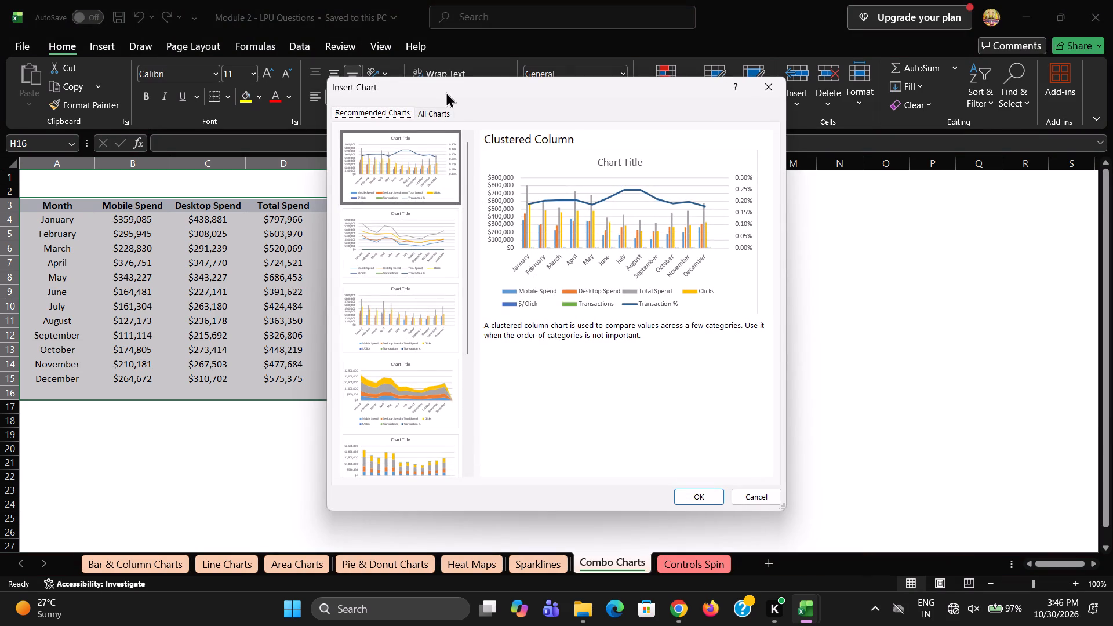
# Examine the chart types from Column through Combo in the Insert Chart dialog for the monthly spend data, and close it without inserting.
pyautogui.click(439, 107)
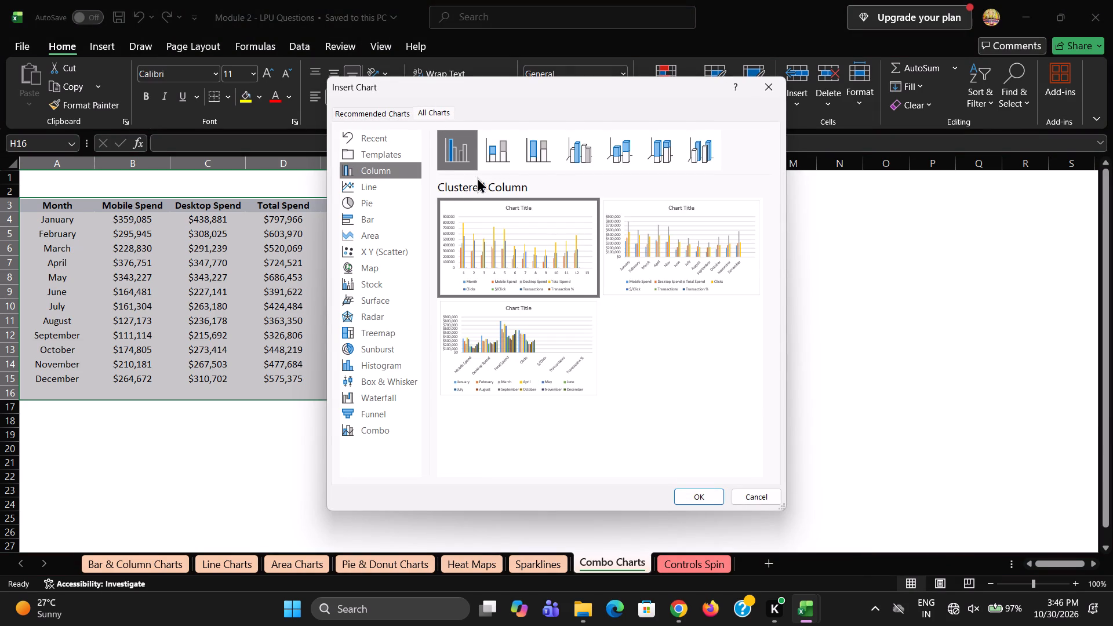
pyautogui.click(520, 150)
pyautogui.click(568, 161)
pyautogui.click(611, 158)
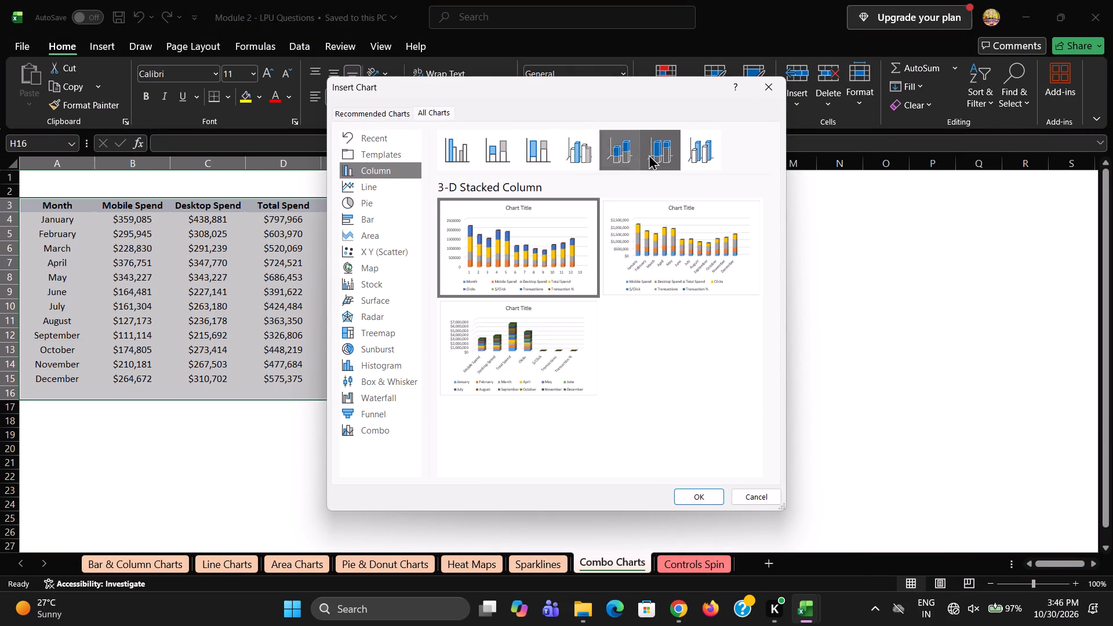
pyautogui.click(650, 154)
pyautogui.click(685, 154)
pyautogui.click(368, 194)
pyautogui.click(370, 208)
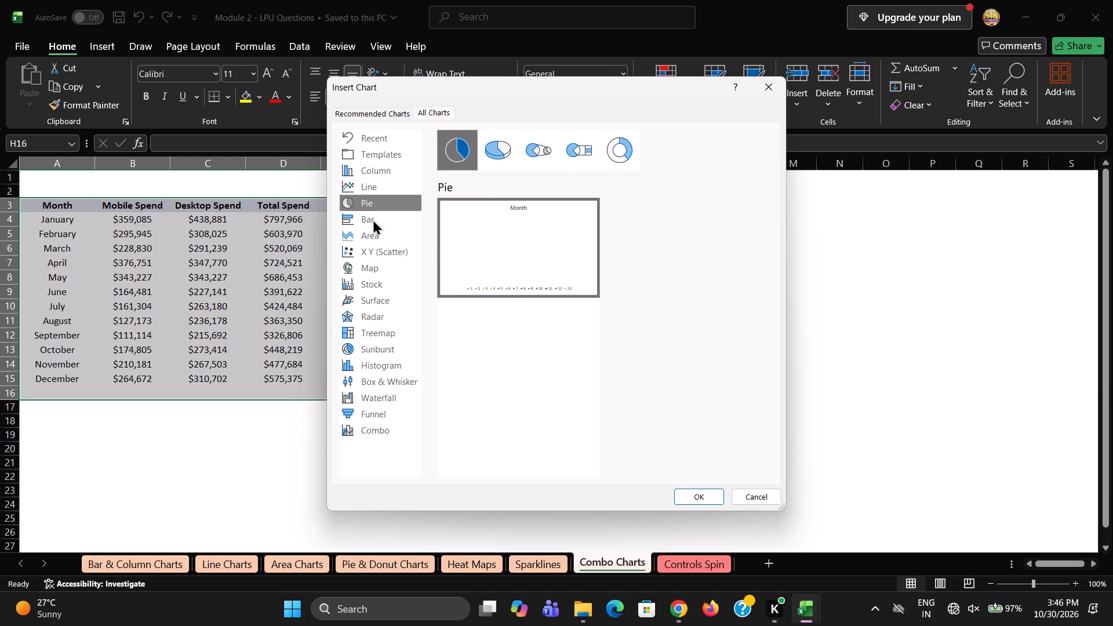
pyautogui.click(373, 219)
pyautogui.click(374, 241)
pyautogui.click(375, 258)
pyautogui.click(373, 271)
pyautogui.click(370, 288)
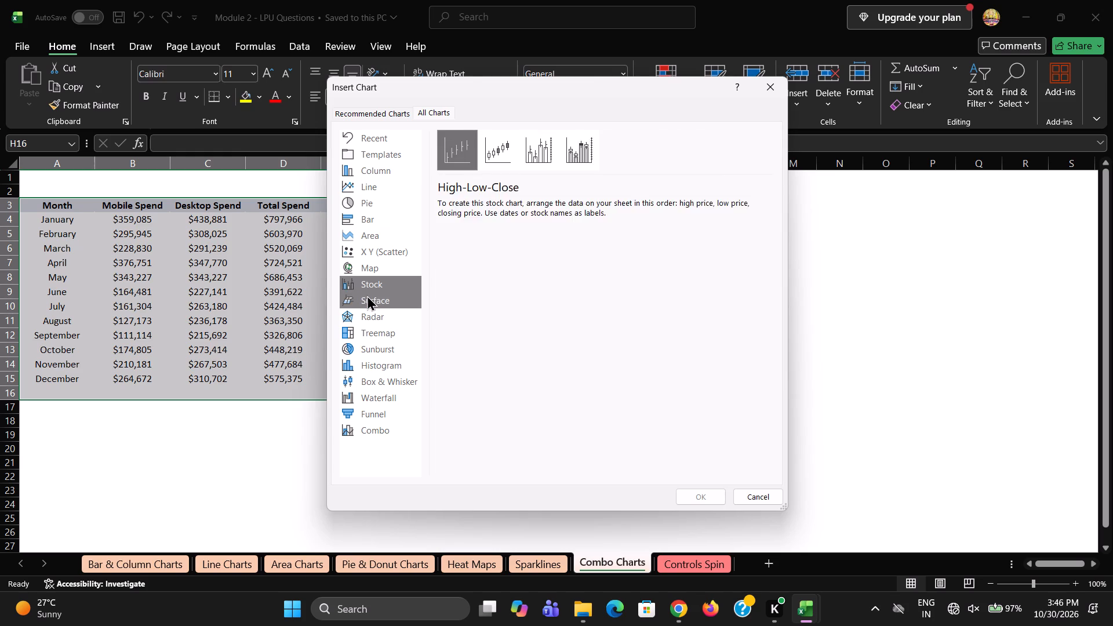
pyautogui.click(367, 295)
pyautogui.click(366, 307)
pyautogui.click(366, 323)
pyautogui.click(366, 335)
pyautogui.click(369, 352)
pyautogui.click(372, 367)
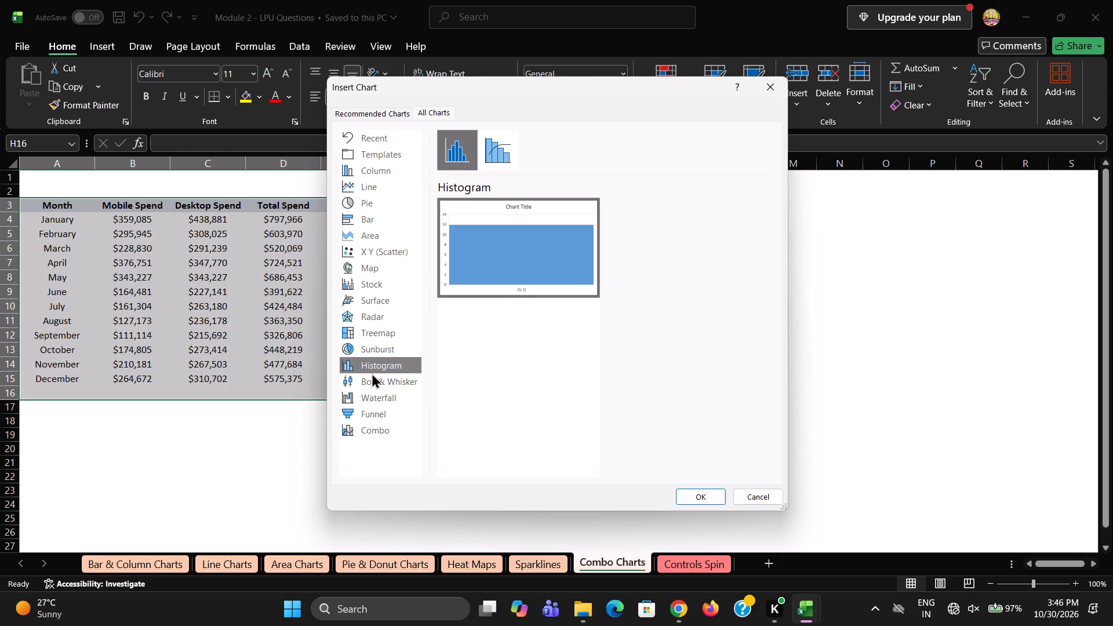
pyautogui.click(373, 345)
pyautogui.click(383, 331)
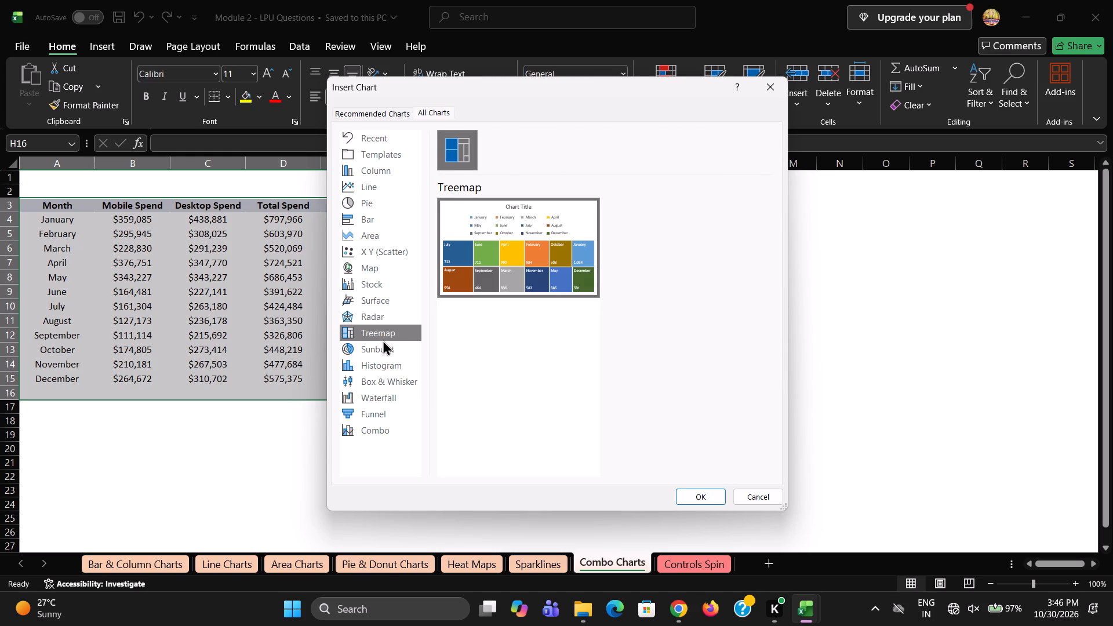
pyautogui.click(369, 366)
pyautogui.click(373, 387)
pyautogui.click(373, 410)
pyautogui.click(366, 431)
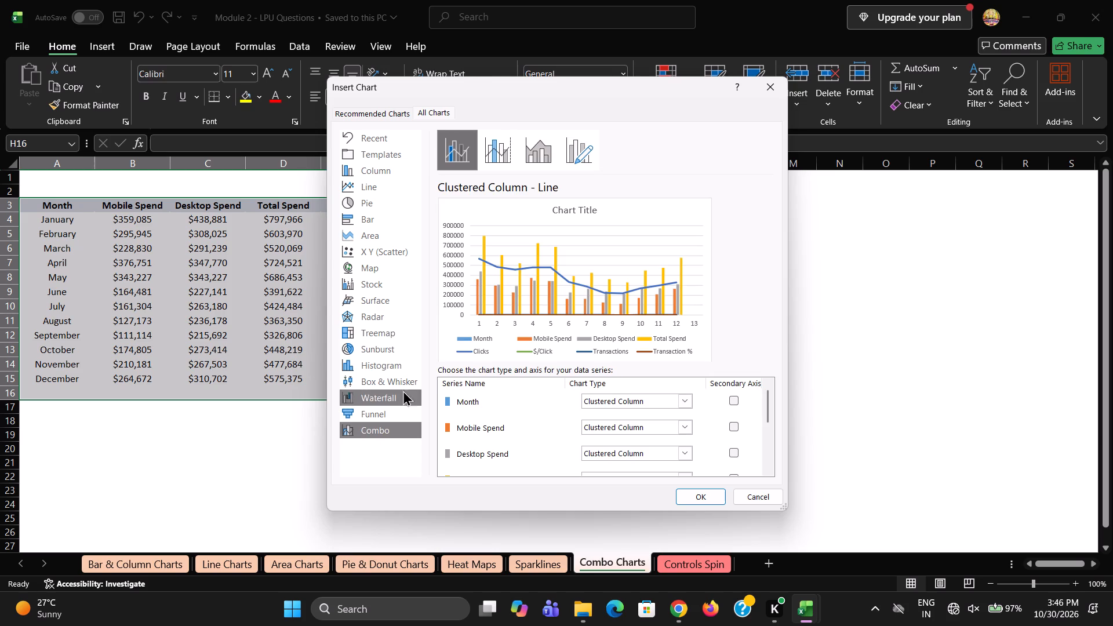
pyautogui.click(750, 501)
pyautogui.click(483, 567)
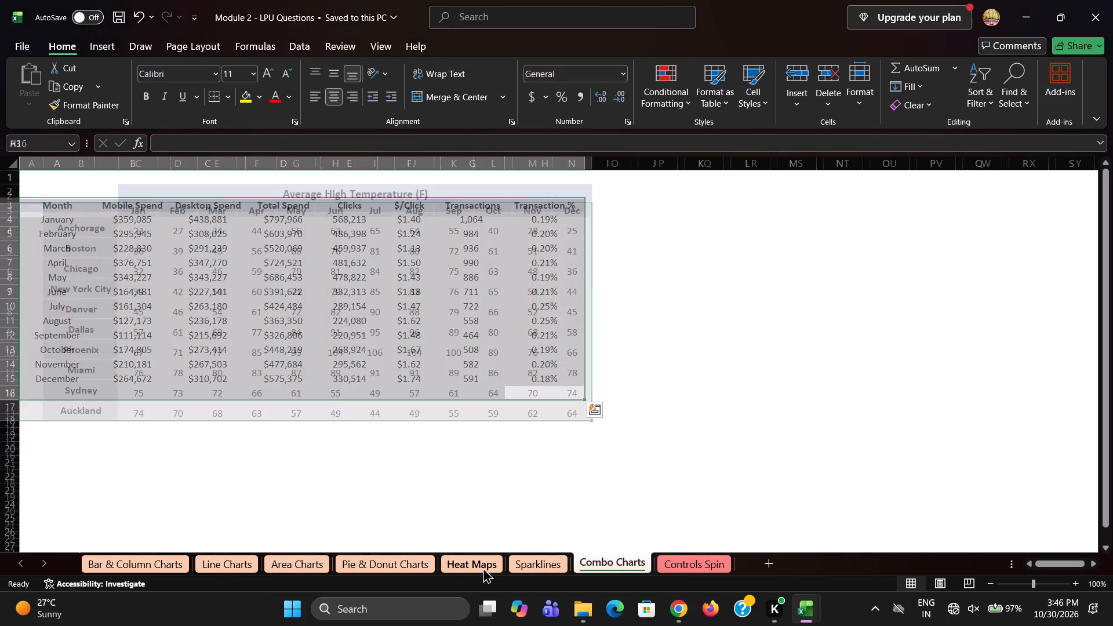
# Examine the full list of chart types, including Treemap, Sunburst, Histogram, Radar and Surface, for the city temperature data A3:N13.
pyautogui.rightClick(432, 202)
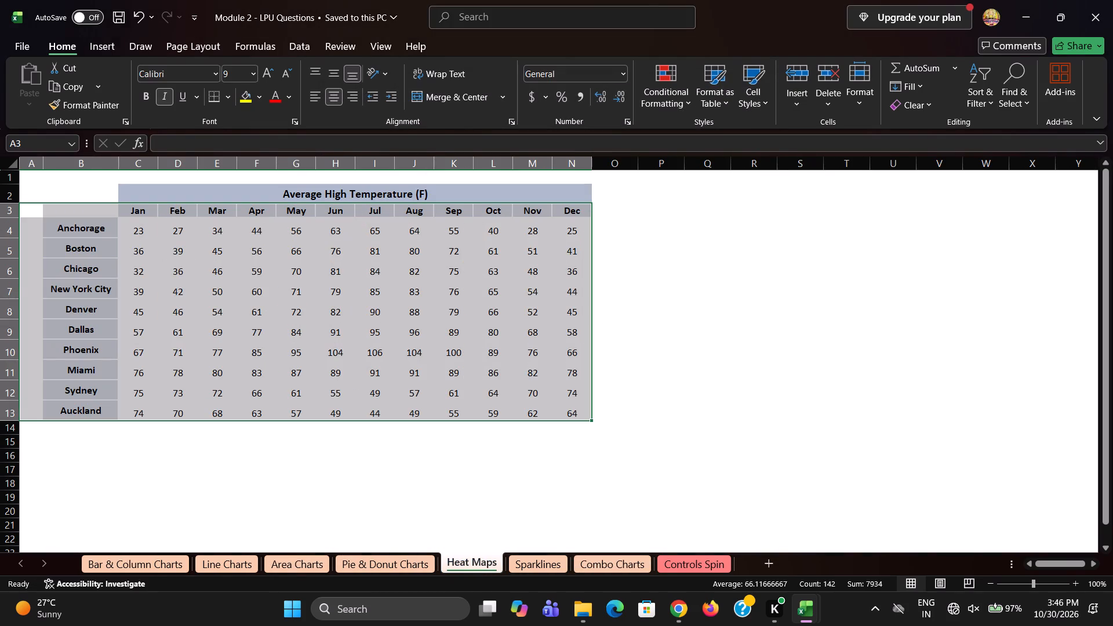
pyautogui.rightClick(432, 202)
pyautogui.click(432, 202)
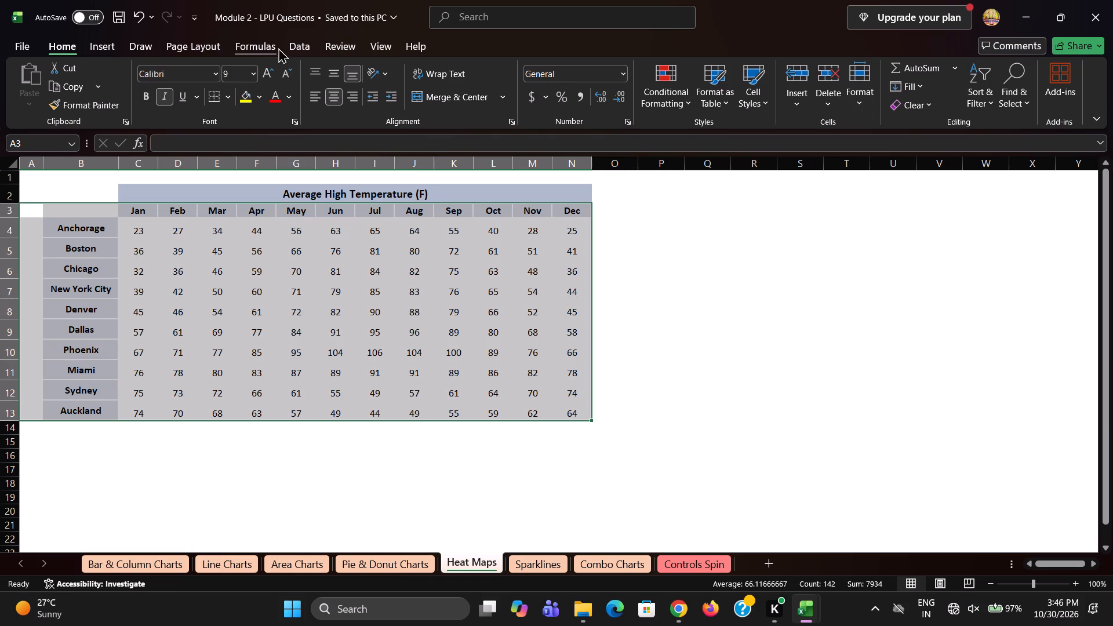
pyautogui.click(268, 43)
pyautogui.click(227, 42)
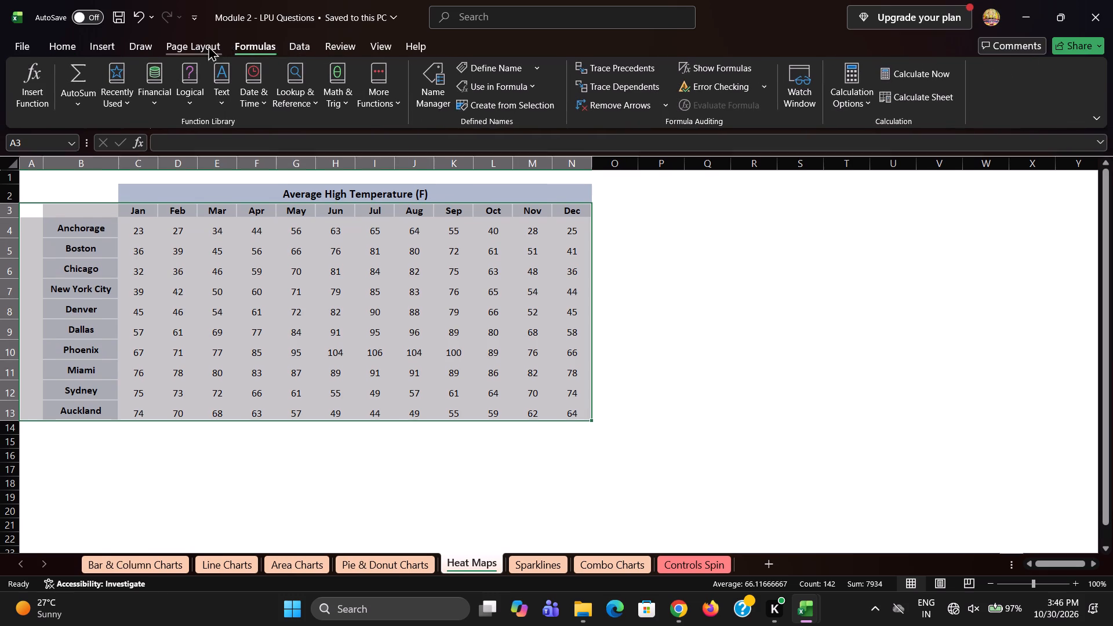
pyautogui.click(101, 40)
pyautogui.click(401, 81)
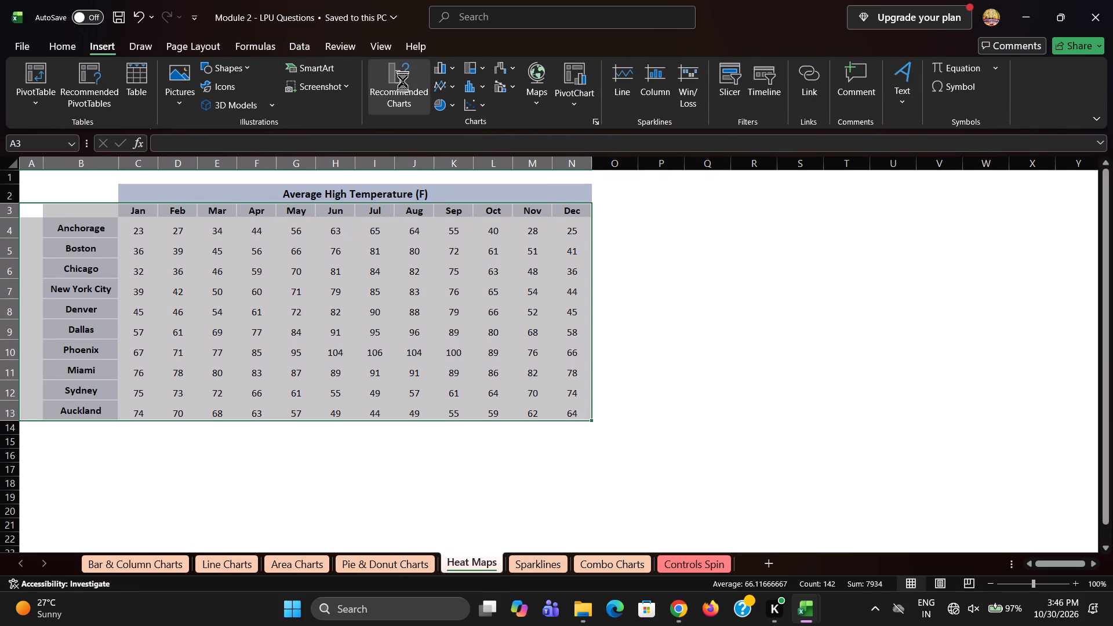
pyautogui.click(436, 111)
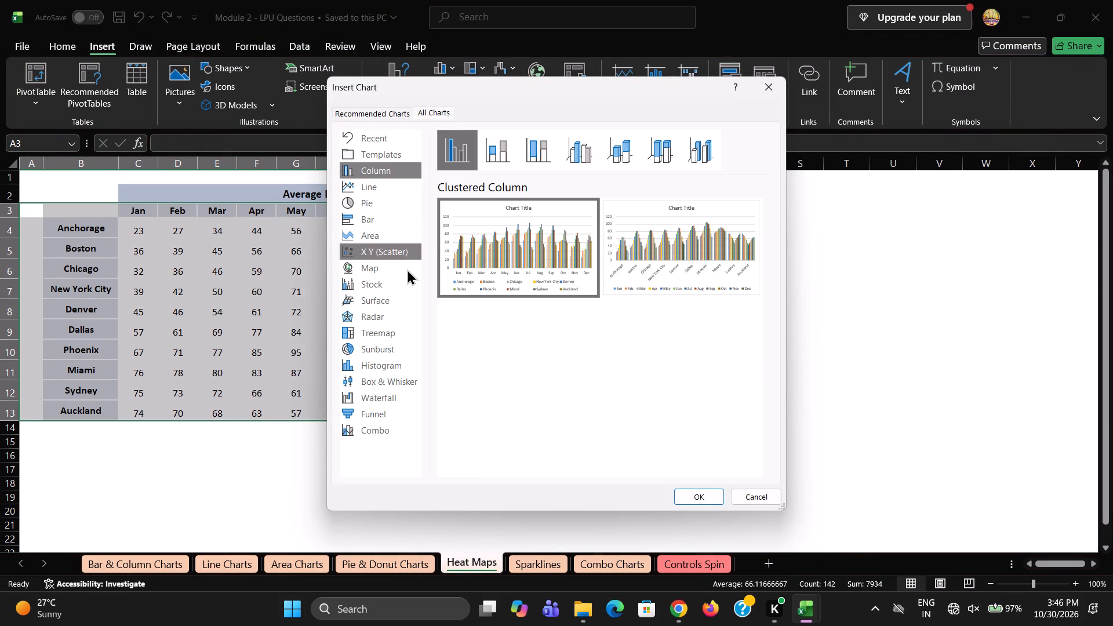
pyautogui.click(392, 332)
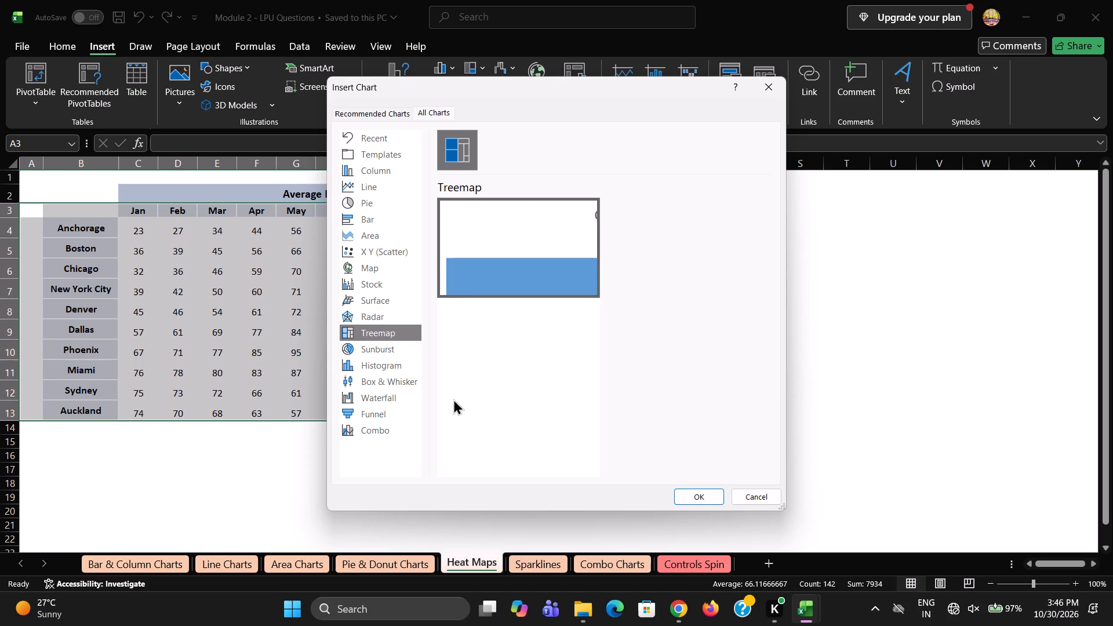
pyautogui.click(403, 353)
pyautogui.click(402, 361)
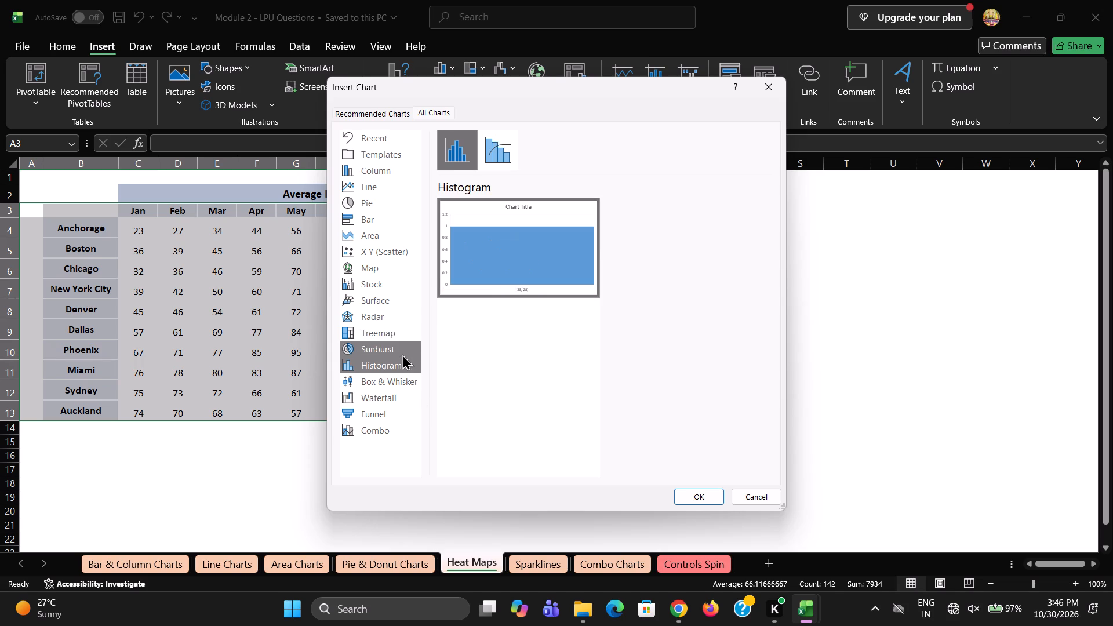
pyautogui.click(401, 377)
pyautogui.click(398, 363)
pyautogui.click(395, 333)
pyautogui.click(393, 322)
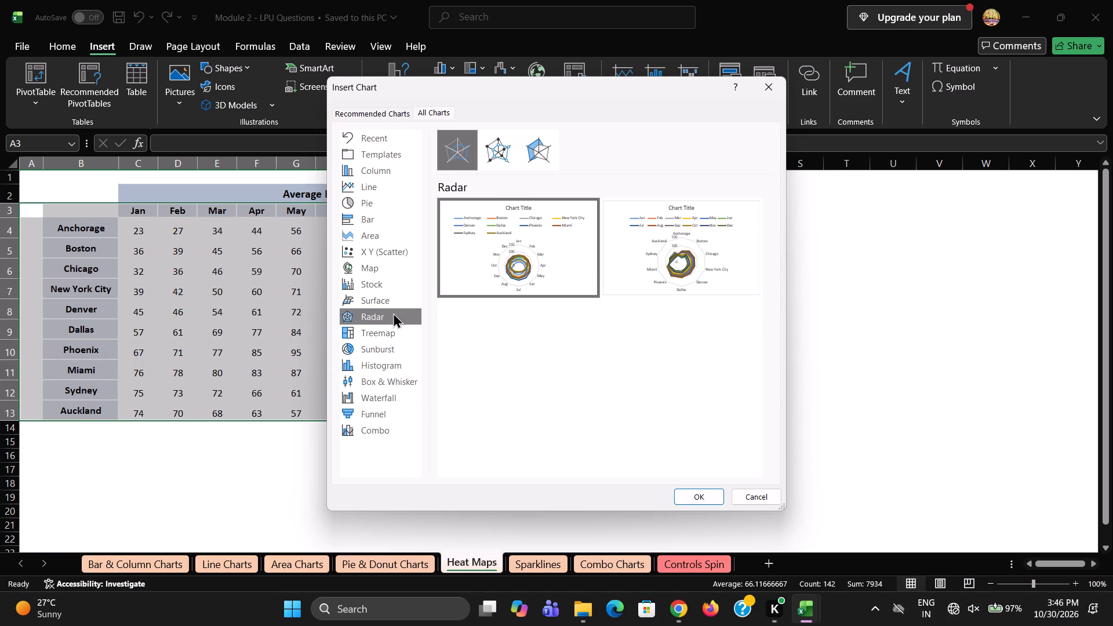
pyautogui.click(392, 290)
pyautogui.click(388, 297)
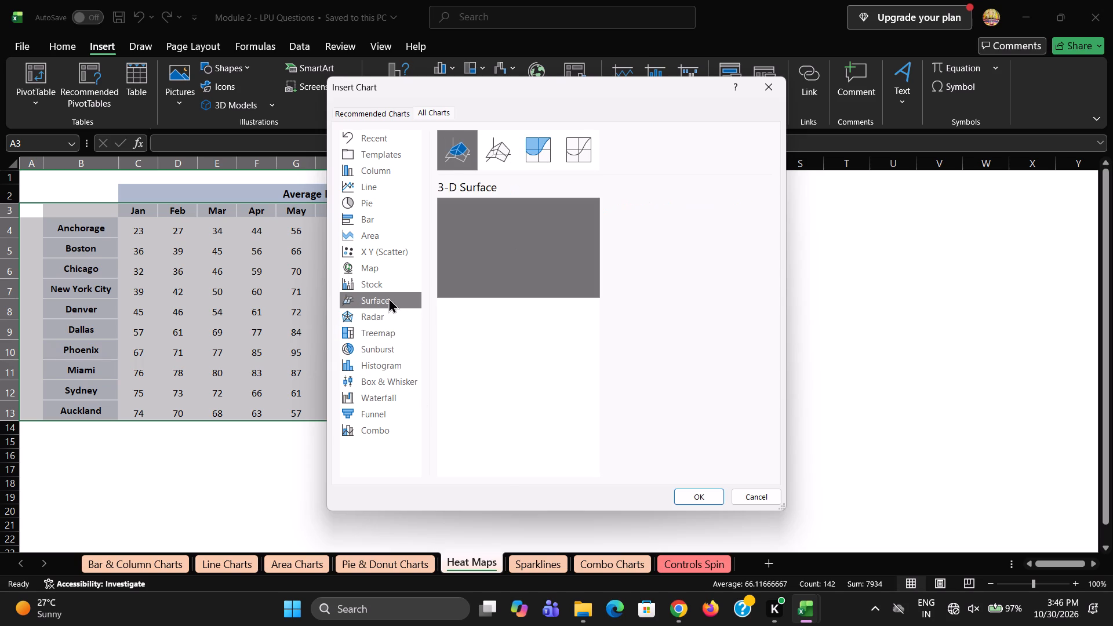
pyautogui.click(388, 314)
pyautogui.click(388, 325)
pyautogui.click(457, 275)
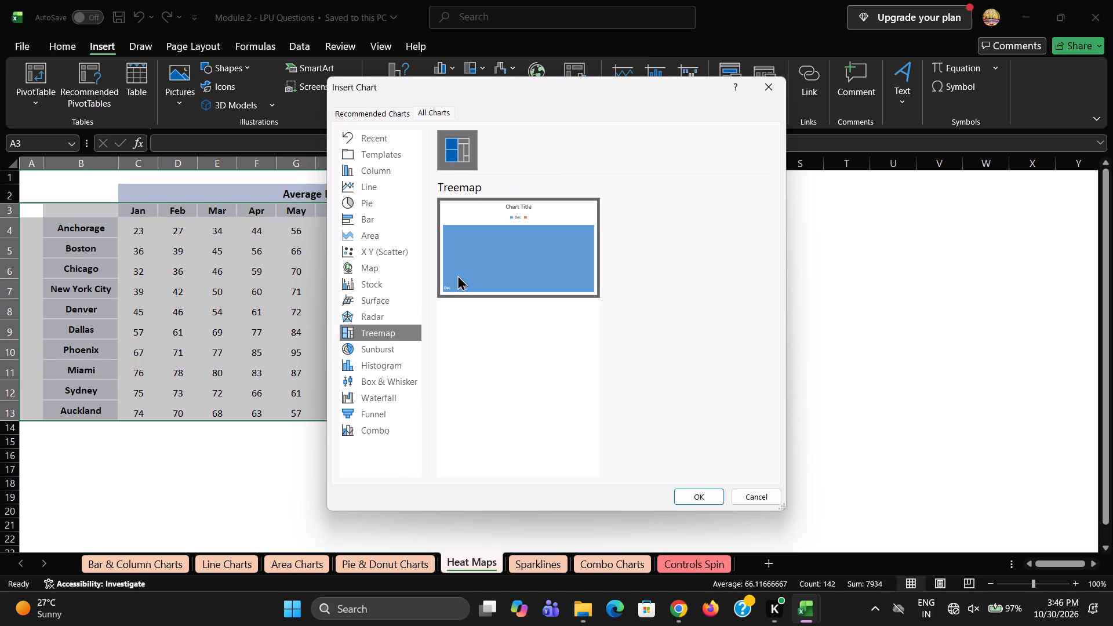
pyautogui.click(394, 391)
pyautogui.click(395, 369)
pyautogui.click(396, 356)
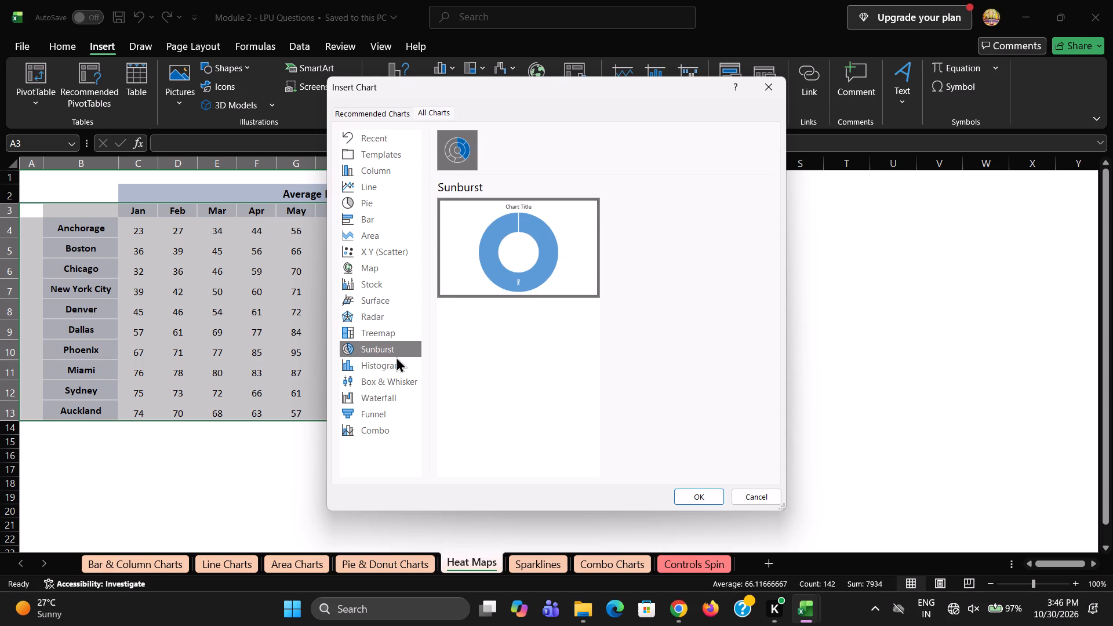
pyautogui.click(397, 354)
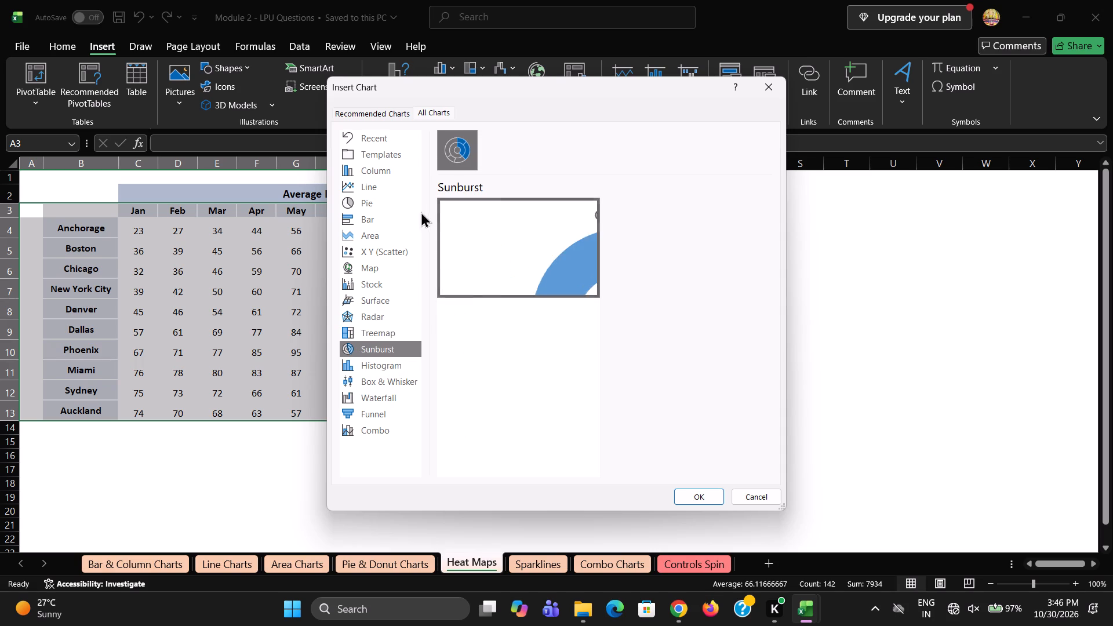
pyautogui.click(410, 194)
pyautogui.click(404, 211)
pyautogui.click(401, 234)
pyautogui.click(399, 251)
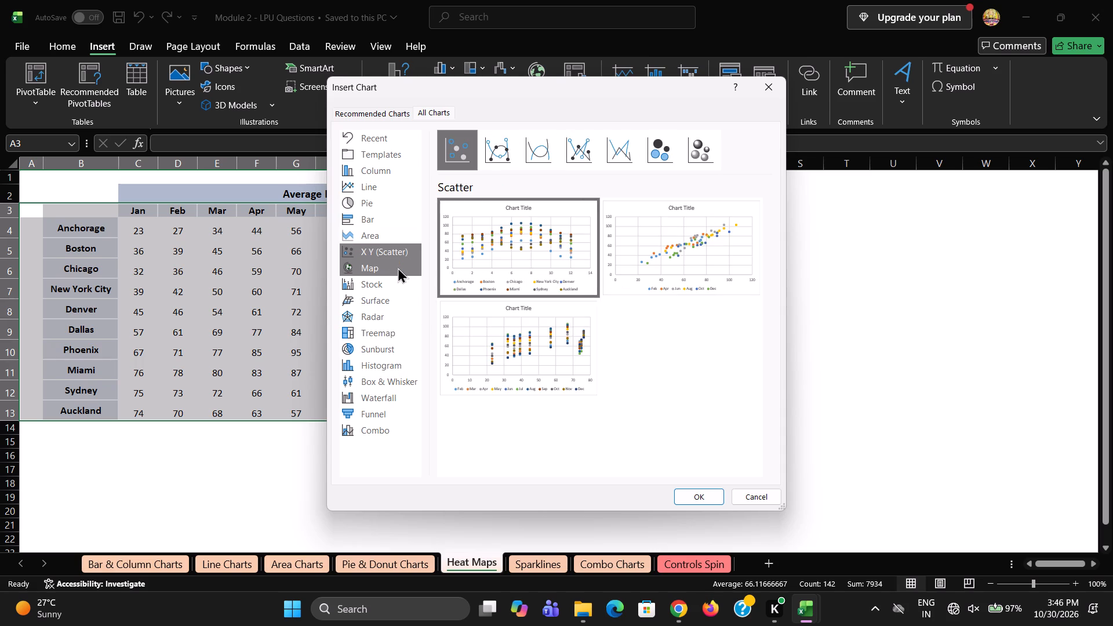
pyautogui.click(398, 268)
pyautogui.click(397, 278)
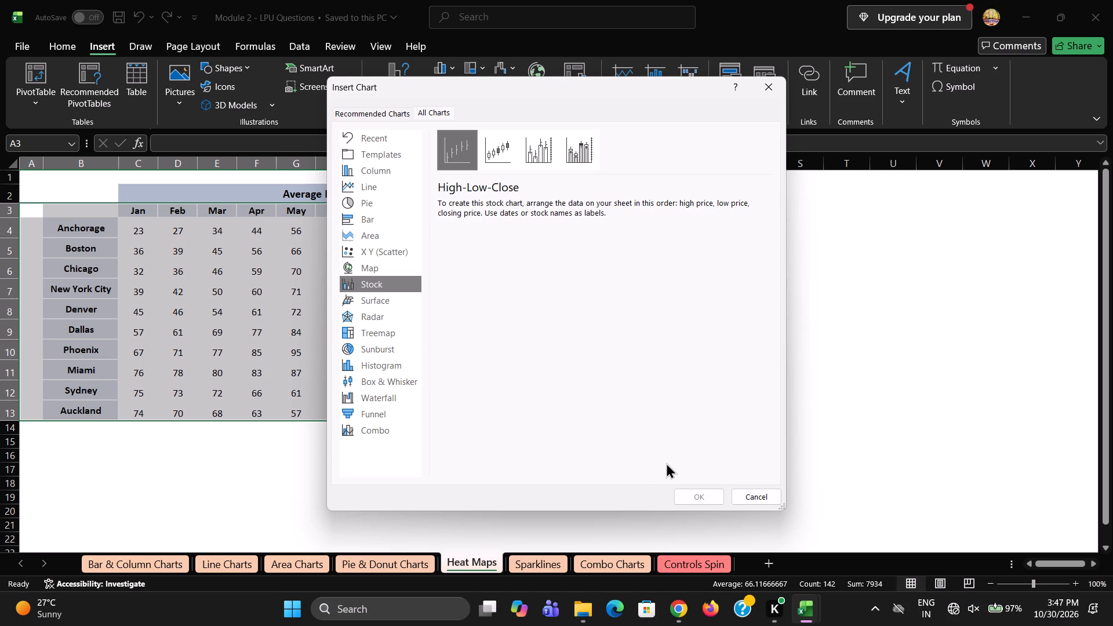
pyautogui.click(423, 381)
pyautogui.click(409, 380)
pyautogui.click(405, 354)
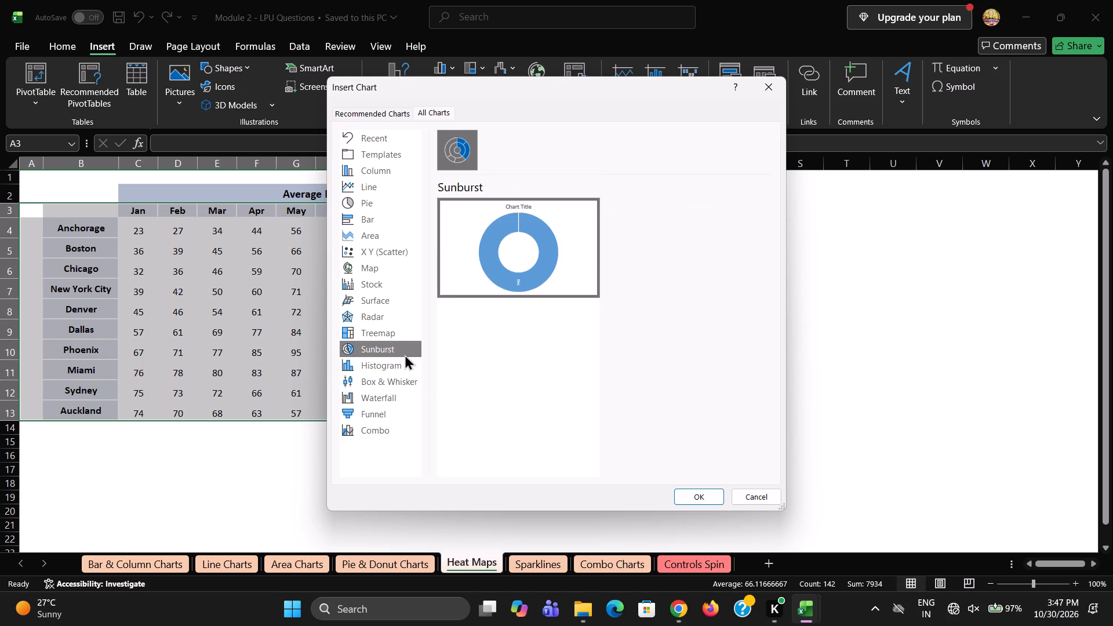
pyautogui.click(403, 362)
pyautogui.click(747, 488)
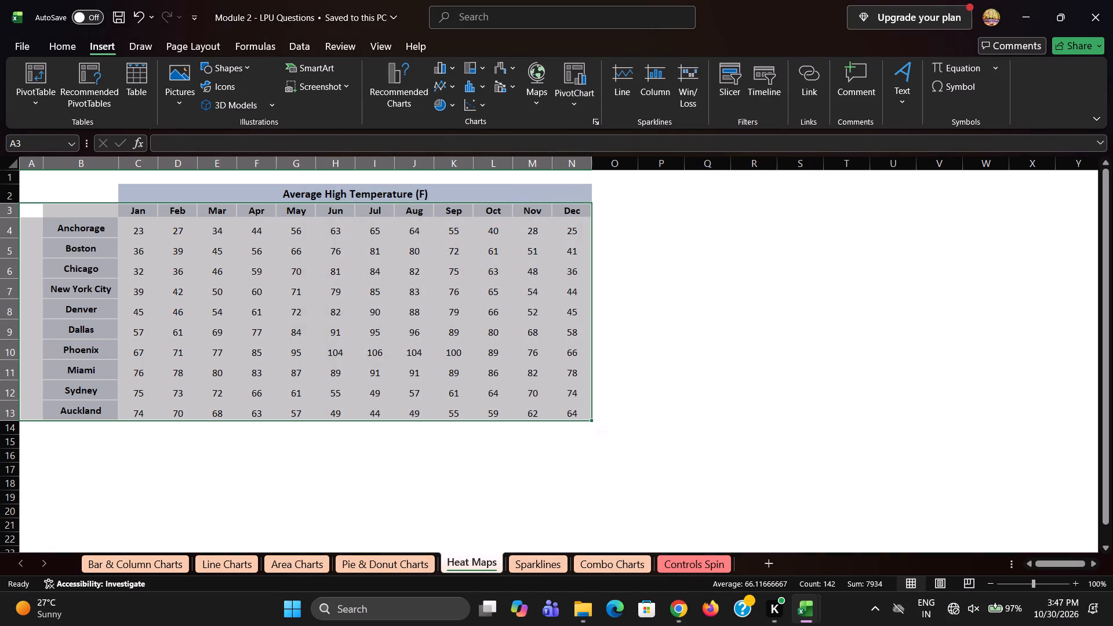
# Examine the Quick Analysis formatting, chart, total, table and sparkline options for the temperature range B3:N14.
pyautogui.rightClick(490, 195)
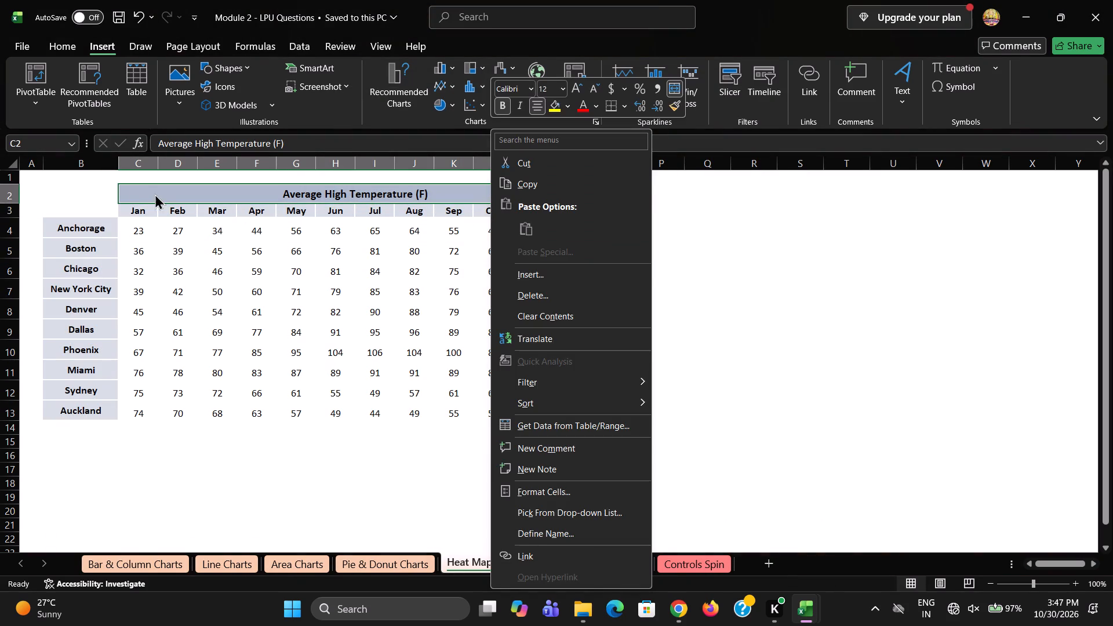
pyautogui.click(102, 185)
pyautogui.click(59, 197)
pyautogui.click(45, 209)
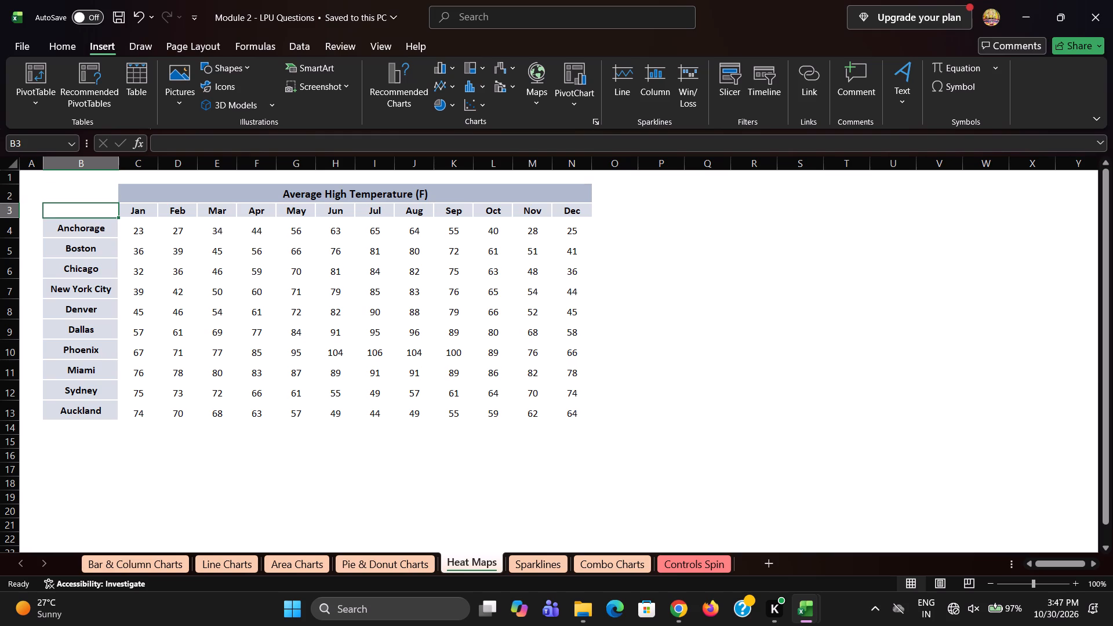
pyautogui.moveTo(45, 209); pyautogui.dragTo(427, 376)
pyautogui.moveTo(589, 426); pyautogui.dragTo(52, 212)
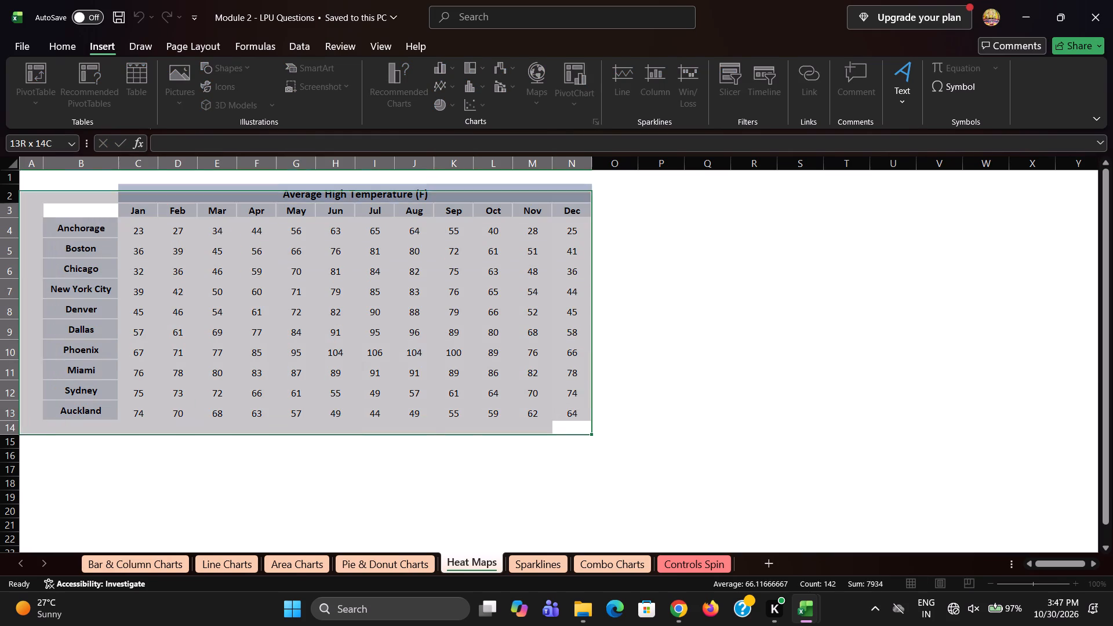
pyautogui.moveTo(52, 212); pyautogui.dragTo(55, 214)
pyautogui.rightClick(85, 217)
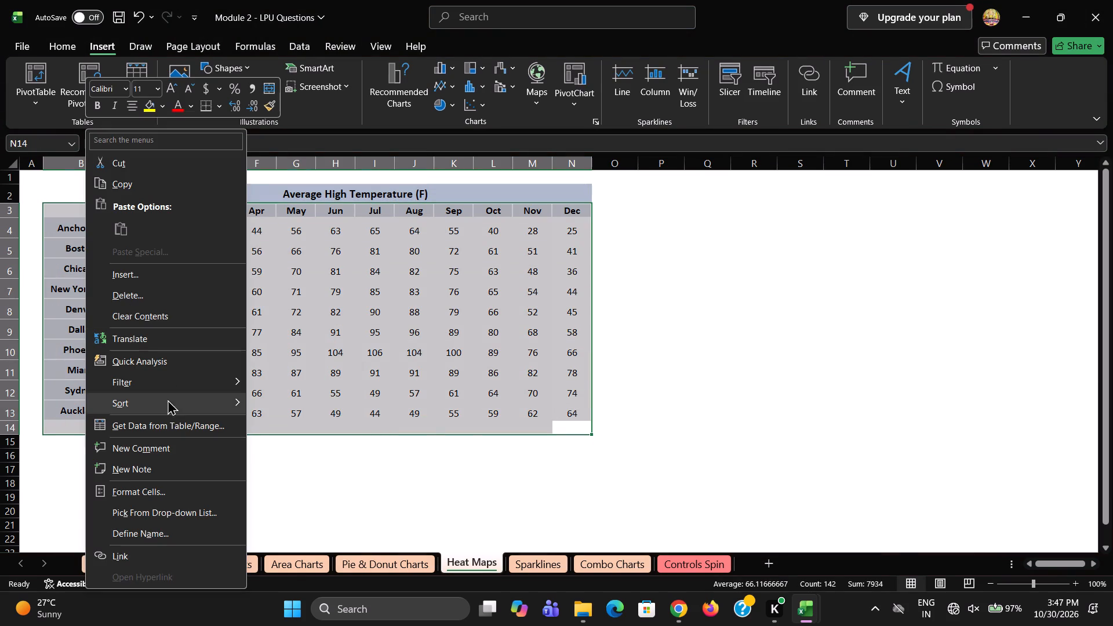
pyautogui.click(173, 367)
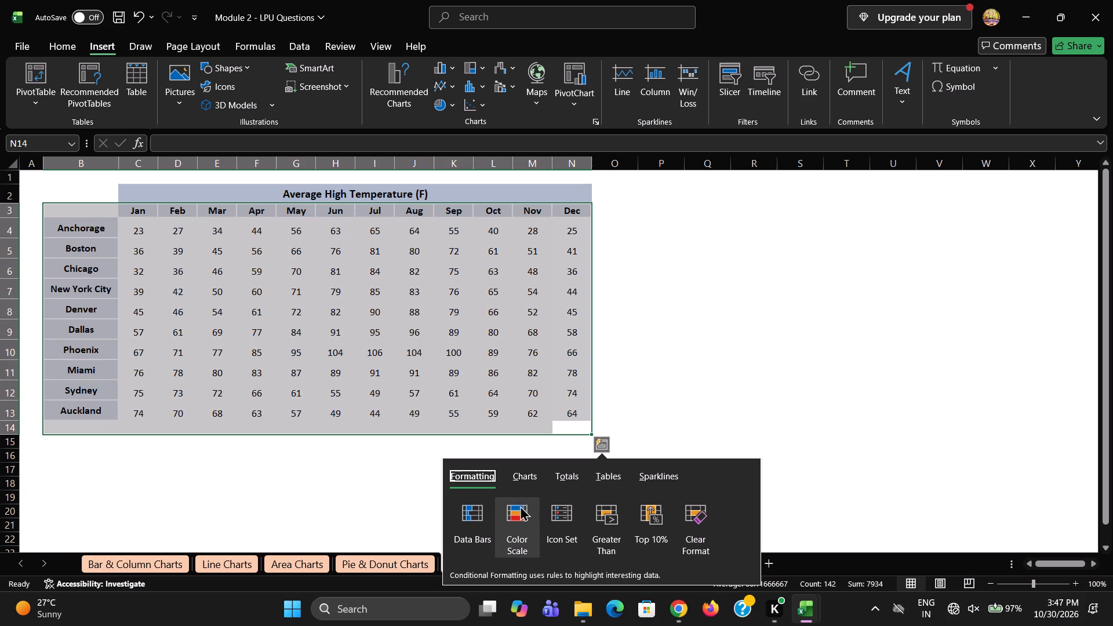
pyautogui.click(526, 479)
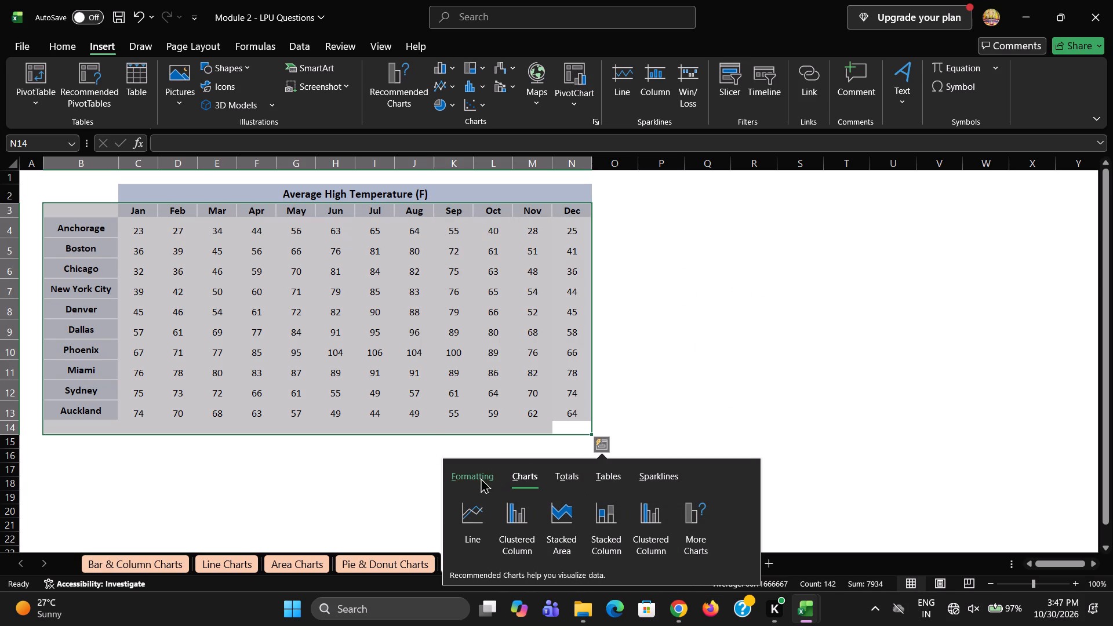
pyautogui.click(608, 477)
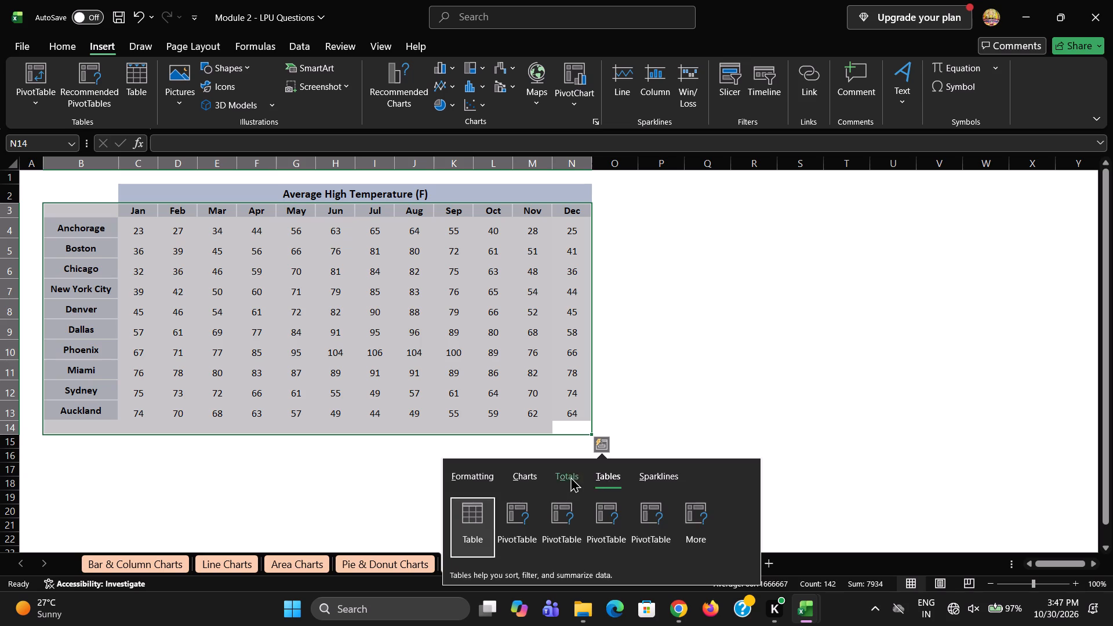
pyautogui.click(569, 476)
pyautogui.click(649, 480)
pyautogui.click(588, 481)
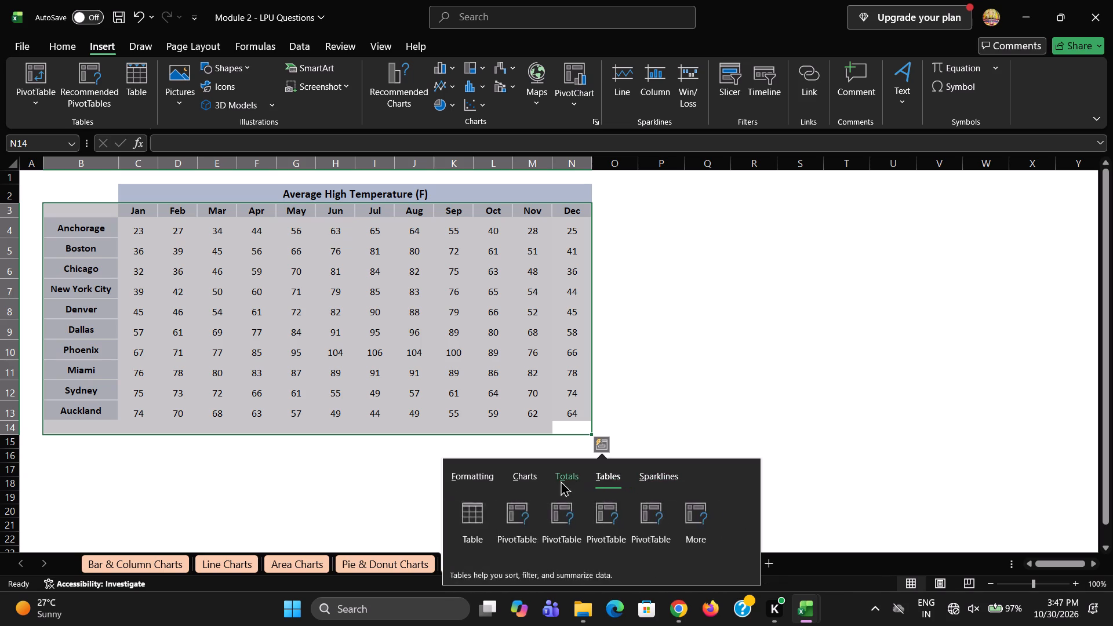
pyautogui.click(561, 481)
pyautogui.click(534, 482)
pyautogui.click(493, 479)
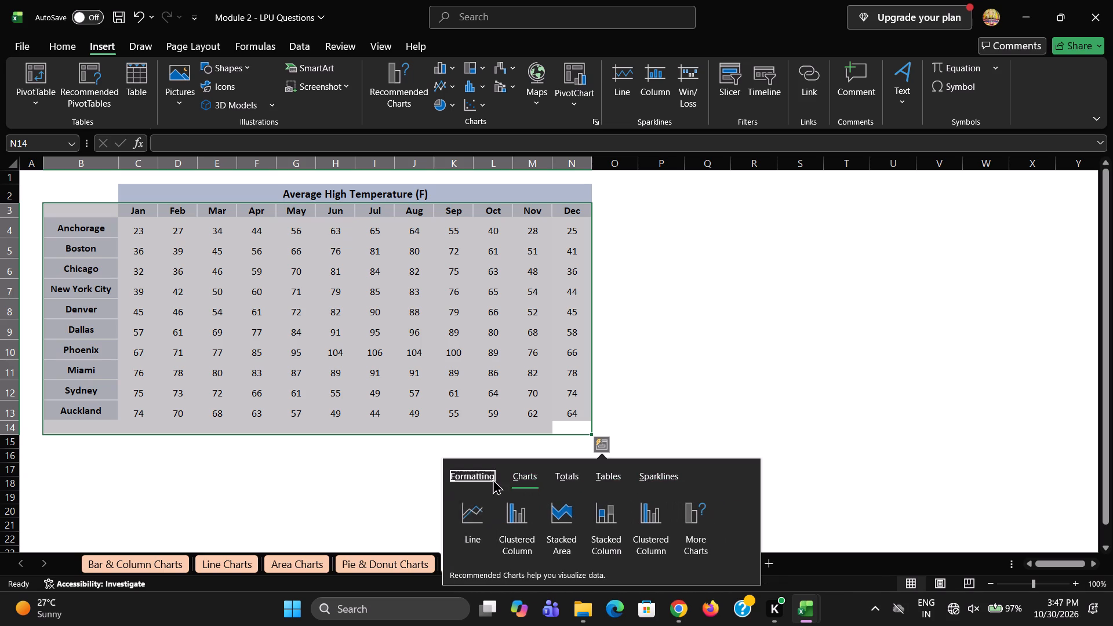
# Examine the recommended charts and the chart types from Scatter through Funnel, including Treemap, Sunburst and Box & Whisker, for temperature range B3:N14.
pyautogui.click(532, 479)
pyautogui.click(683, 525)
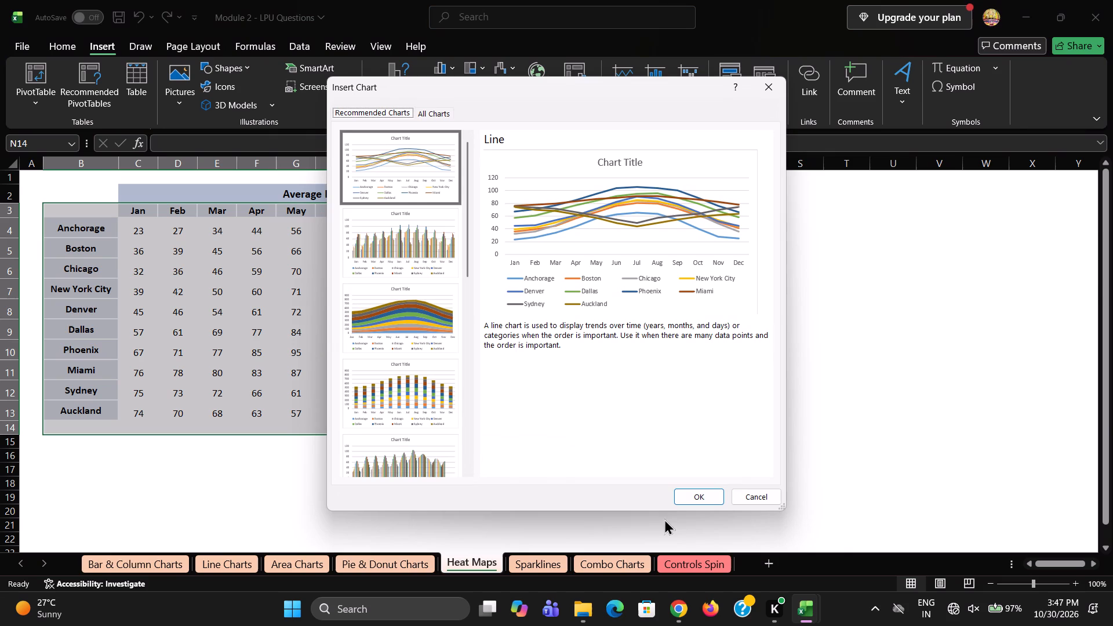
pyautogui.scroll(-6, 392, 230)
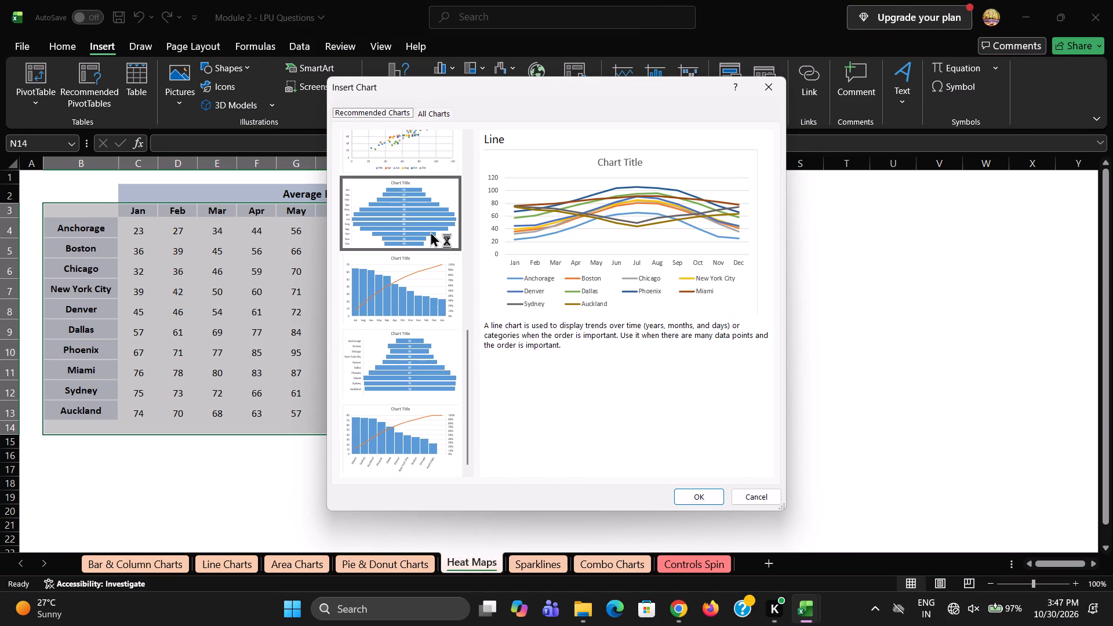
pyautogui.scroll(1, 416, 238)
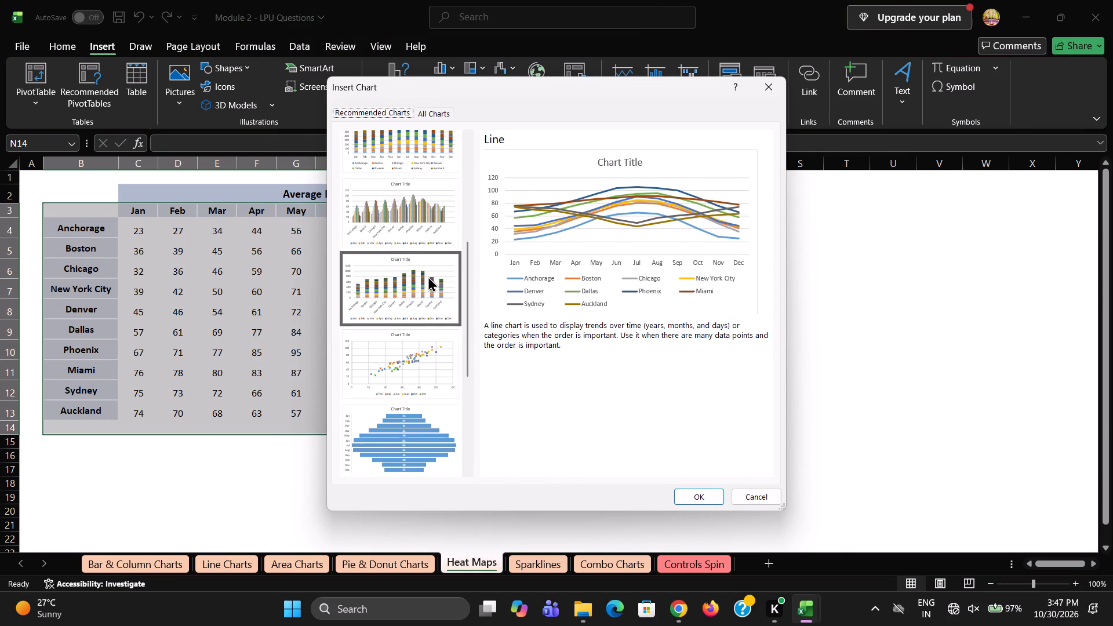
pyautogui.click(441, 115)
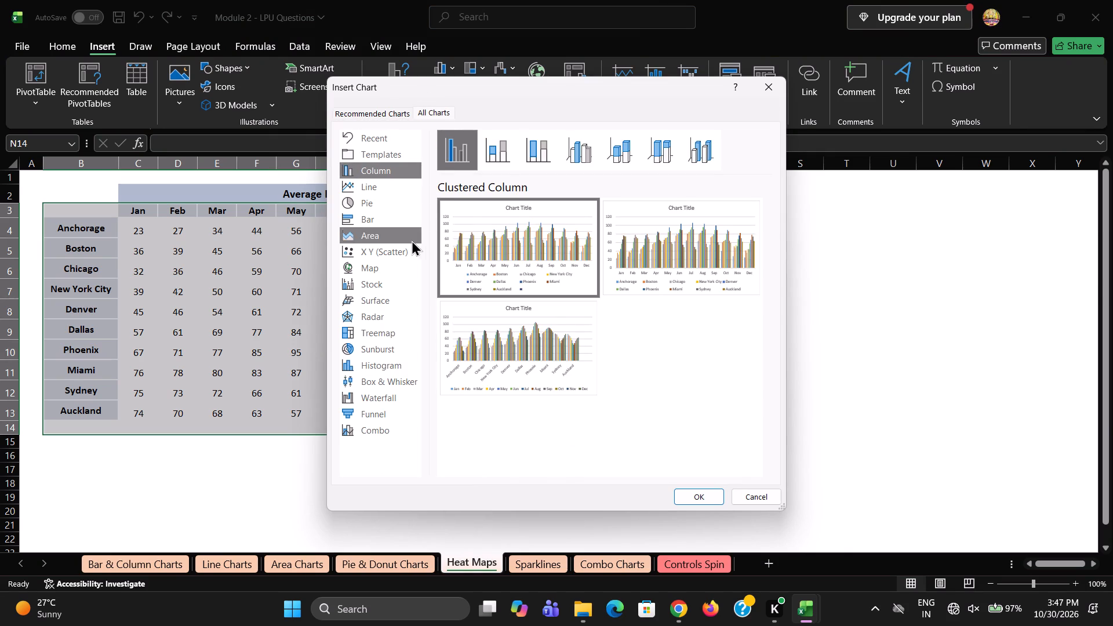
pyautogui.click(407, 246)
pyautogui.click(397, 270)
pyautogui.click(396, 283)
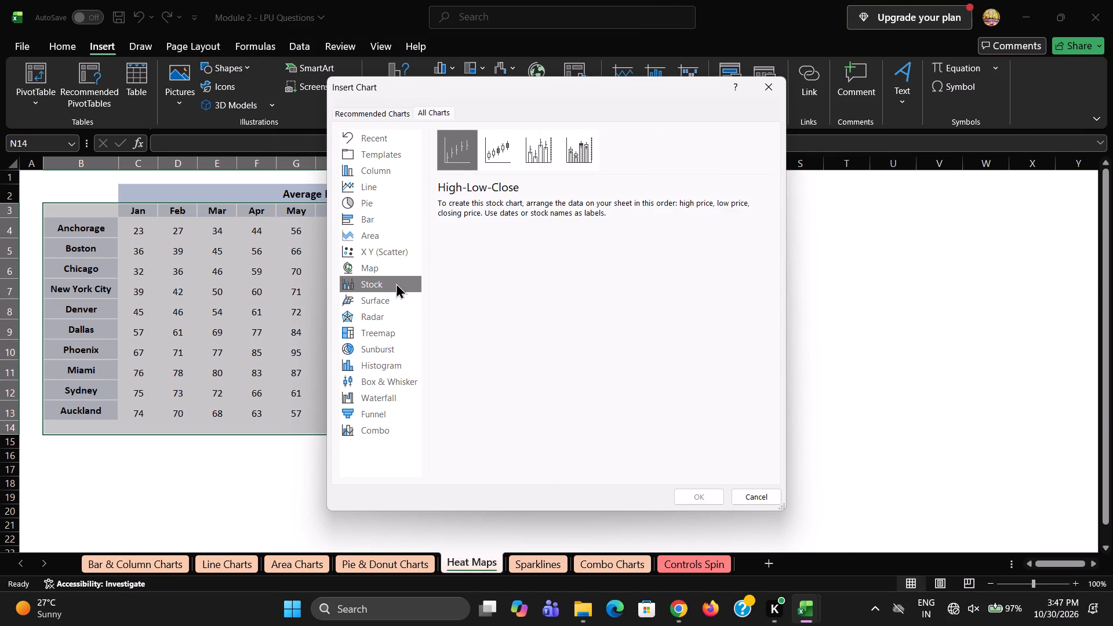
pyautogui.click(390, 326)
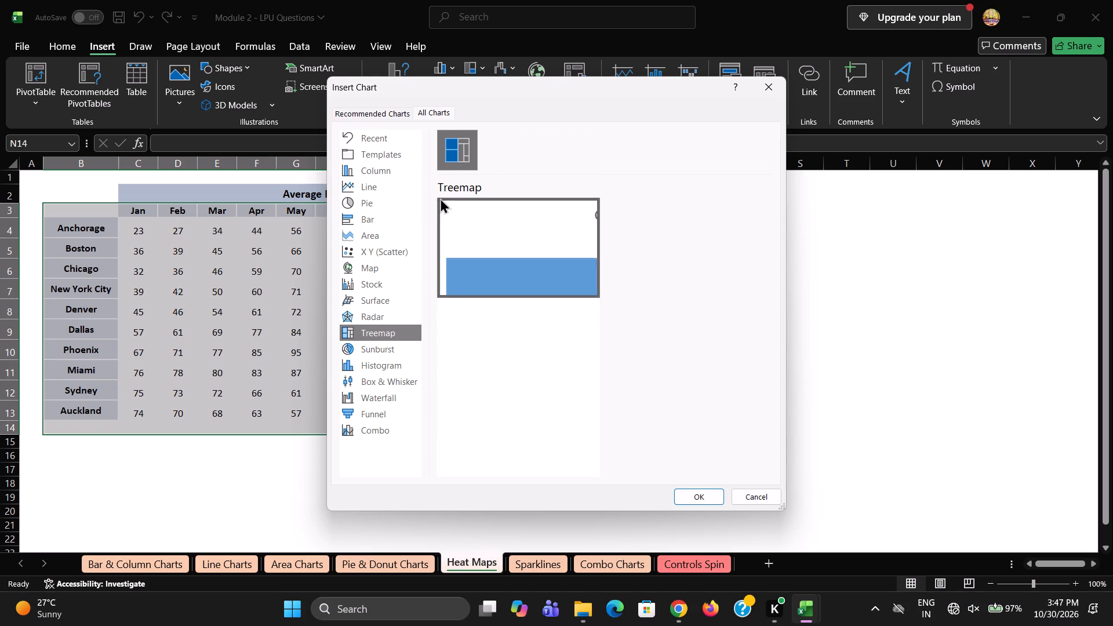
pyautogui.click(399, 350)
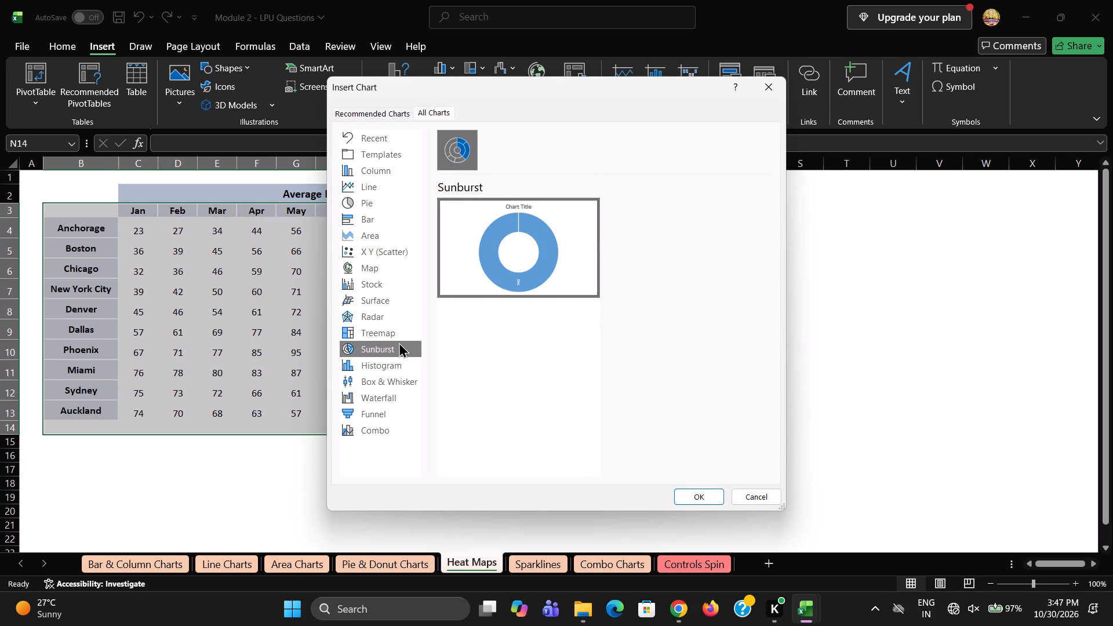
pyautogui.click(401, 338)
pyautogui.click(400, 380)
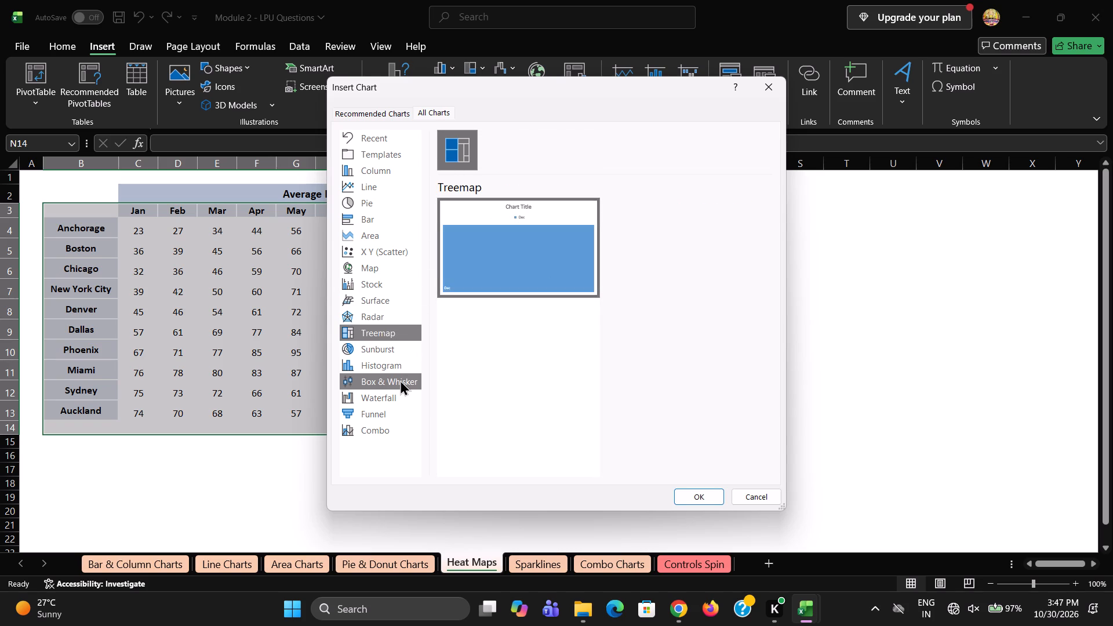
pyautogui.click(394, 403)
pyautogui.click(394, 410)
pyautogui.click(394, 388)
pyautogui.click(394, 376)
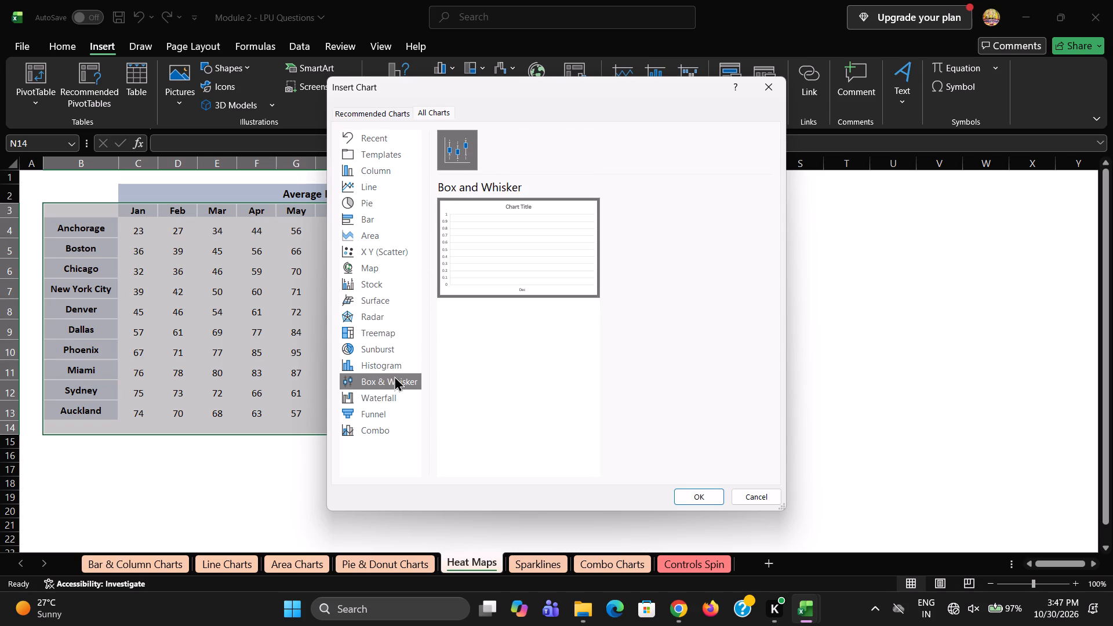
# Insert a Treemap chart of the average high temperature data in B3:N14.
pyautogui.click(394, 354)
pyautogui.click(394, 336)
pyautogui.click(479, 272)
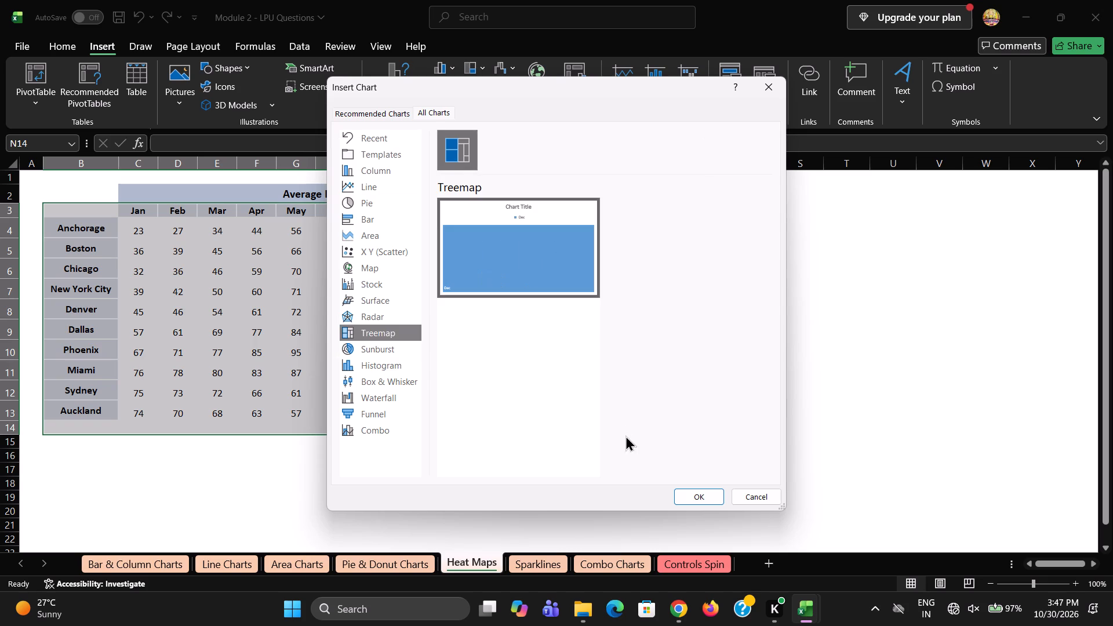
pyautogui.click(683, 495)
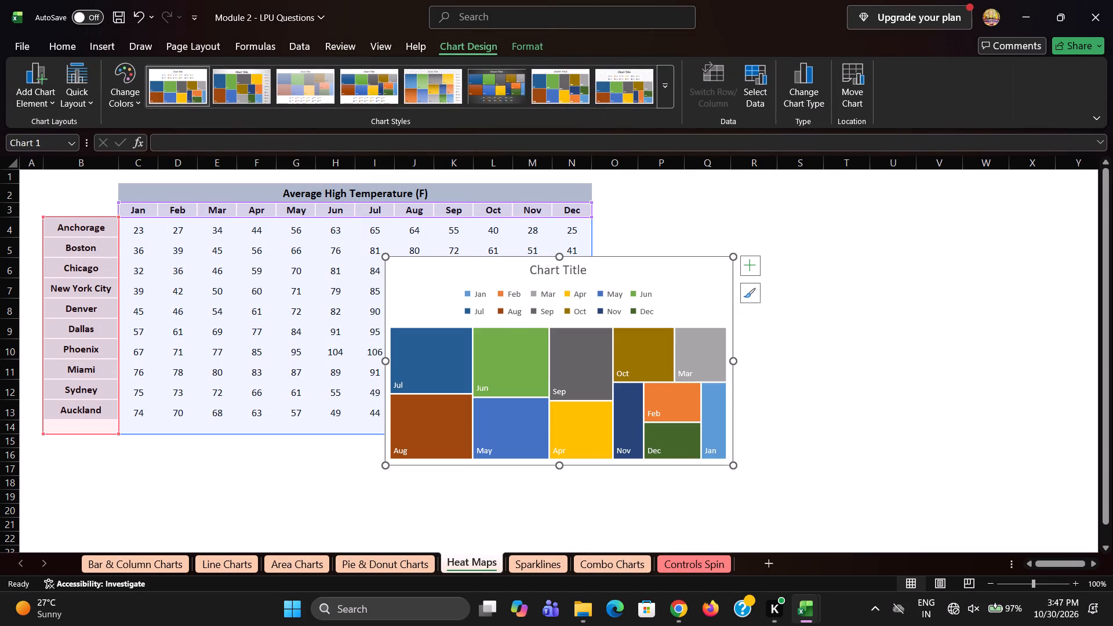
# Move the treemap chart clear of the temperature table, into the empty area around columns O to V.
pyautogui.moveTo(667, 271); pyautogui.dragTo(713, 271)
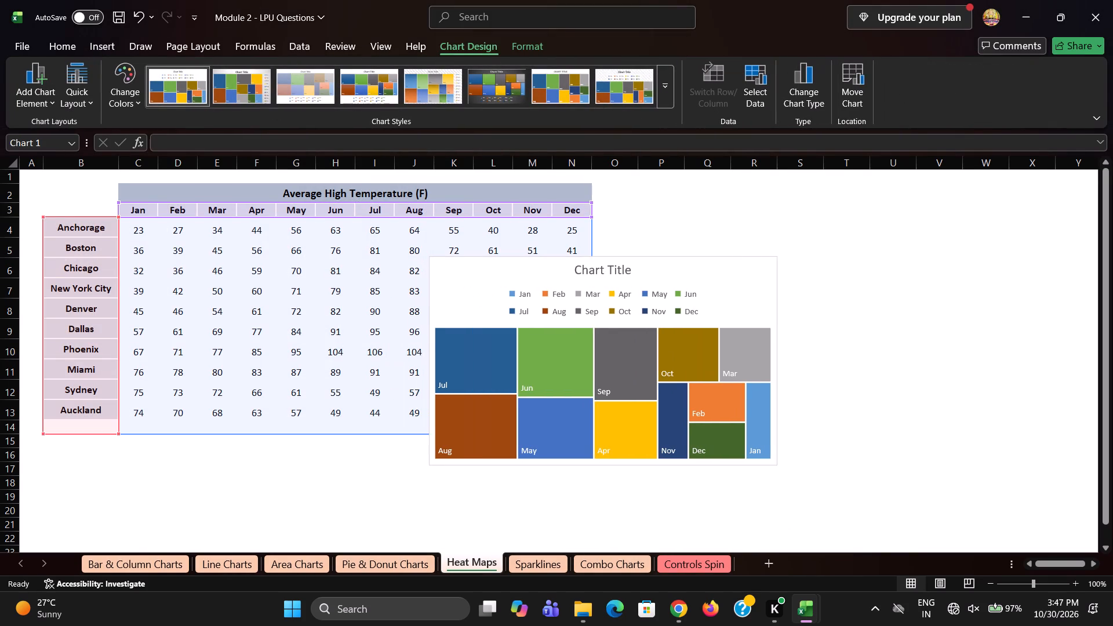
pyautogui.moveTo(713, 271); pyautogui.dragTo(896, 289)
pyautogui.click(841, 238)
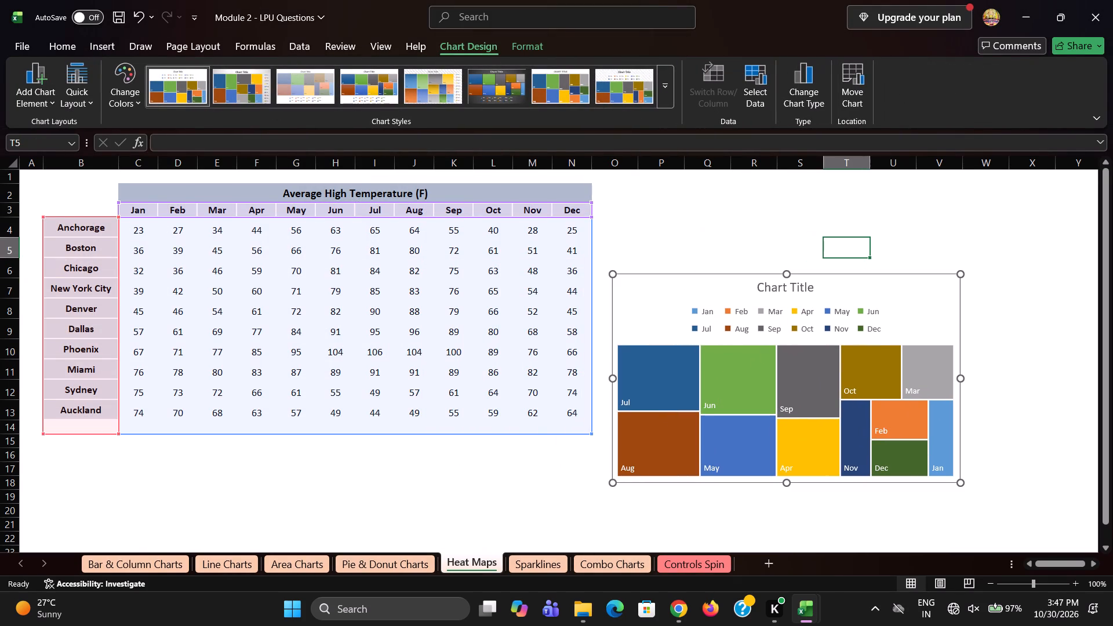
pyautogui.click(861, 290)
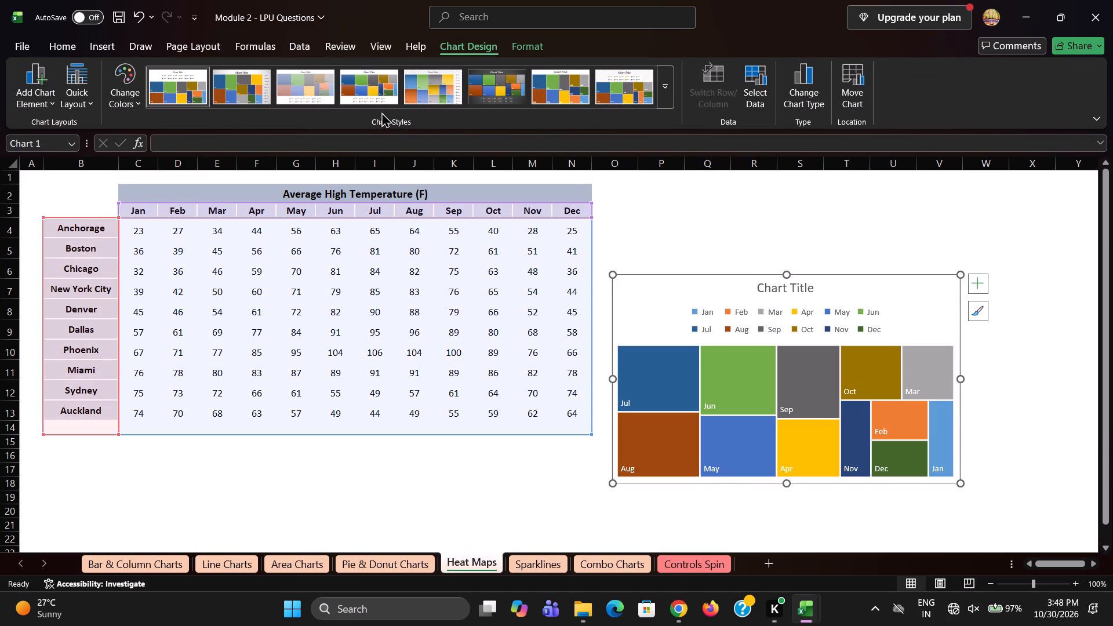
# Deselect the treemap chart and save the Module 2 workbook.
pyautogui.click(691, 210)
pyautogui.hotkey('ctrl', 's')
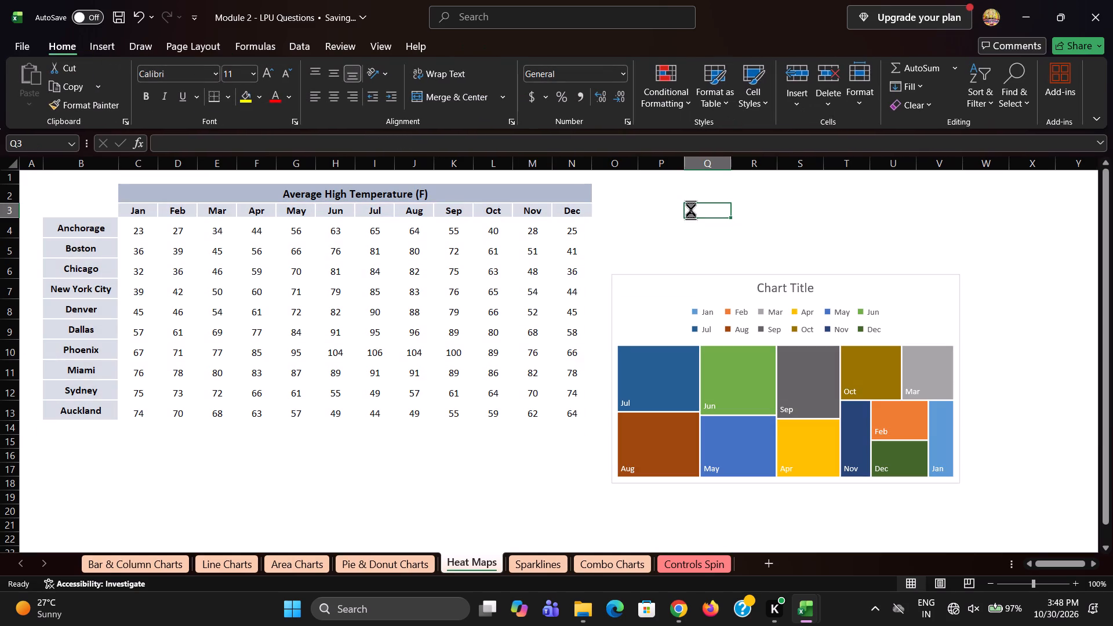
pyautogui.hotkey('ctrl', 's')
# Switch to File Explorer and open the Module 3 raw data and sample report workbook from the Data Specialist folder.
pyautogui.click(579, 608)
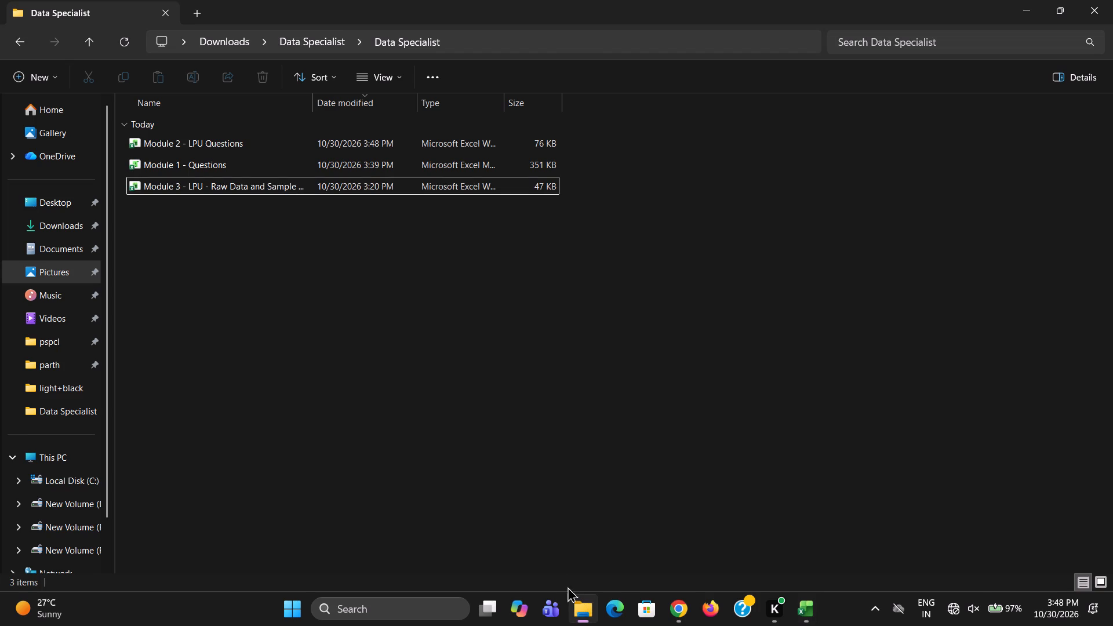
pyautogui.doubleClick(370, 190)
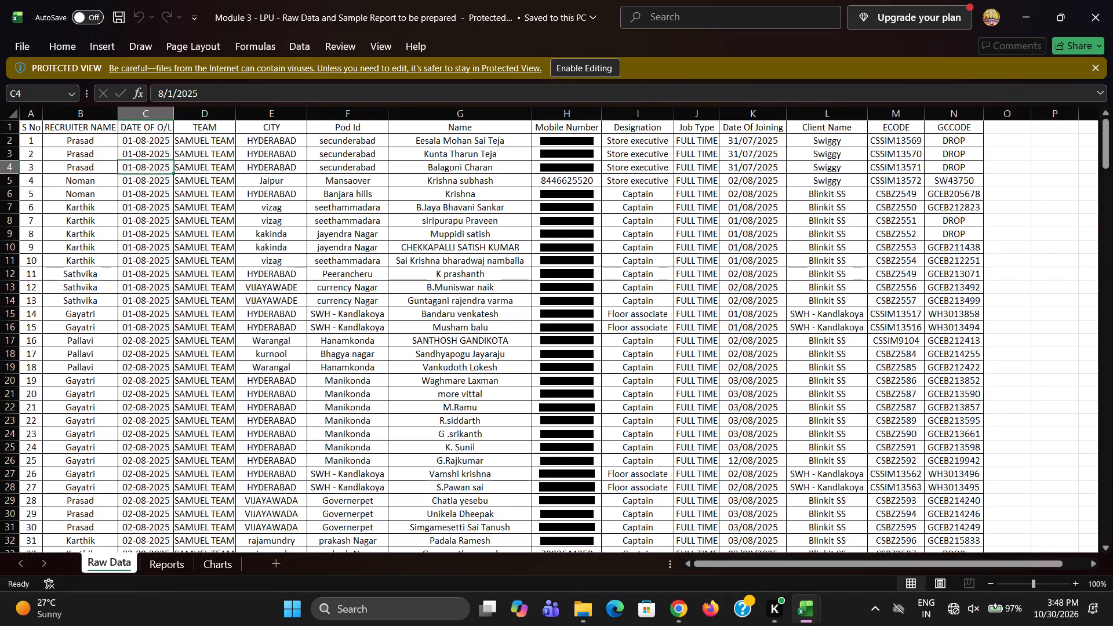
# Examine the recruiter joining records and their column headings on the Raw Data sheet.
pyautogui.scroll(-8, 402, 323)
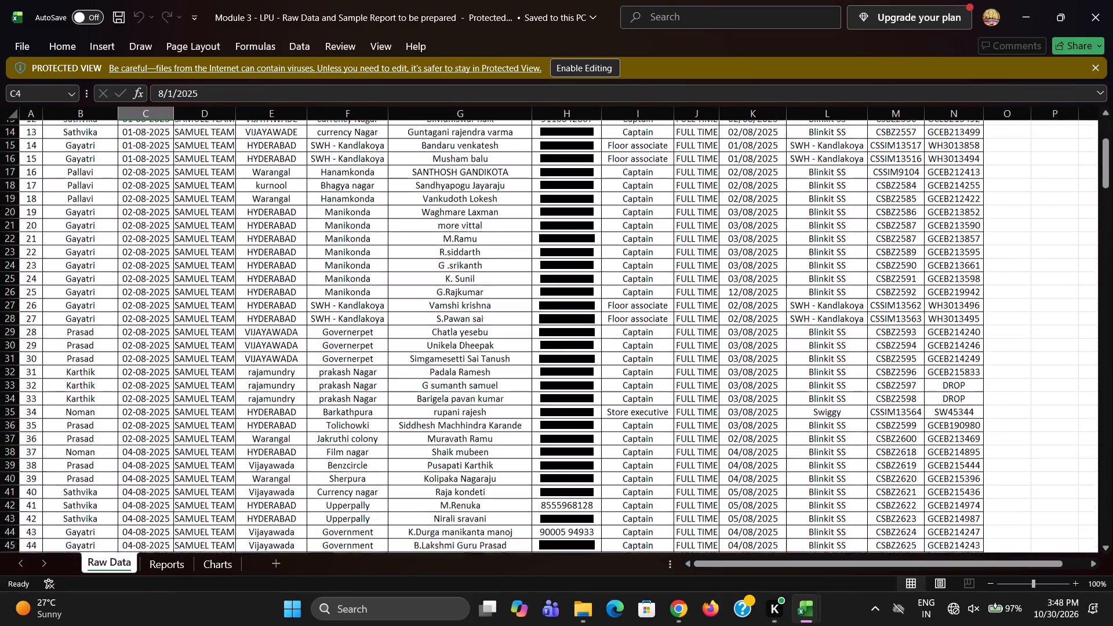
pyautogui.scroll(-20, 403, 326)
pyautogui.scroll(6, 410, 342)
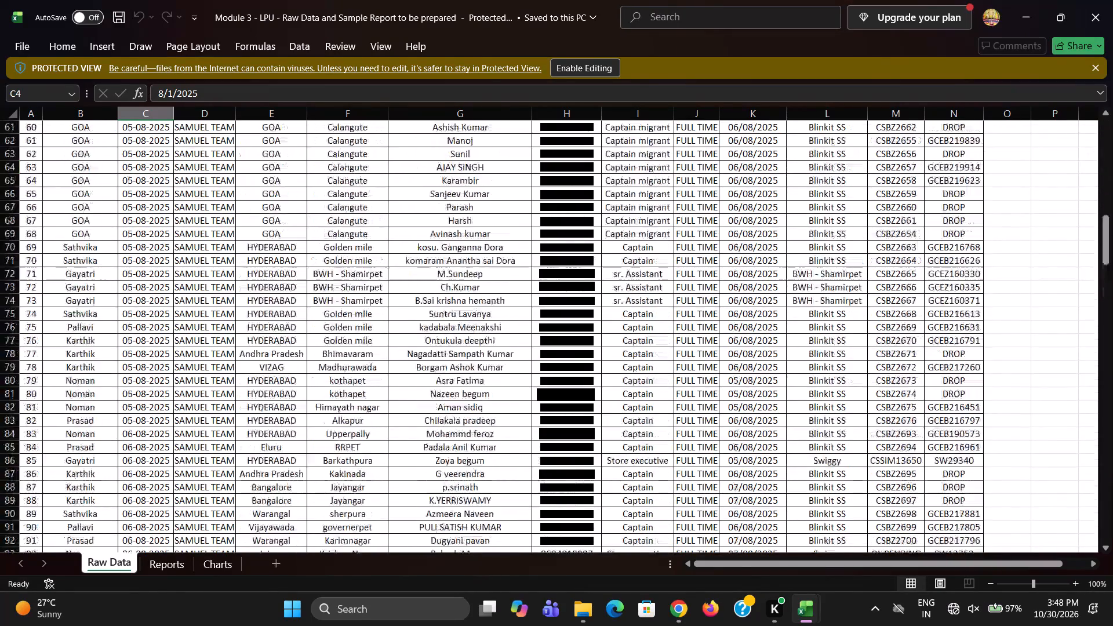
pyautogui.scroll(20, 413, 352)
pyautogui.scroll(15, 413, 352)
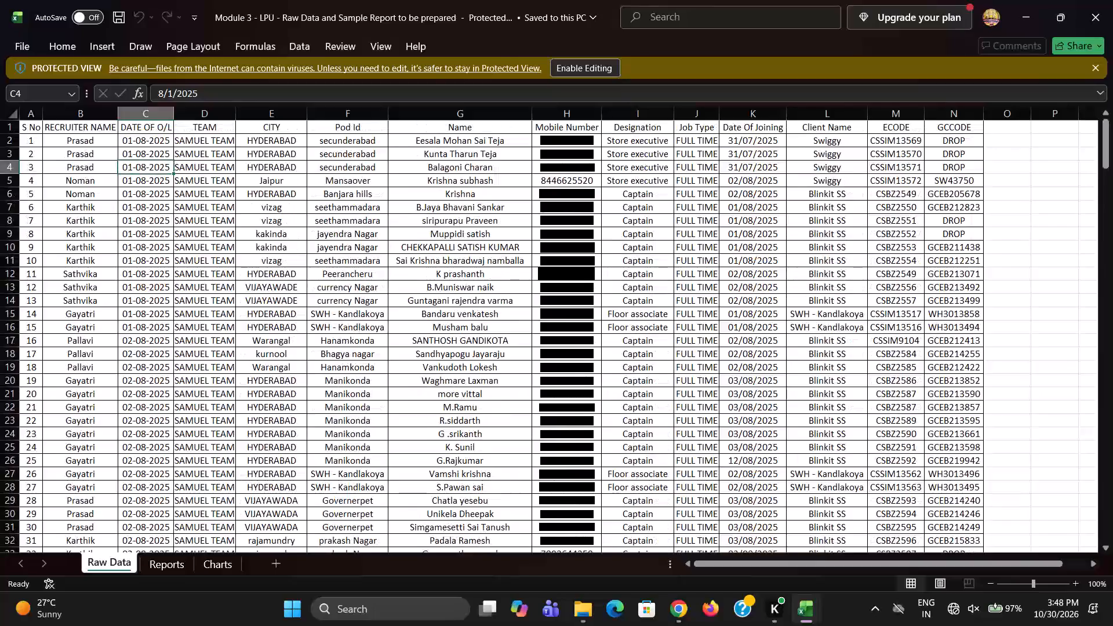
pyautogui.scroll(-12, 957, 245)
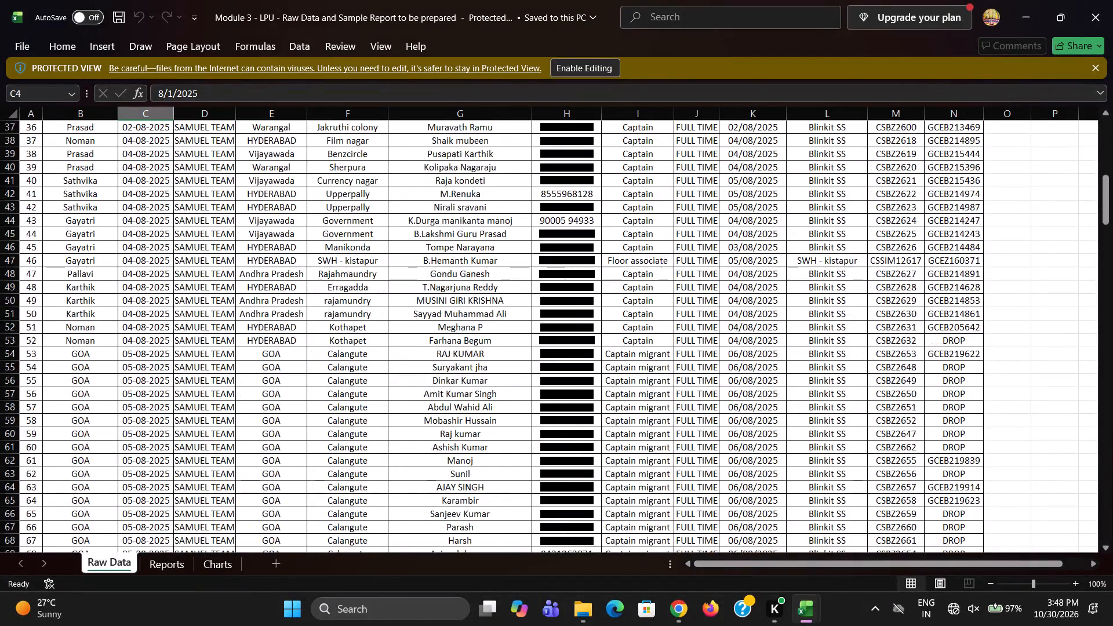
pyautogui.scroll(14, 981, 247)
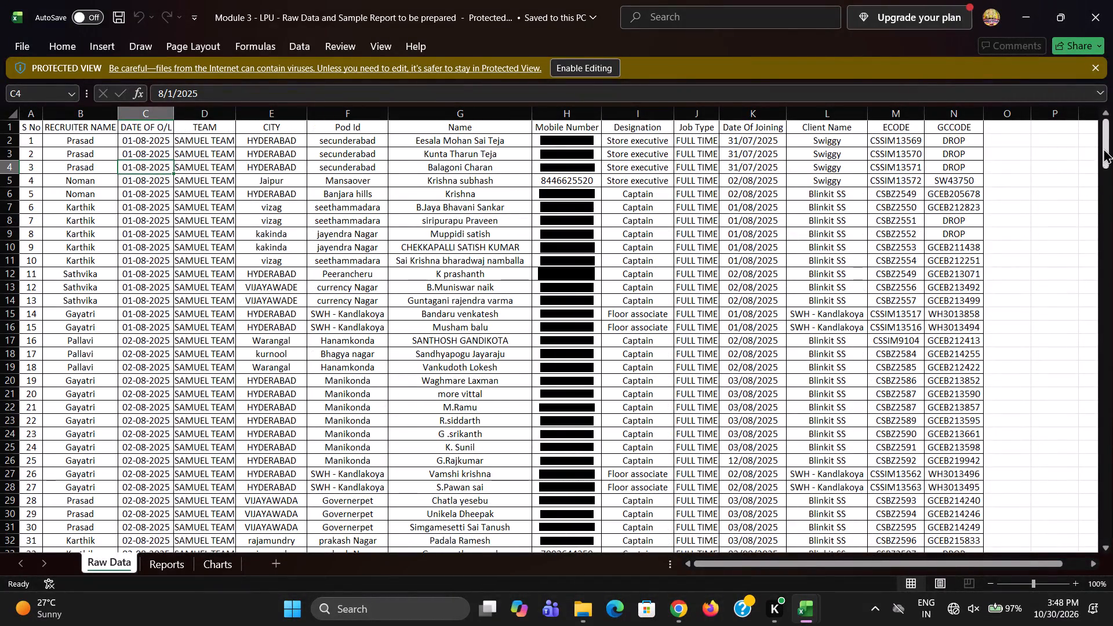
pyautogui.scroll(-13, 240, 354)
# Examine the sample August Joining Report on the Reports sheet and the sample charts on the Charts sheet.
pyautogui.click(148, 569)
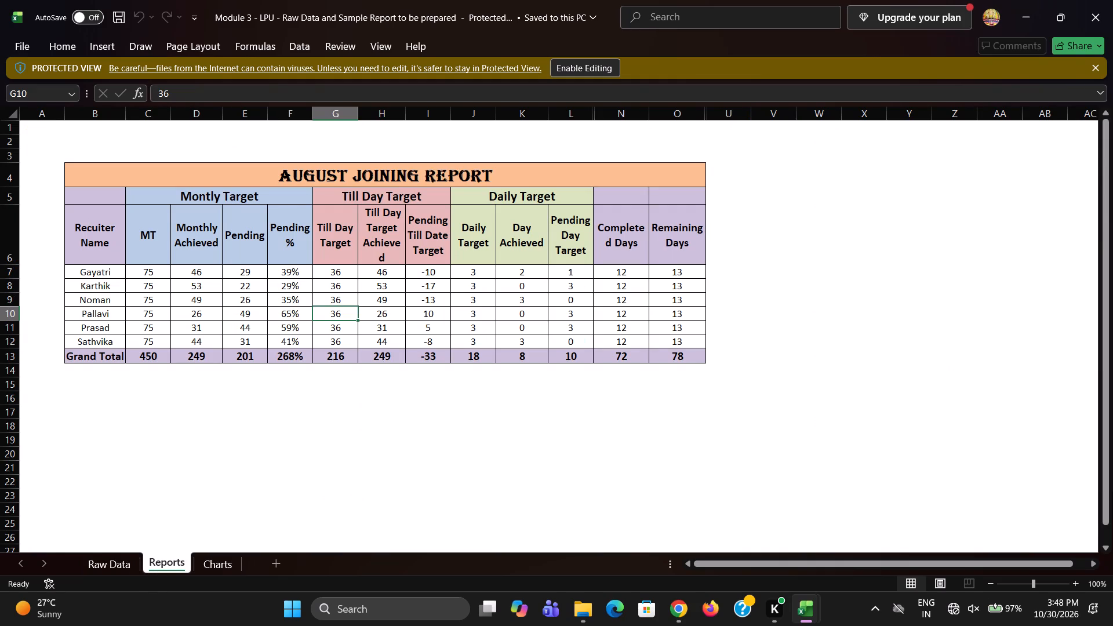
pyautogui.click(214, 573)
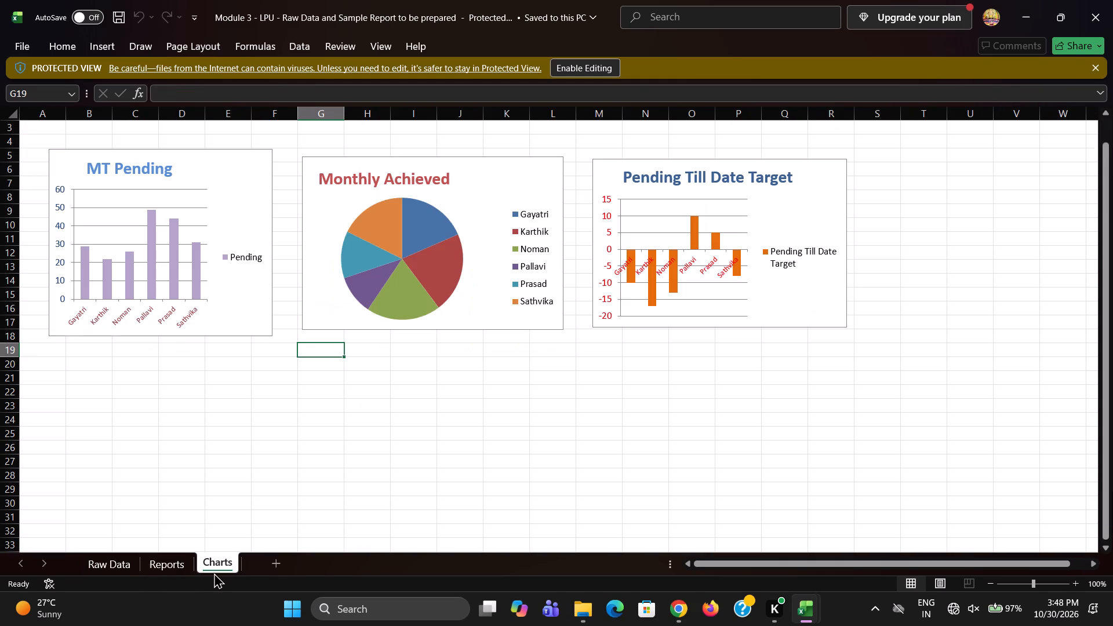
pyautogui.click(162, 368)
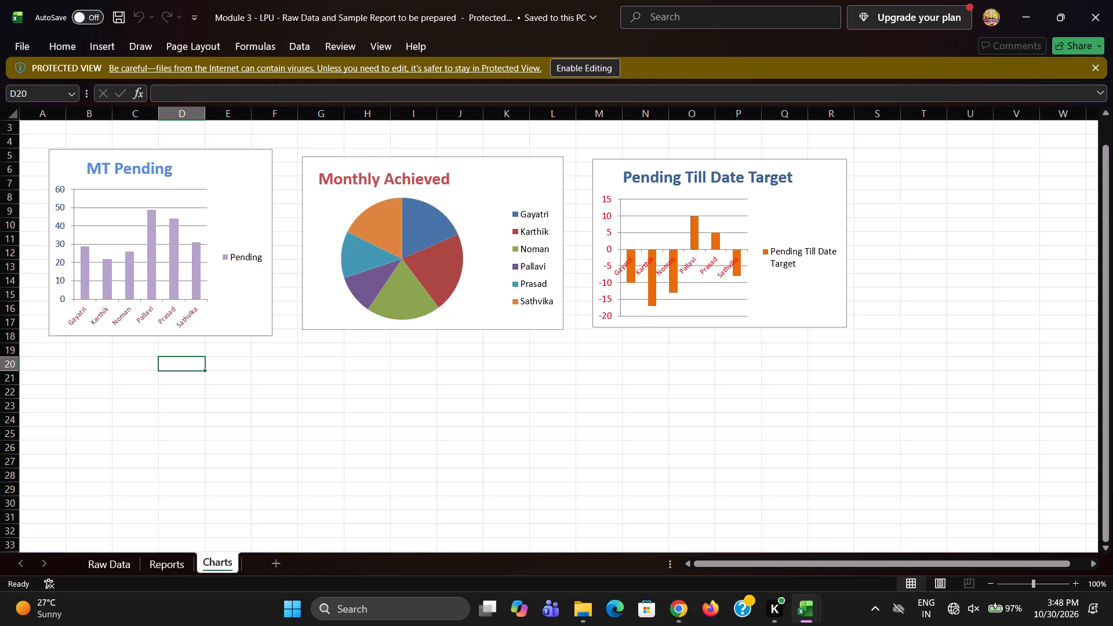
pyautogui.click(172, 564)
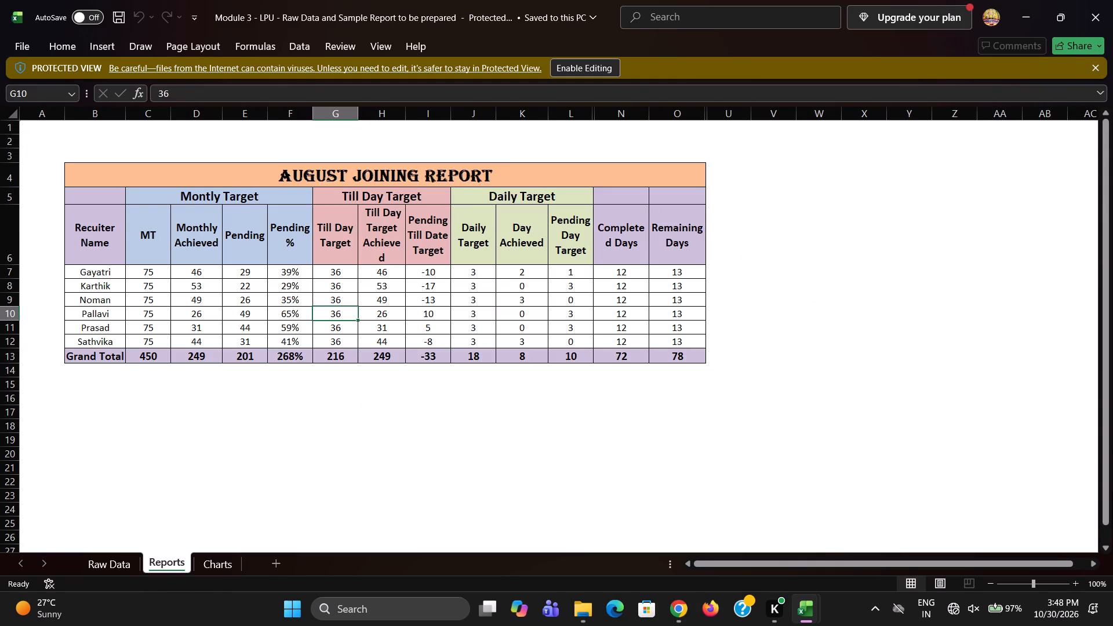
pyautogui.click(144, 364)
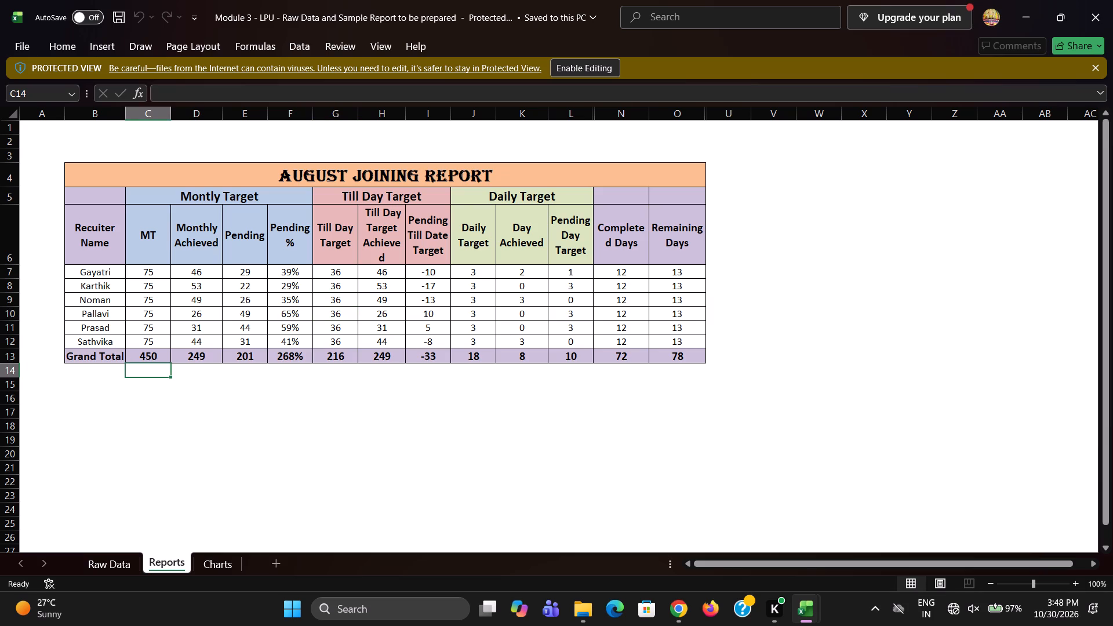
# Return to the start of the Raw Data sheet and enable editing for the Module 3 workbook.
pyautogui.click(123, 562)
pyautogui.scroll(3, 544, 421)
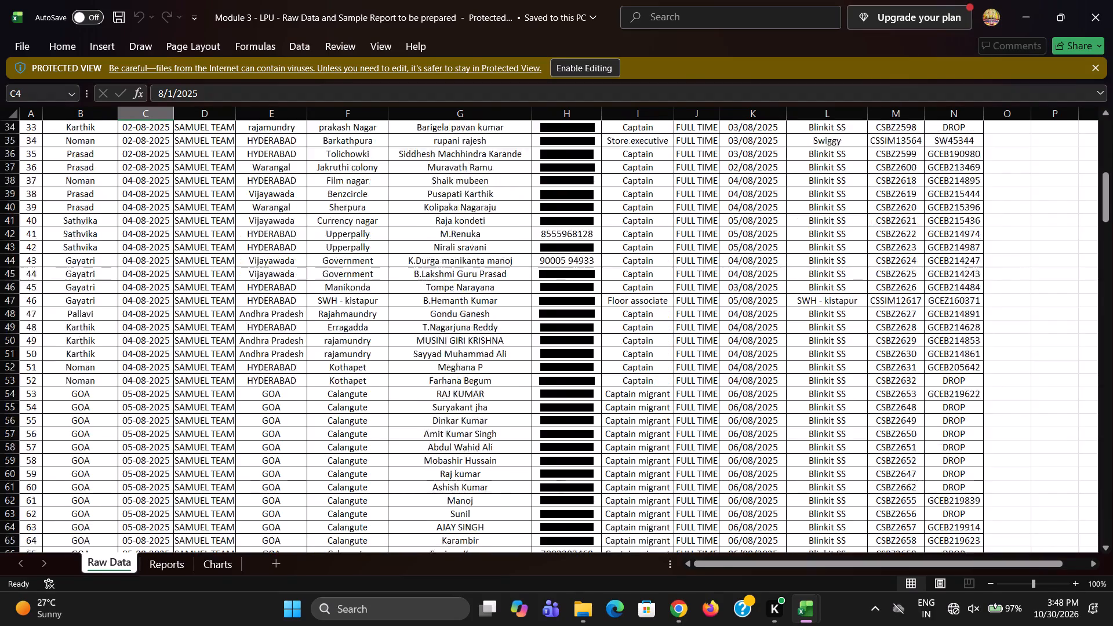
pyautogui.scroll(20, 562, 423)
pyautogui.scroll(12, 562, 423)
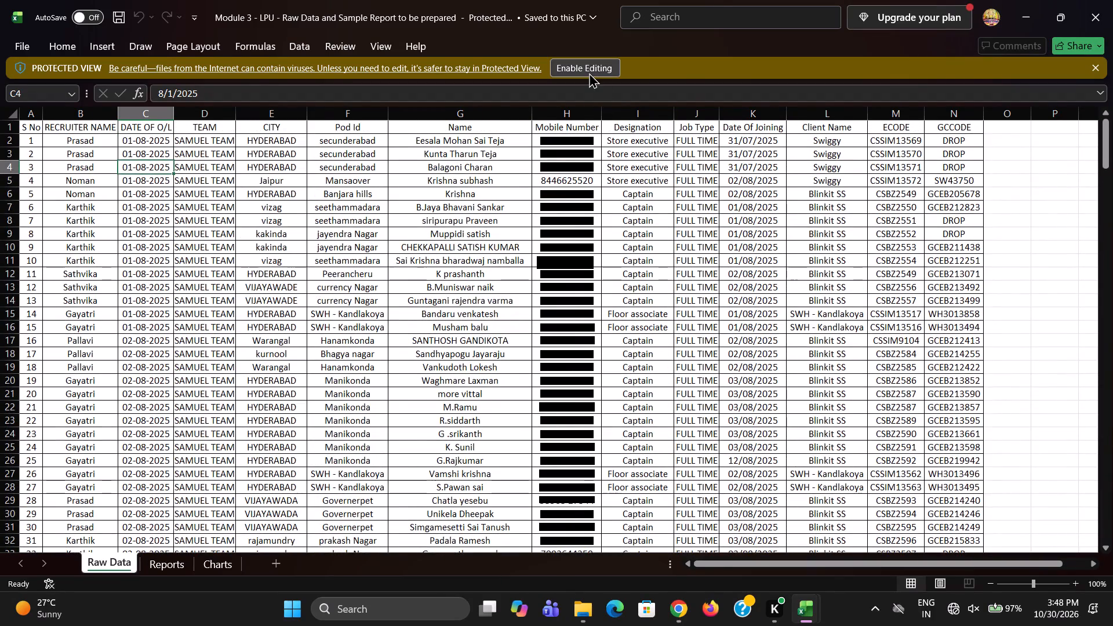
pyautogui.click(589, 72)
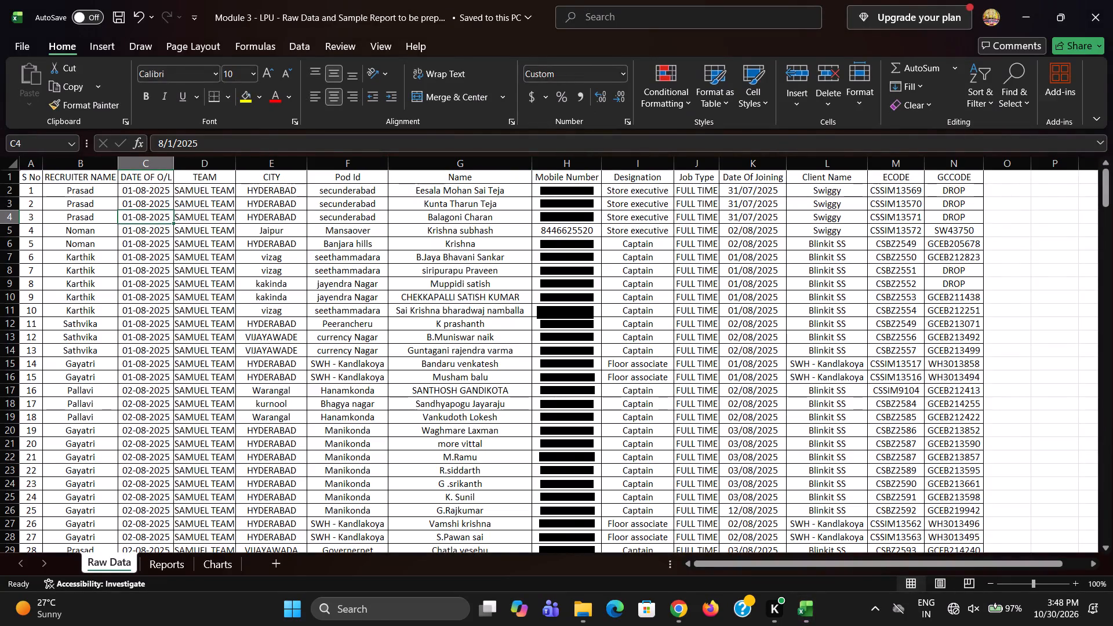
# Look through the Raw Data records again and go back to the August Joining Report on the Reports sheet.
pyautogui.scroll(-7, 132, 299)
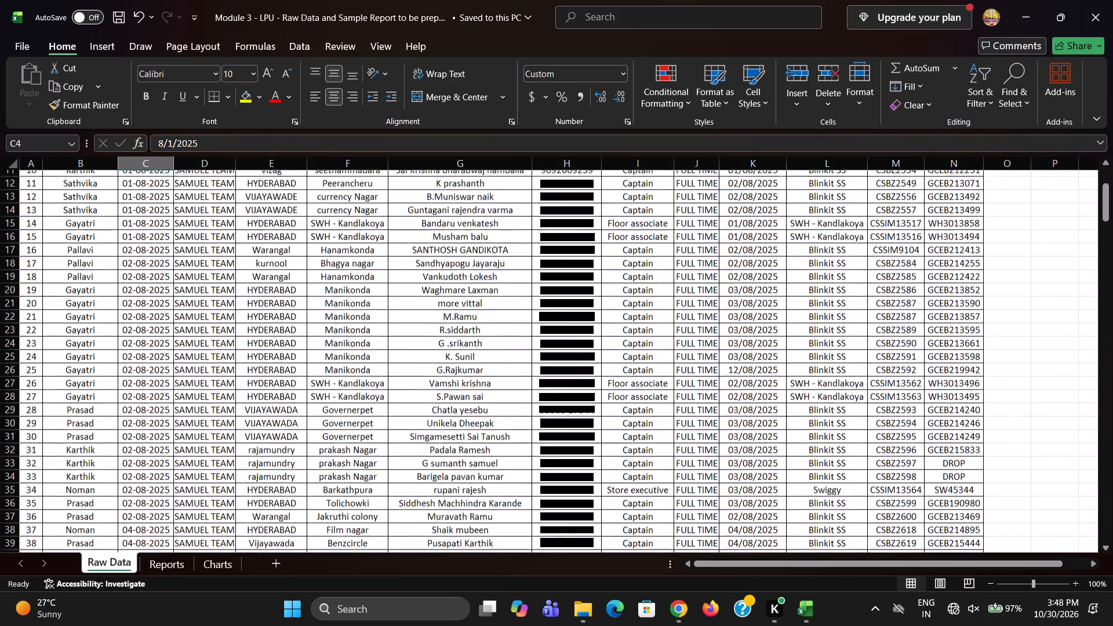
pyautogui.scroll(-10, 139, 296)
pyautogui.scroll(3, 602, 496)
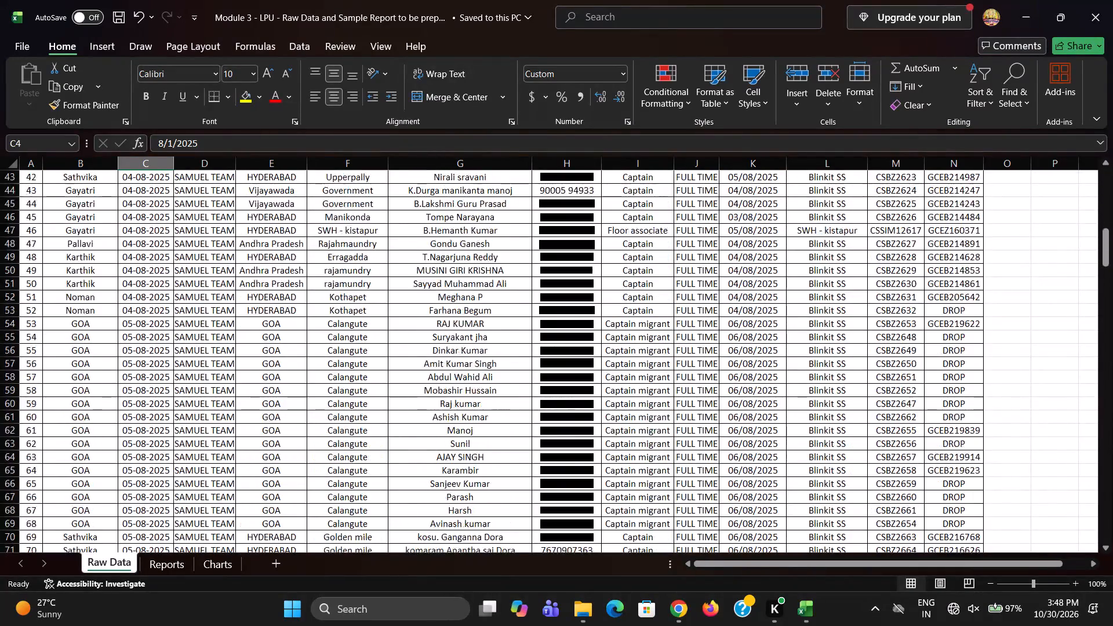
pyautogui.scroll(18, 602, 492)
pyautogui.scroll(1, 506, 312)
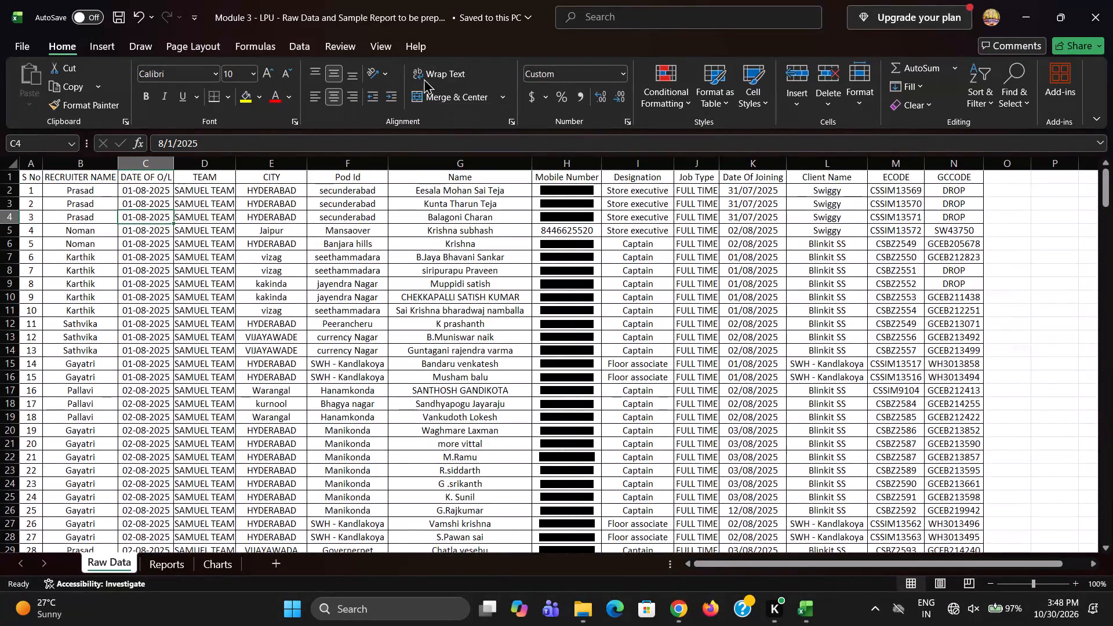
pyautogui.click(169, 564)
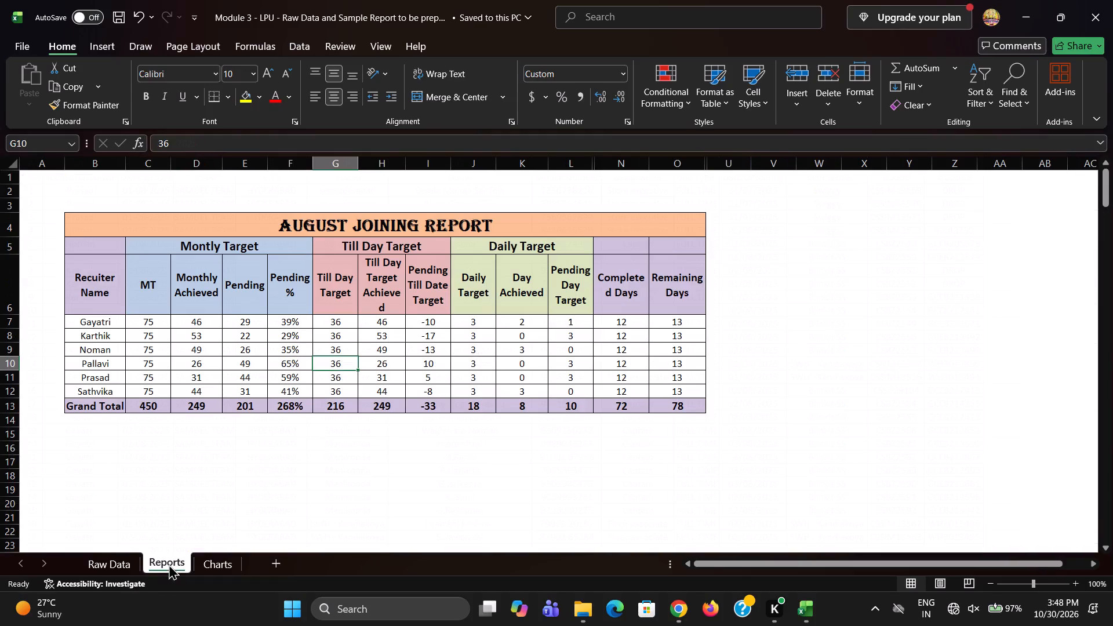
# Review the August Joining Report table on the Reports sheet and the three sample charts on the Charts sheet.
pyautogui.moveTo(78, 224); pyautogui.dragTo(598, 423)
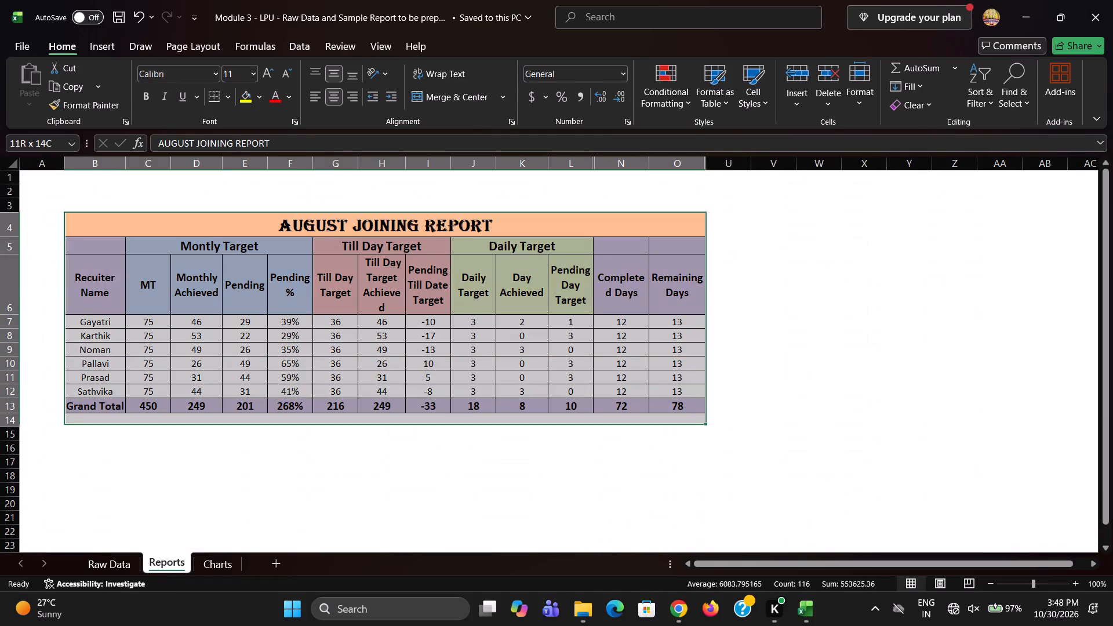
pyautogui.moveTo(598, 423); pyautogui.dragTo(609, 425)
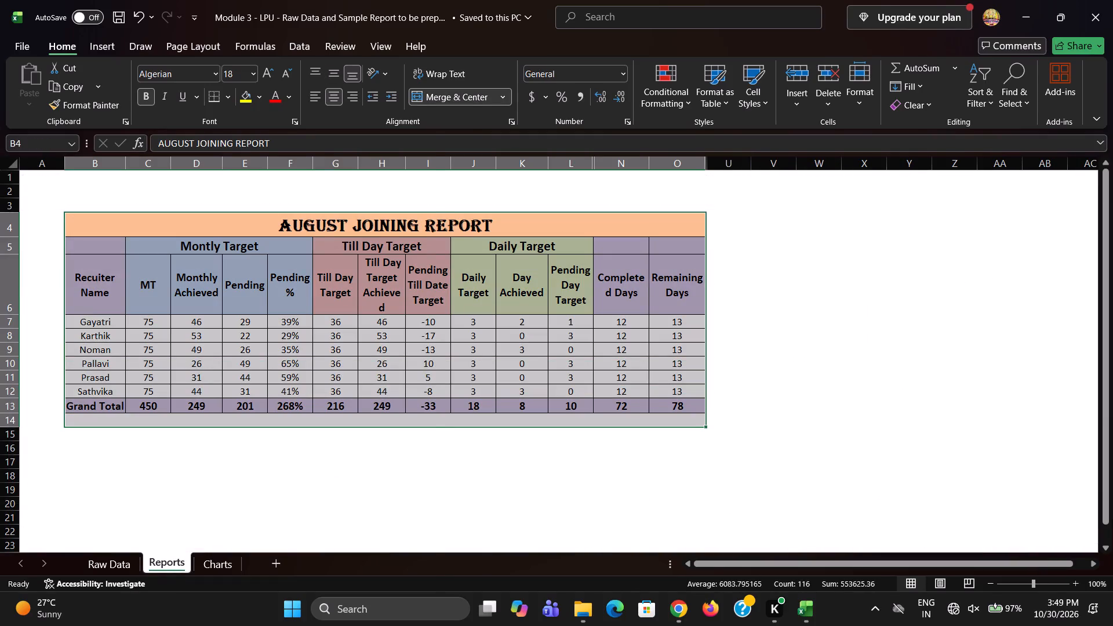
pyautogui.rightClick(273, 228)
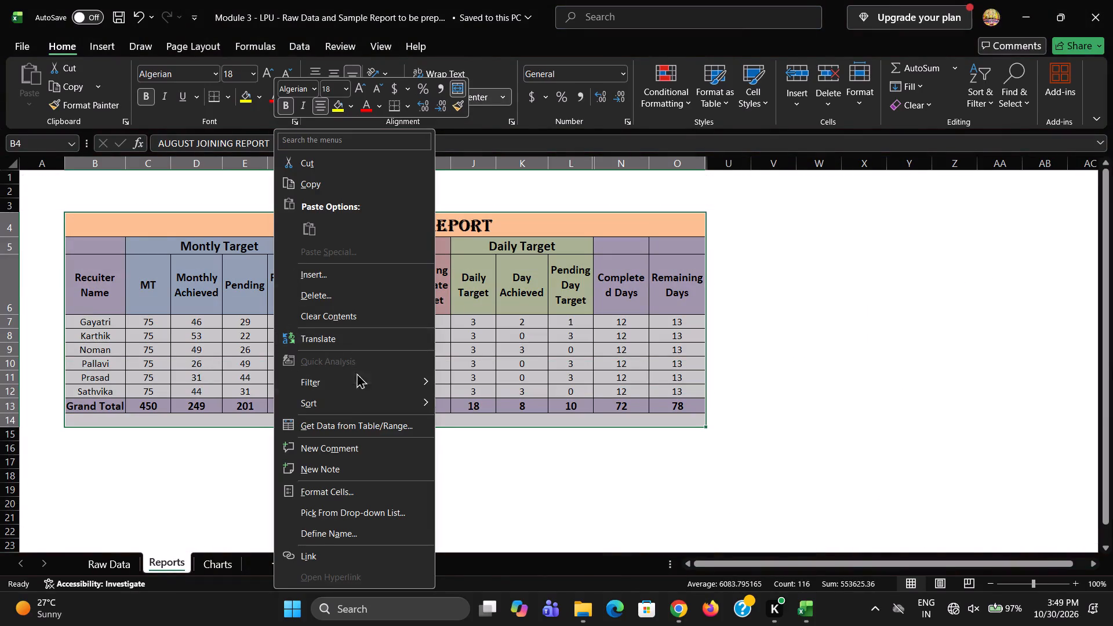
pyautogui.click(527, 491)
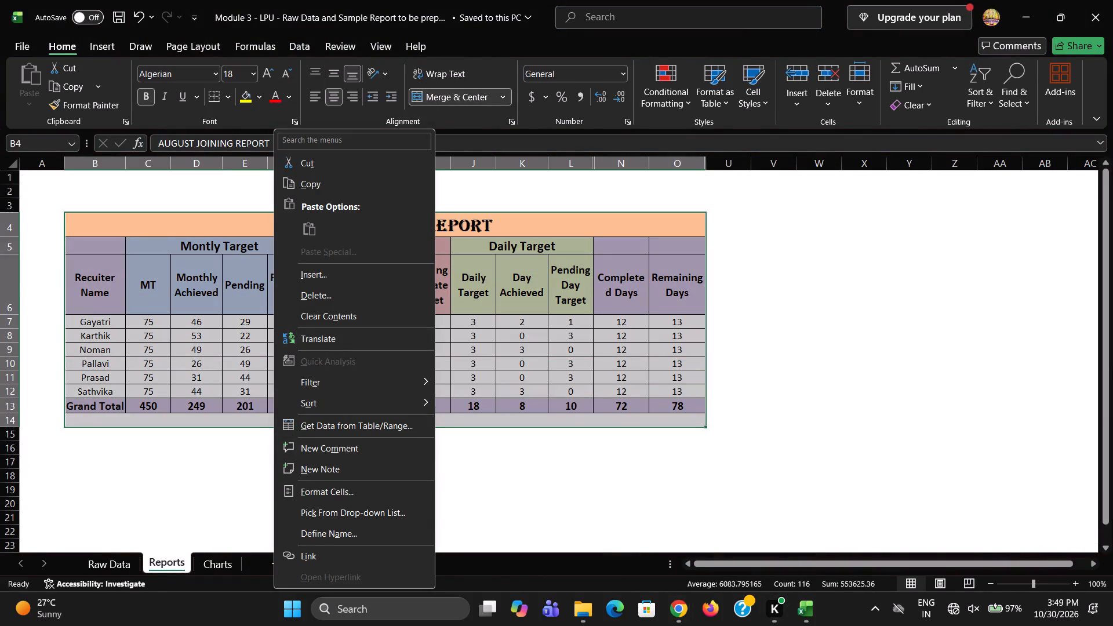
pyautogui.click(220, 557)
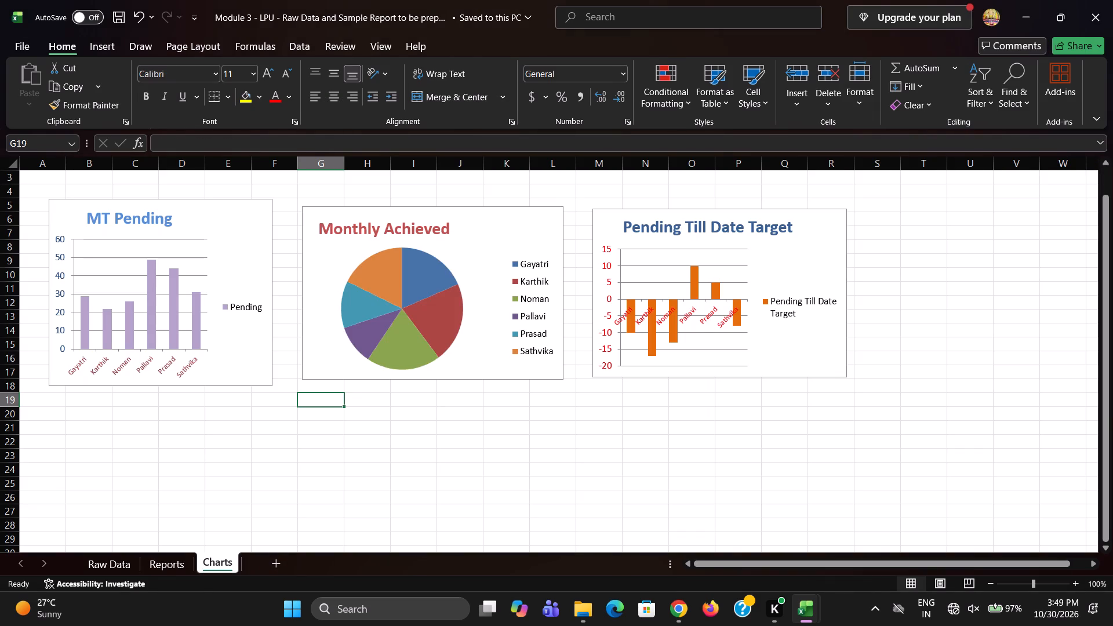
pyautogui.click(299, 341)
pyautogui.click(318, 334)
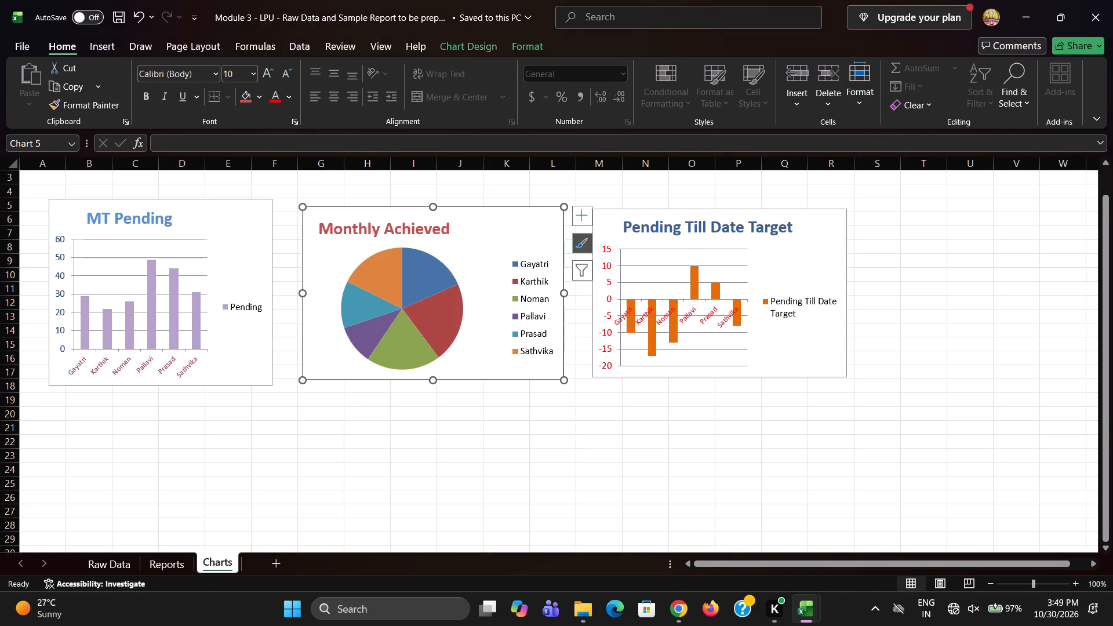
pyautogui.click(805, 242)
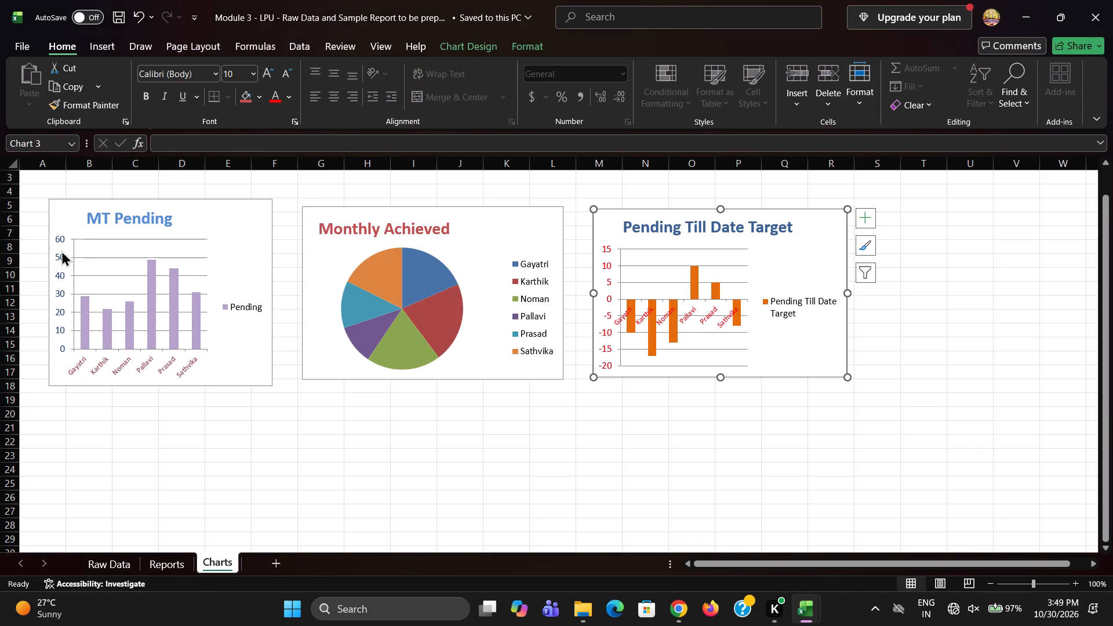
pyautogui.click(72, 223)
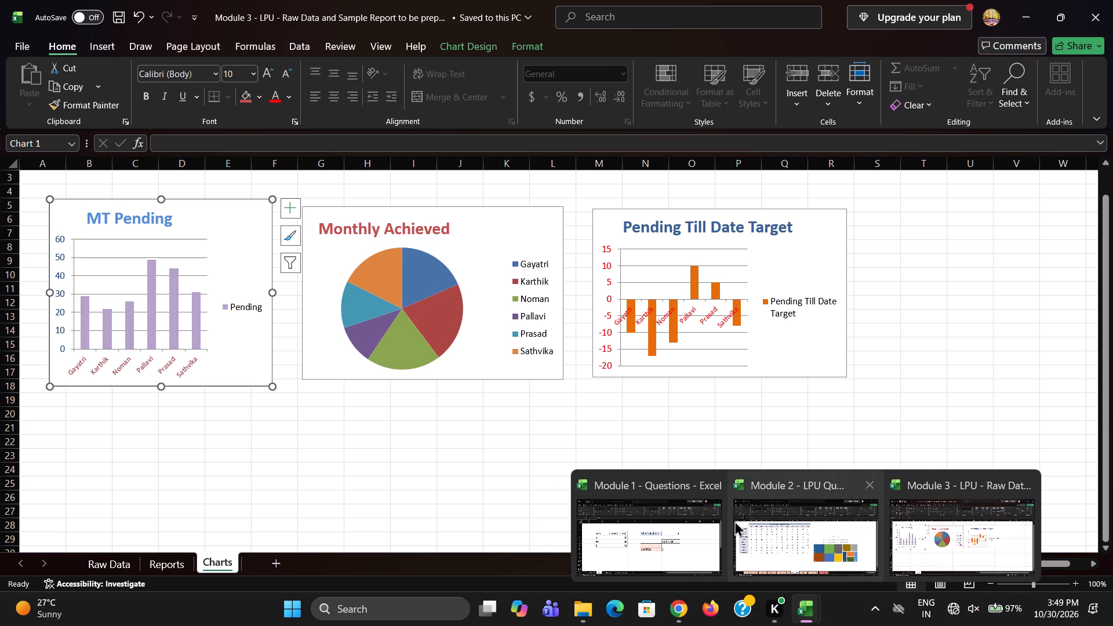
# Switch to the Module 1 workbook, check through its last sheets to Practice IM, and save the workbook.
pyautogui.click(710, 529)
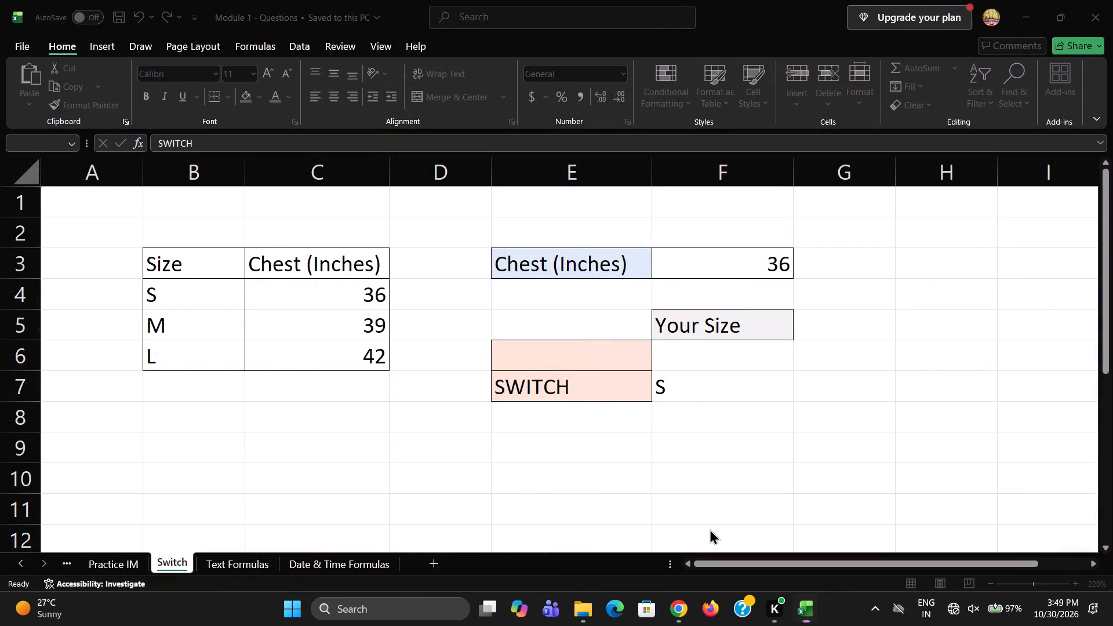
pyautogui.scroll(1, 324, 410)
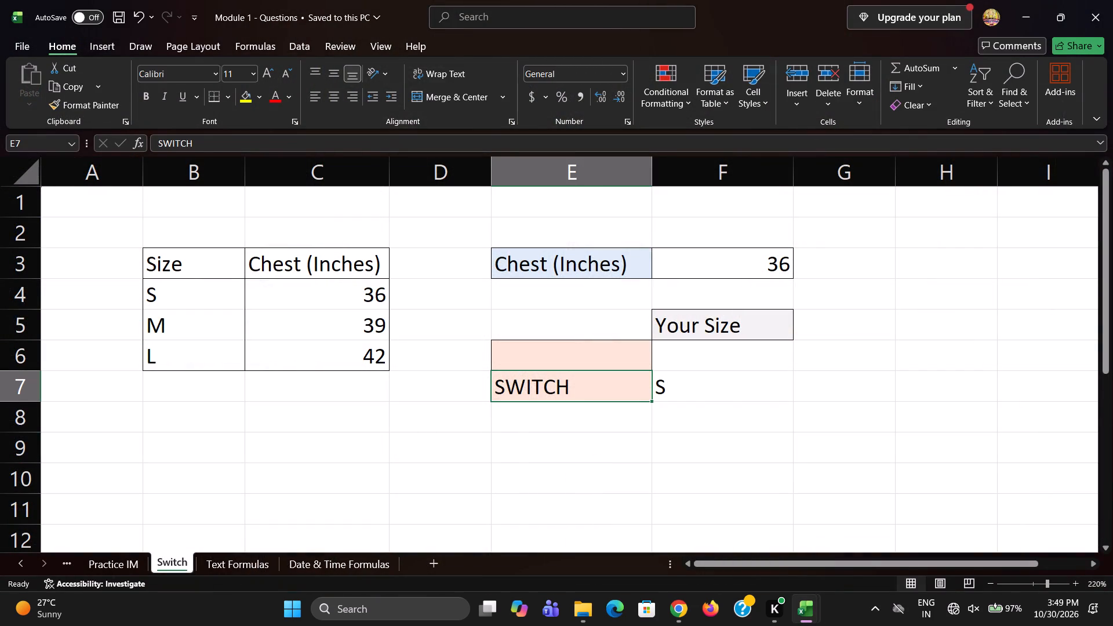
pyautogui.click(252, 561)
pyautogui.click(330, 563)
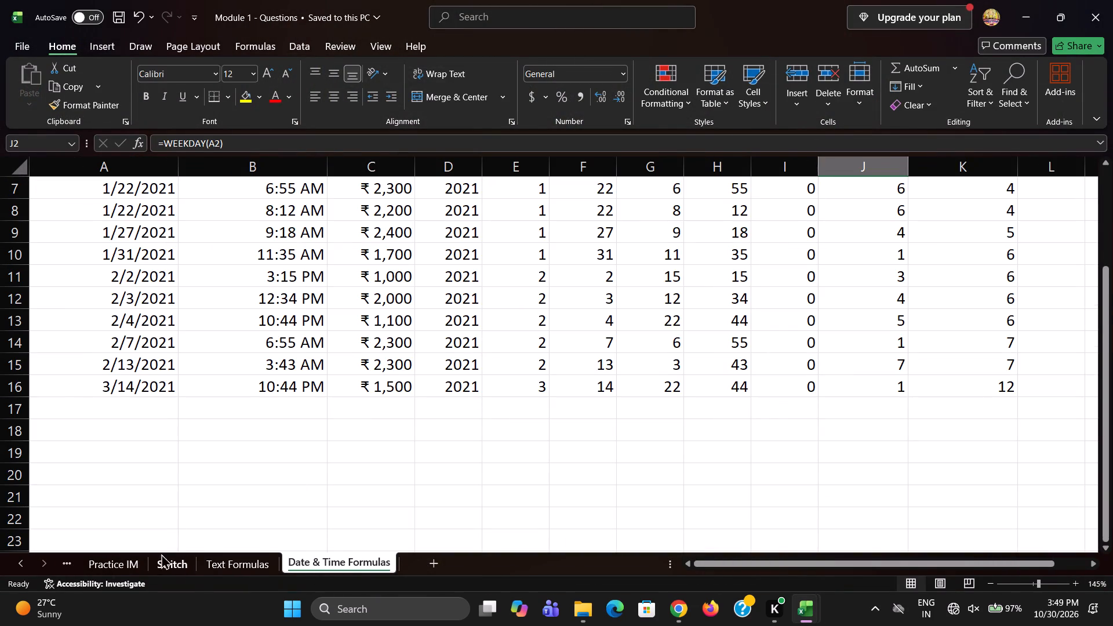
pyautogui.click(115, 562)
pyautogui.hotkey('ctrl', 's')
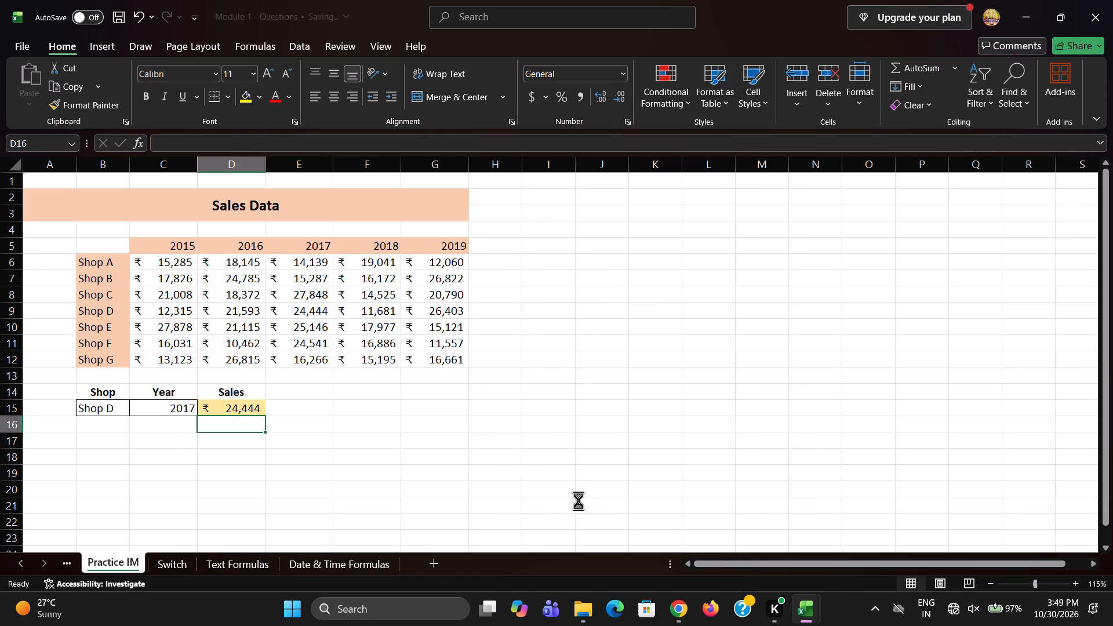
pyautogui.hotkey('ctrl', 's')
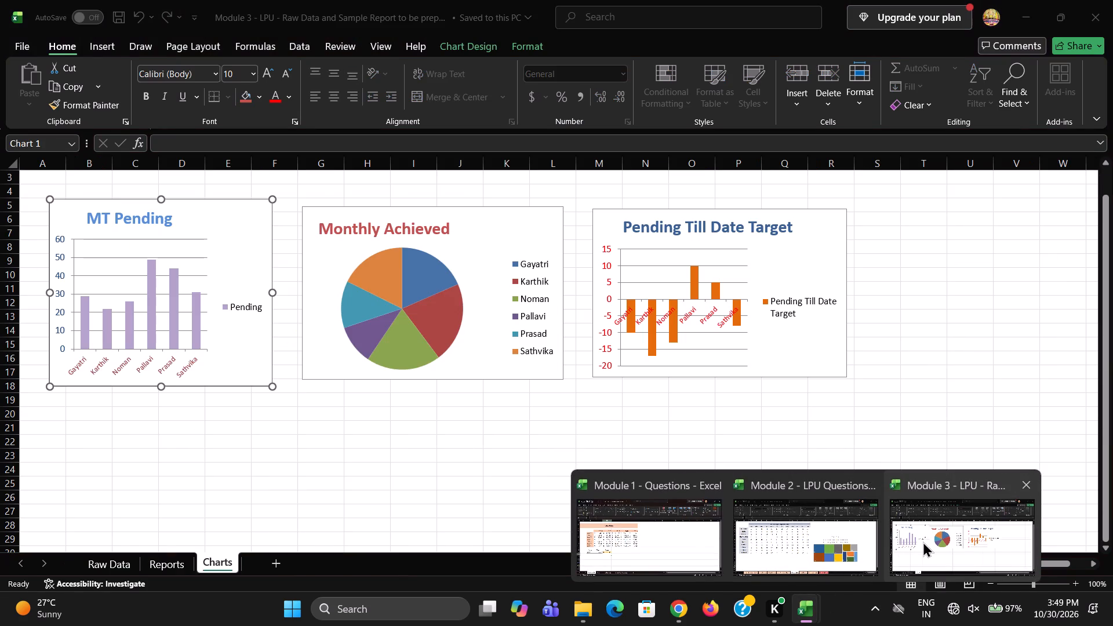
# Switch to the Module 2 workbook and check the sparklines beside the temperature table on the Sparklines sheet.
pyautogui.click(845, 544)
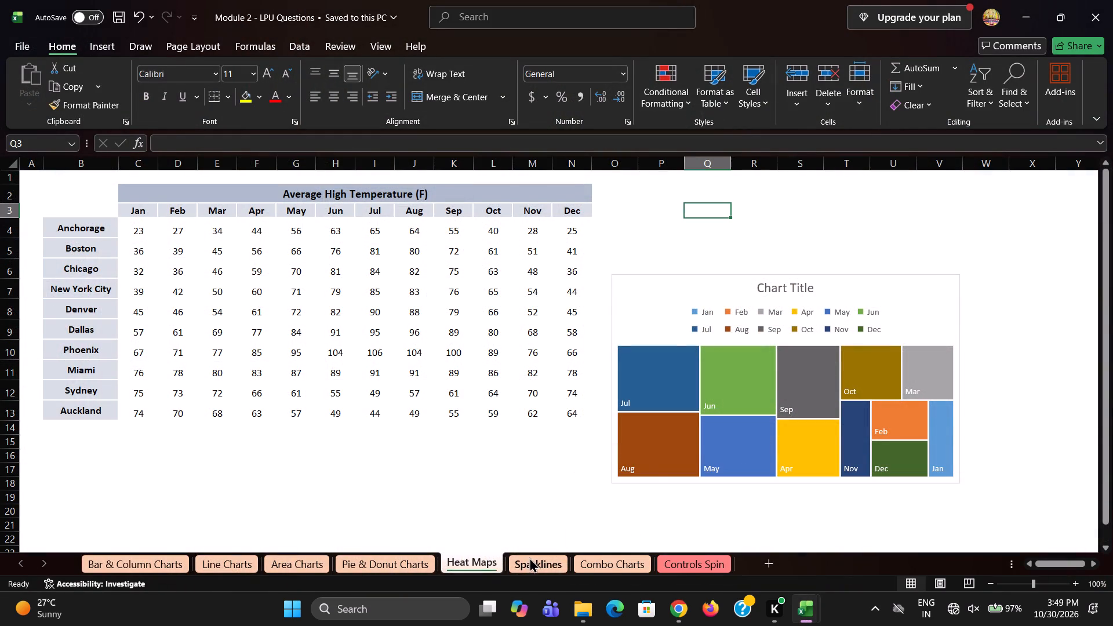
pyautogui.click(529, 557)
pyautogui.click(585, 560)
pyautogui.click(528, 565)
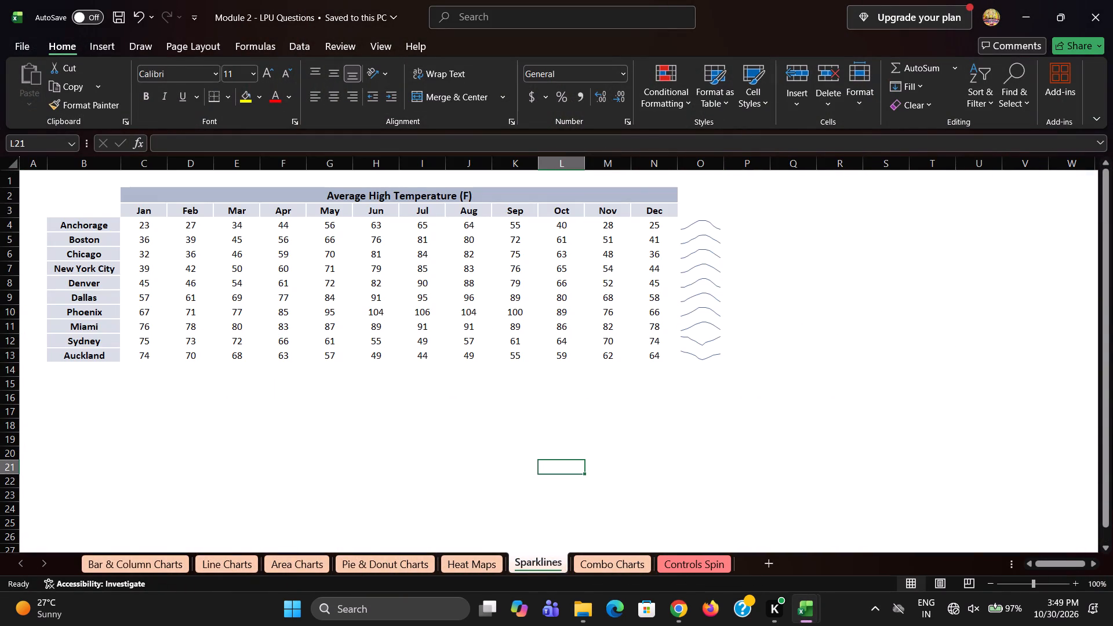
pyautogui.click(694, 321)
pyautogui.moveTo(727, 219); pyautogui.dragTo(746, 219)
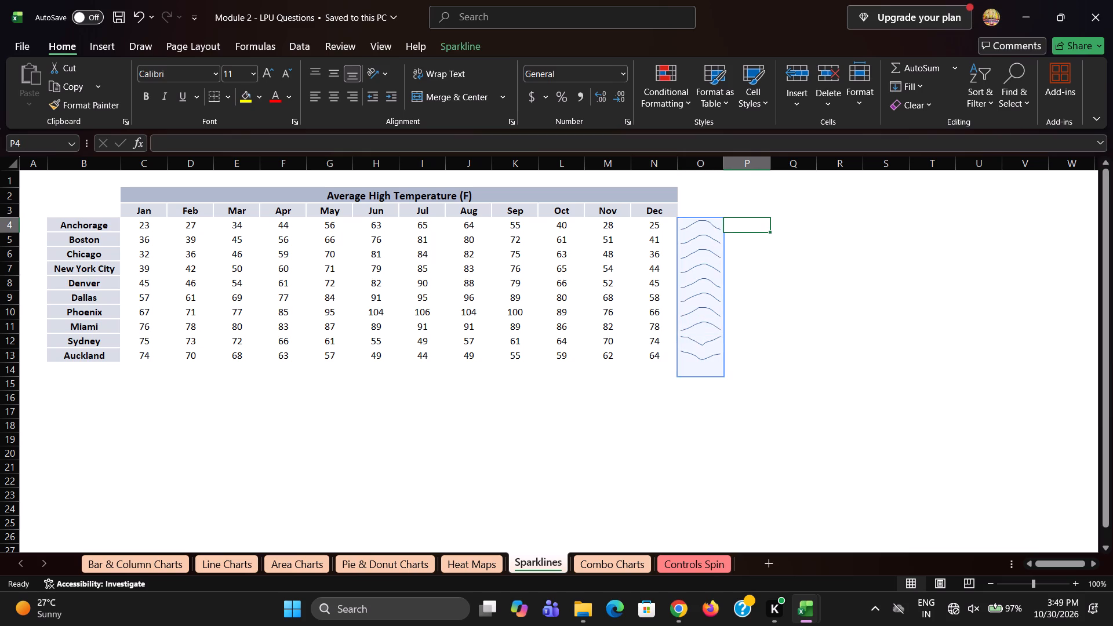
pyautogui.moveTo(746, 219); pyautogui.dragTo(751, 219)
pyautogui.click(710, 231)
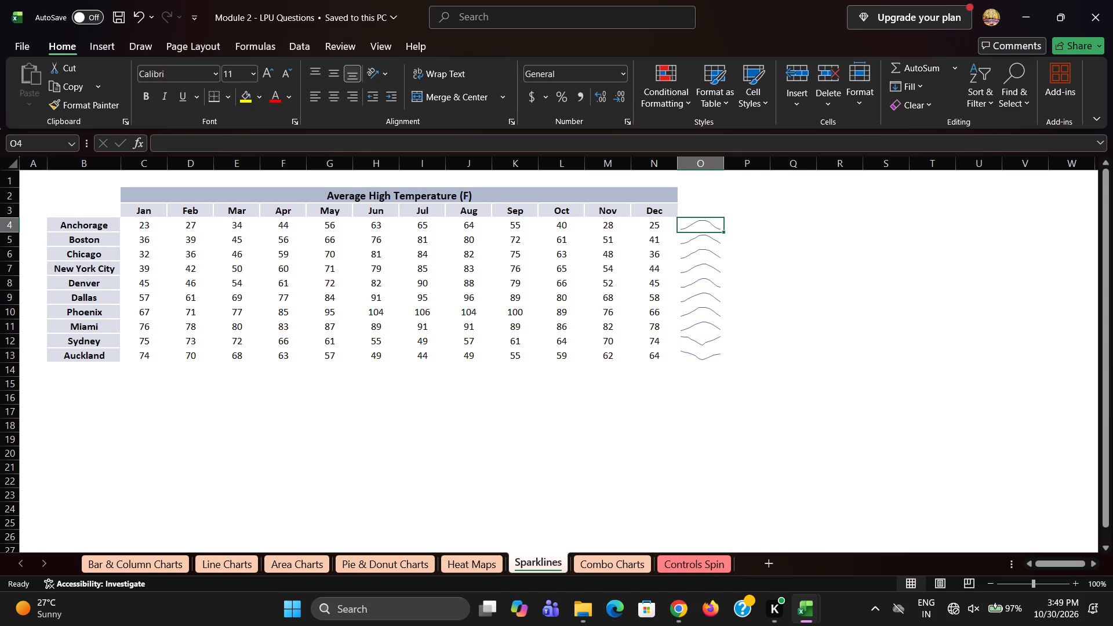
# Check the treemap on the Heat Maps sheet and preview a filled map as an alternative chart type.
pyautogui.click(467, 565)
pyautogui.click(681, 321)
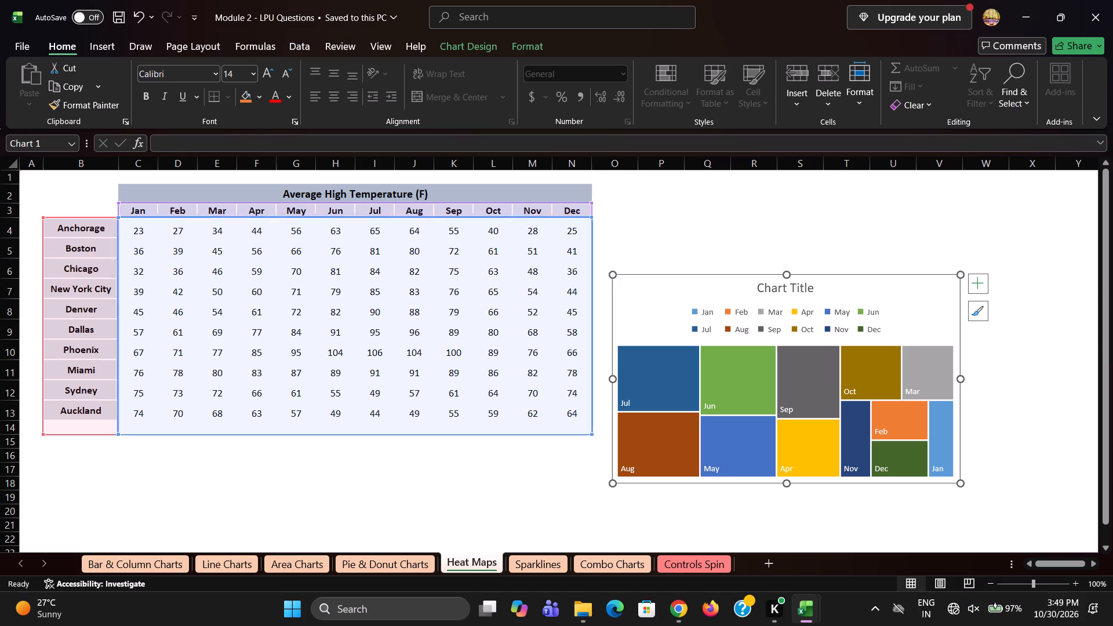
pyautogui.click(434, 203)
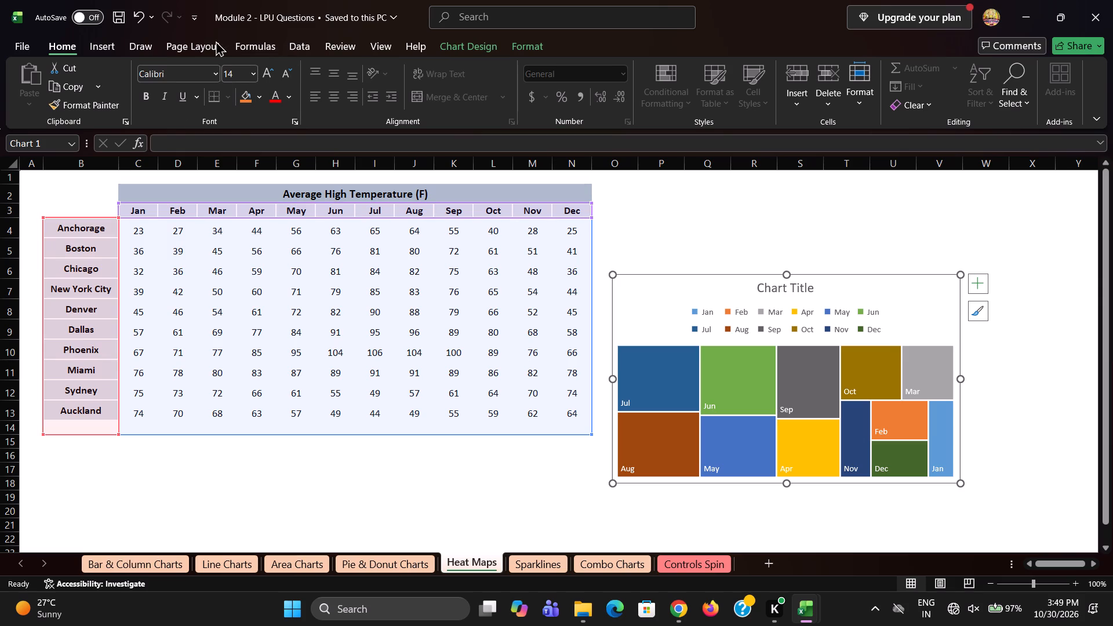
pyautogui.click(111, 50)
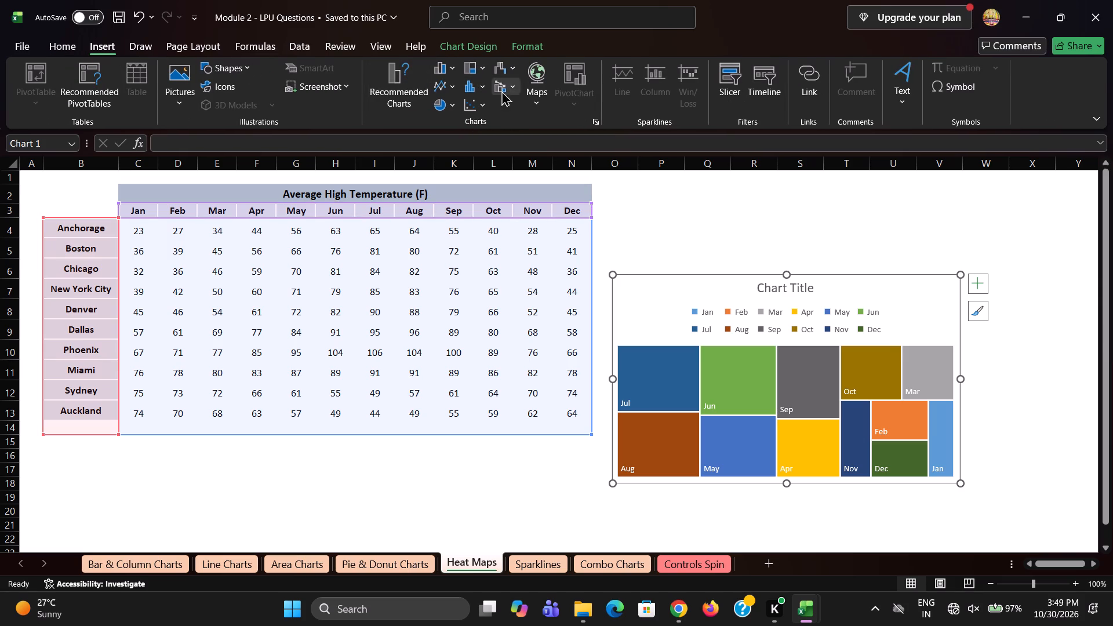
pyautogui.click(535, 97)
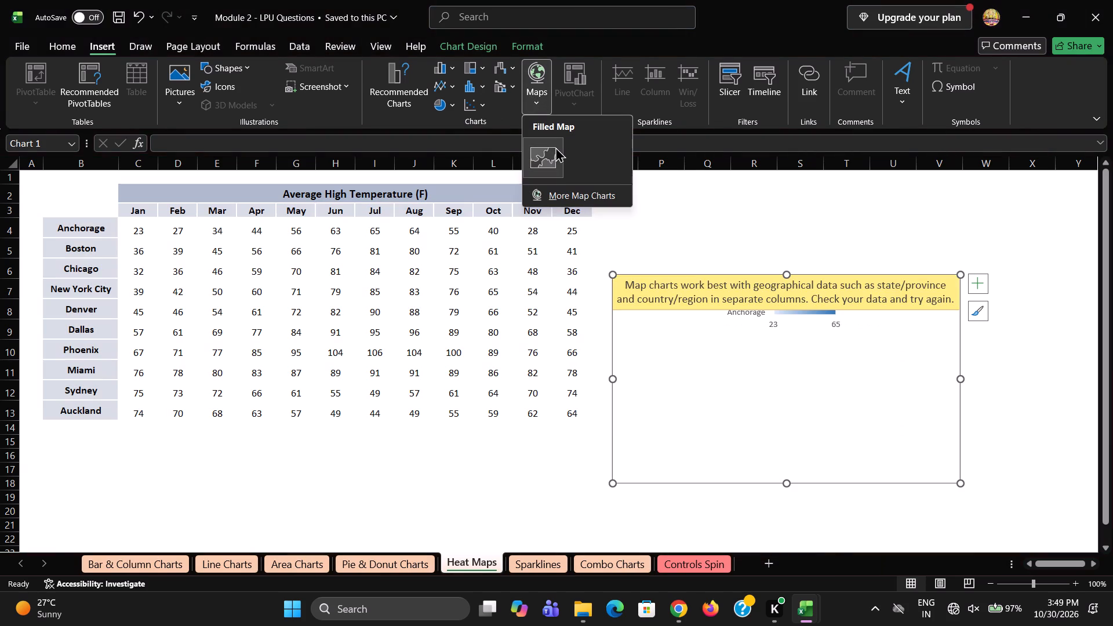
pyautogui.click(567, 102)
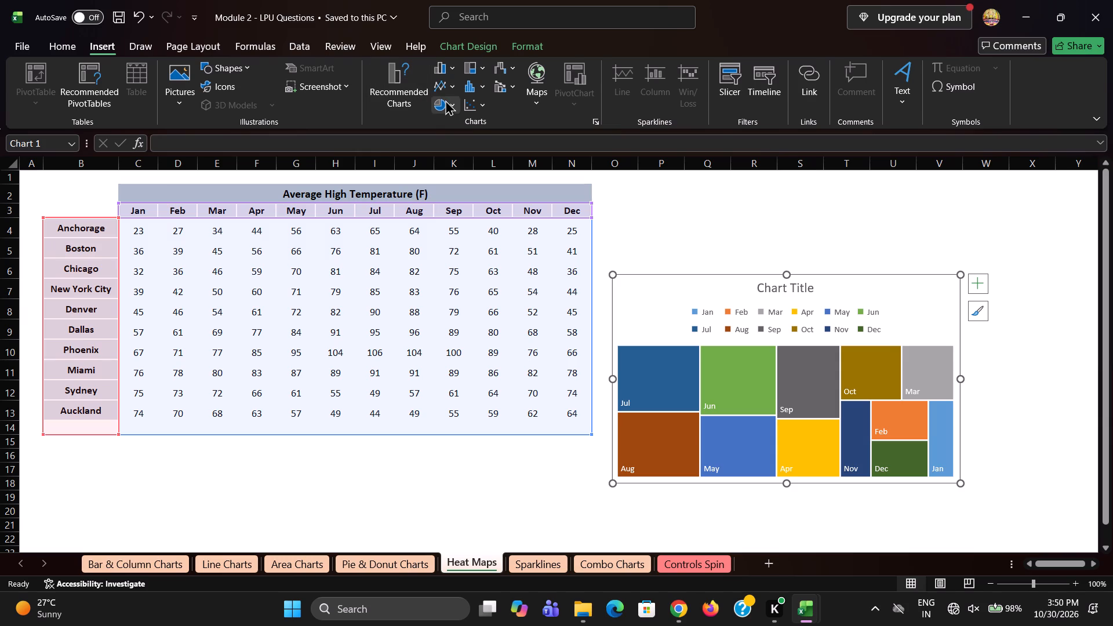
pyautogui.click(473, 114)
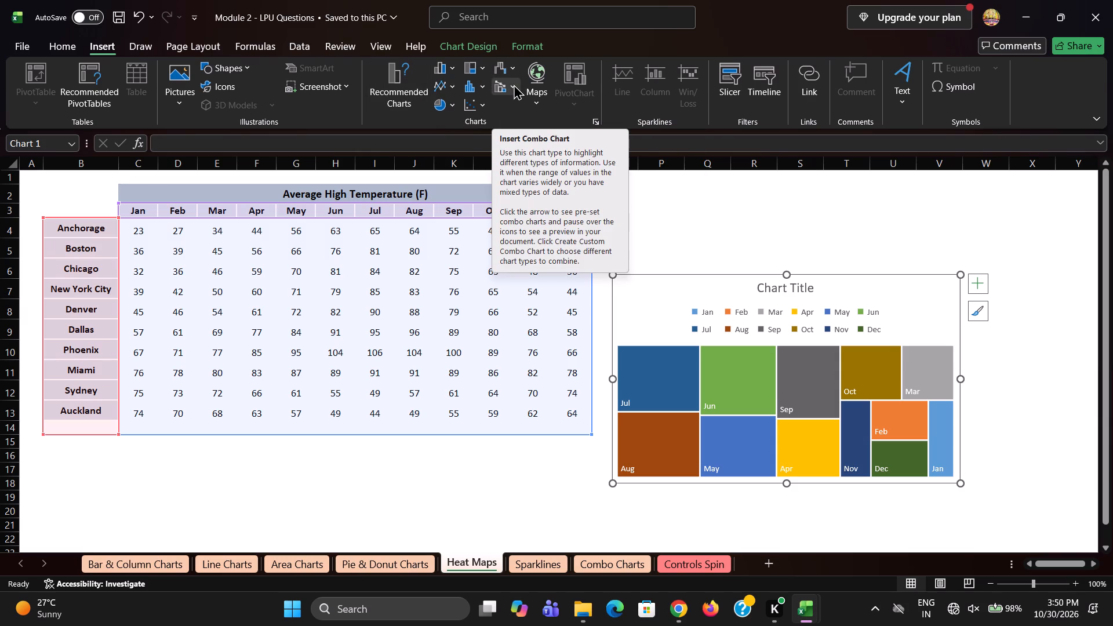
# Insert a clustered column-line combo chart from the monthly spend table on the Combo Charts sheet and place it beside the table.
pyautogui.click(606, 567)
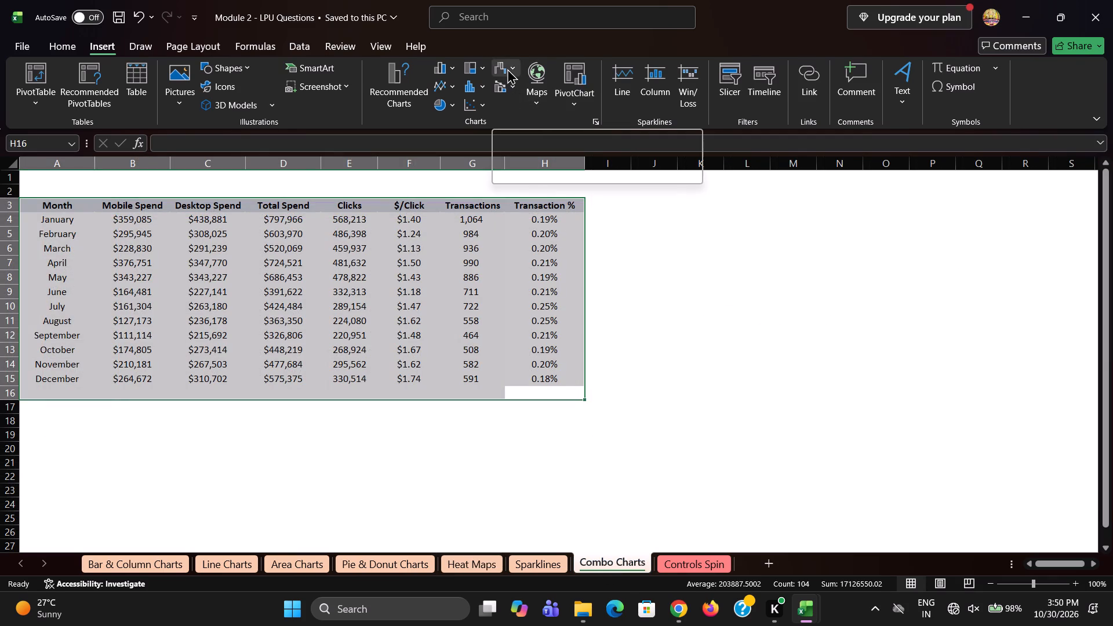
pyautogui.click(508, 89)
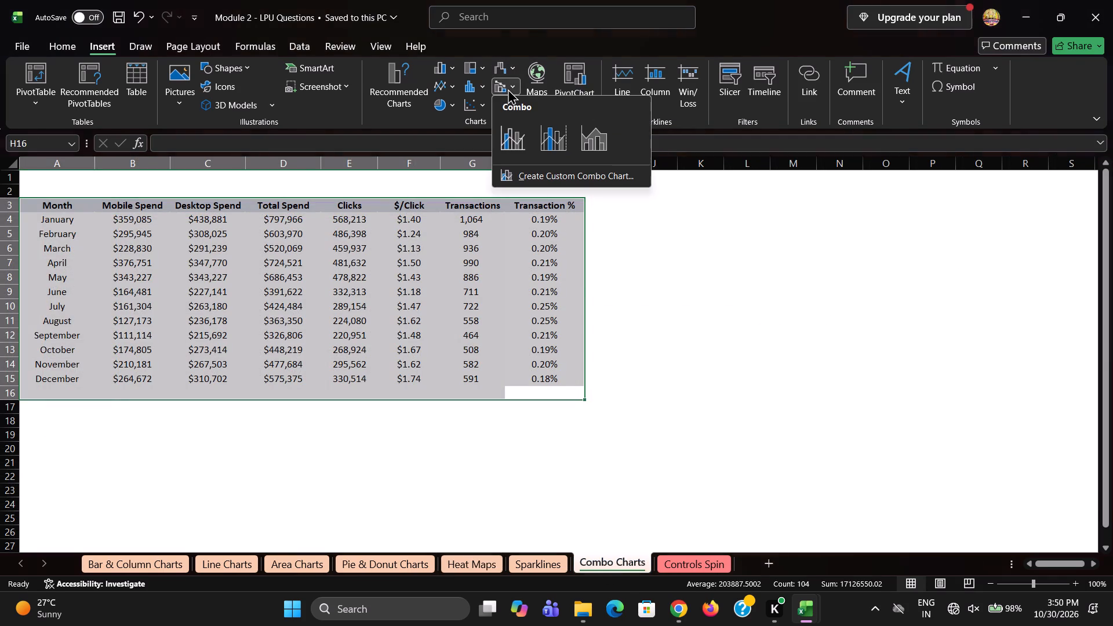
pyautogui.click(513, 145)
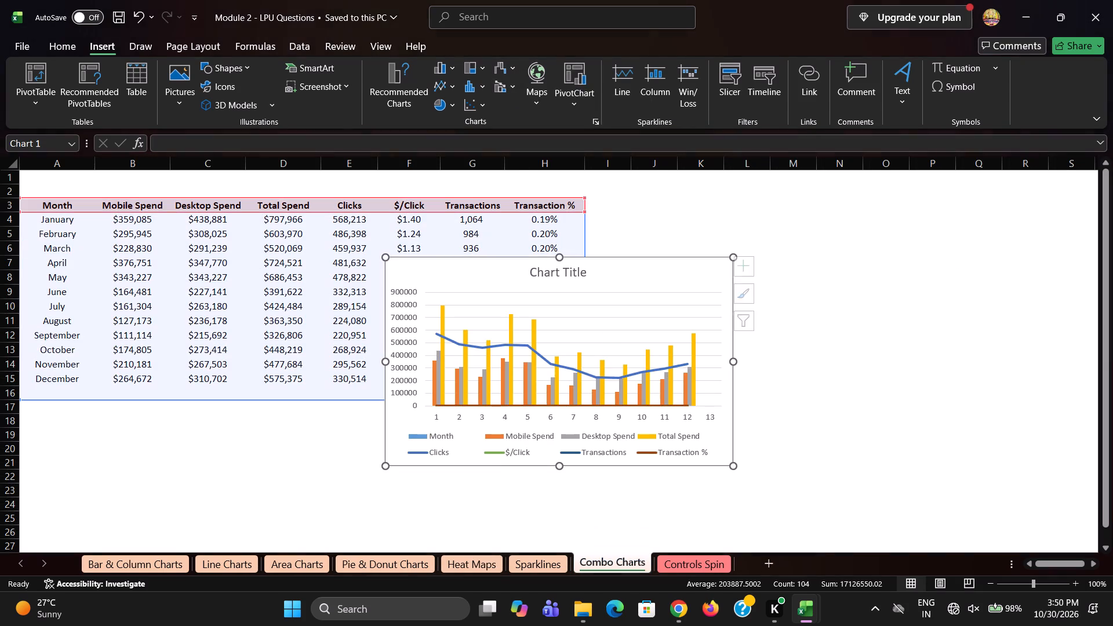
pyautogui.moveTo(623, 278); pyautogui.dragTo(876, 283)
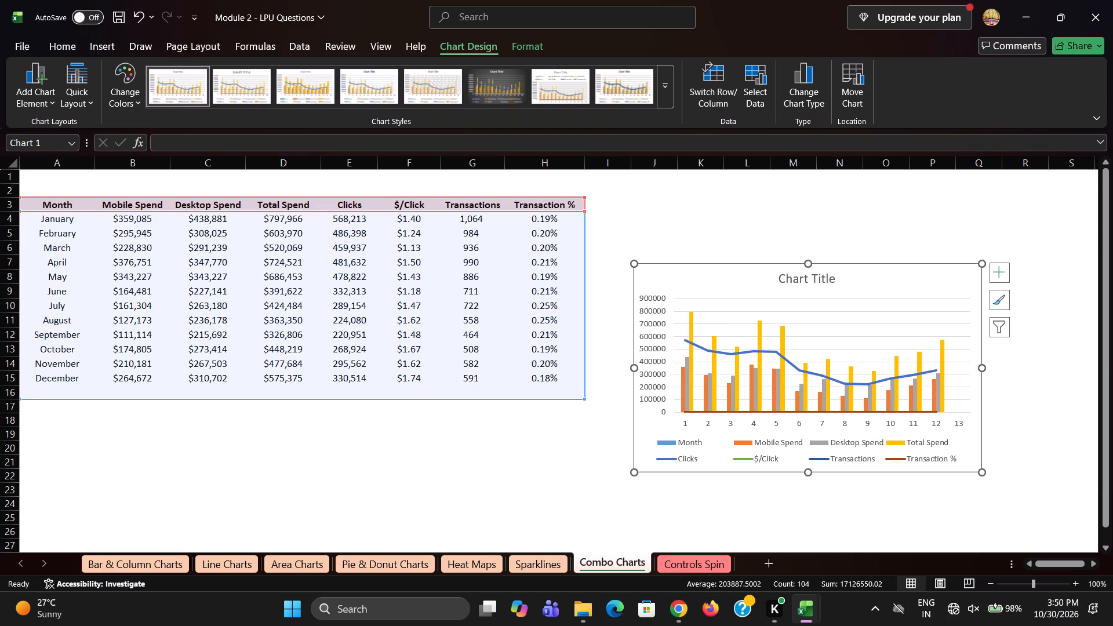
pyautogui.click(743, 224)
# Save the Module 2 workbook.
pyautogui.hotkey('ctrl', 's')
pyautogui.hotkey('ctrl', 's')
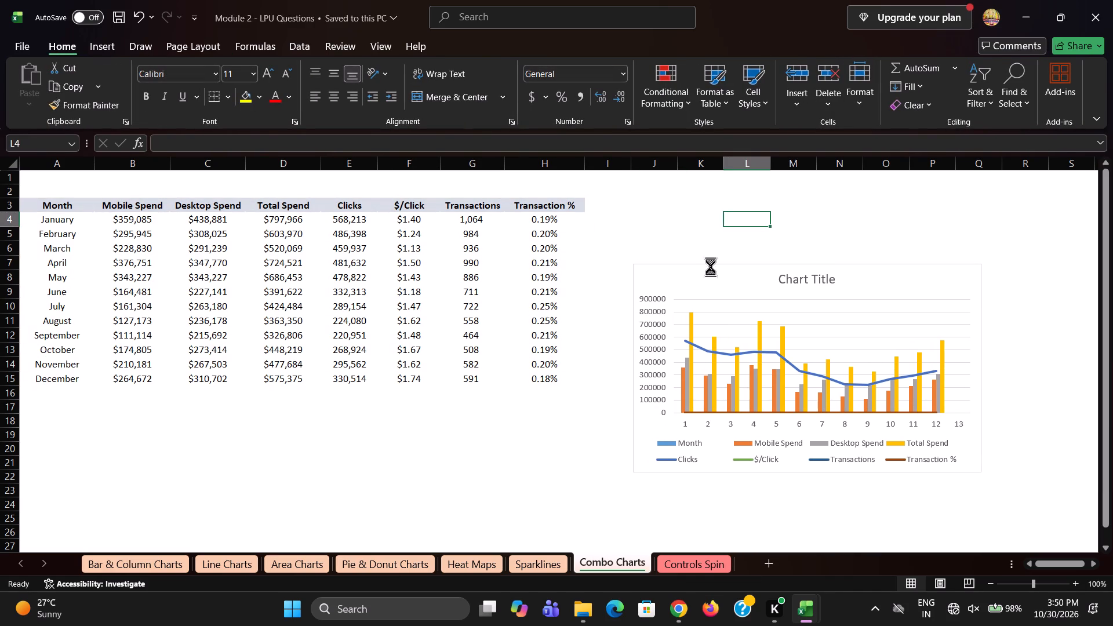
# Select the temperature table on the Heat Maps sheet and preview combo, waterfall and hierarchy chart options for it.
pyautogui.click(467, 559)
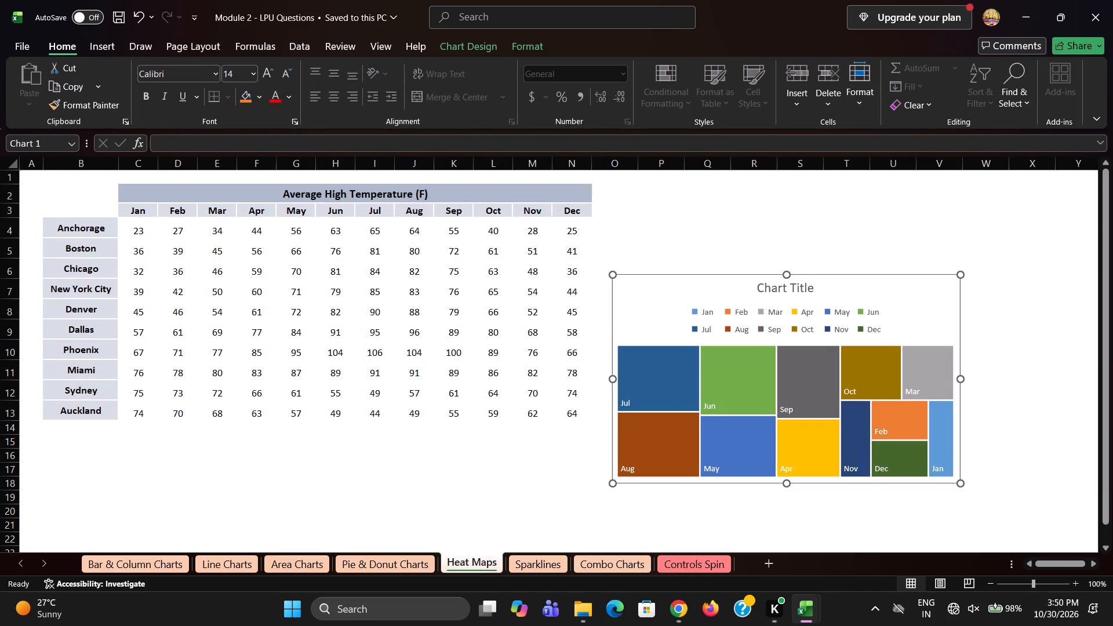
pyautogui.moveTo(57, 206); pyautogui.dragTo(563, 418)
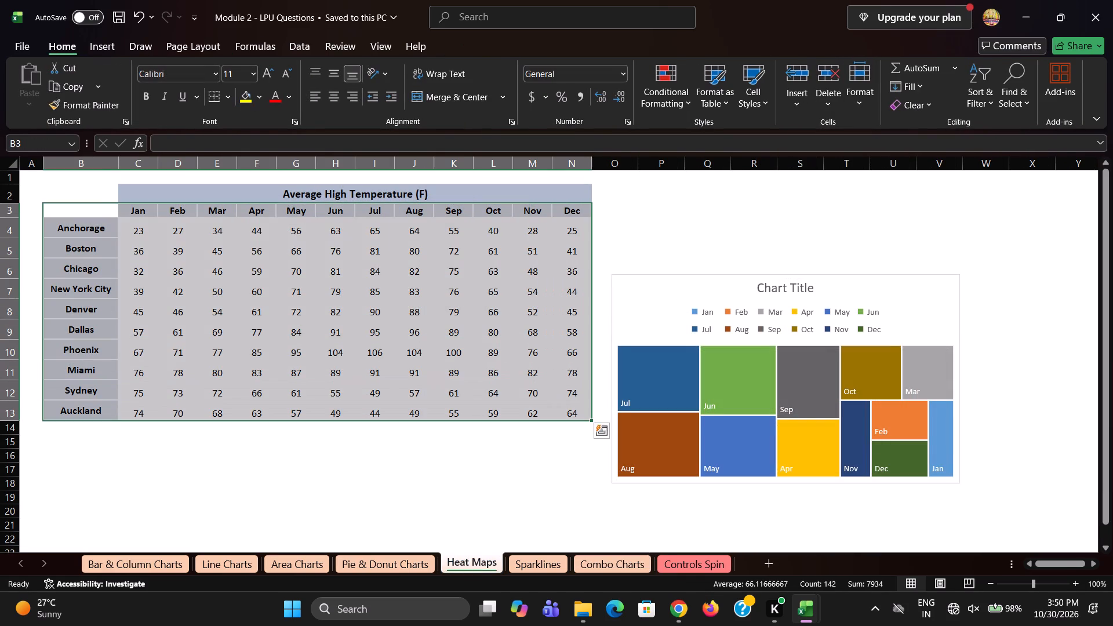
pyautogui.click(122, 49)
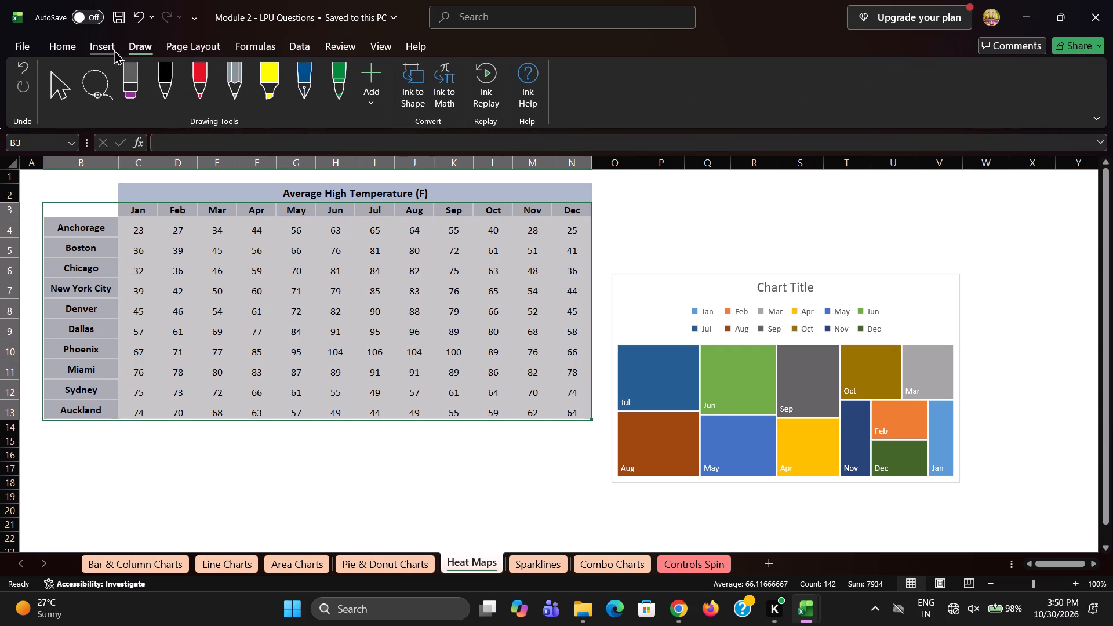
pyautogui.click(114, 46)
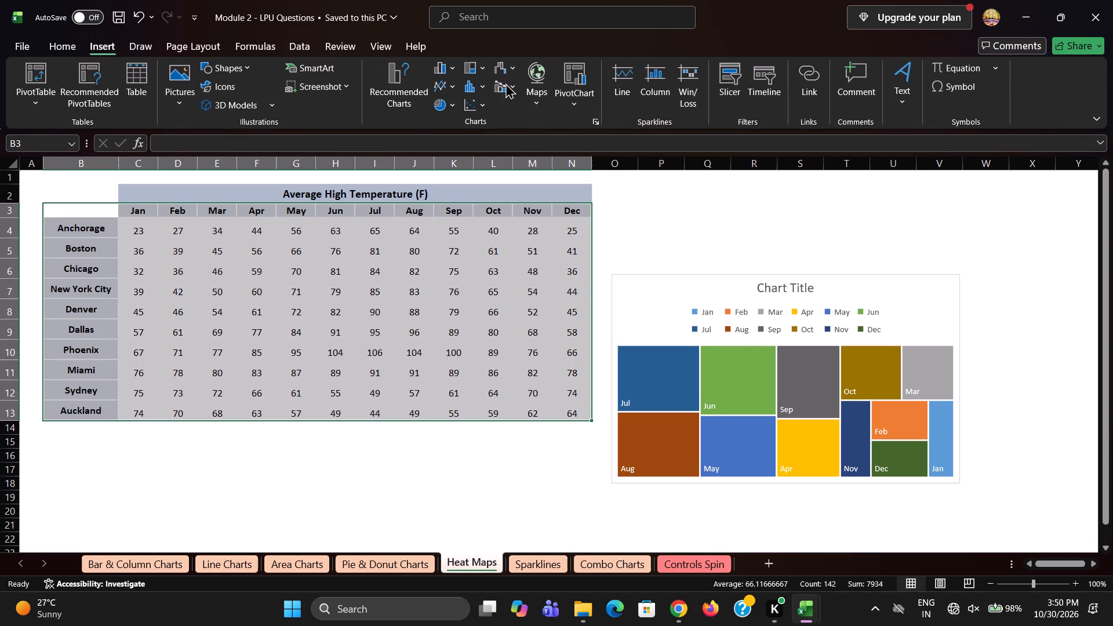
pyautogui.click(516, 90)
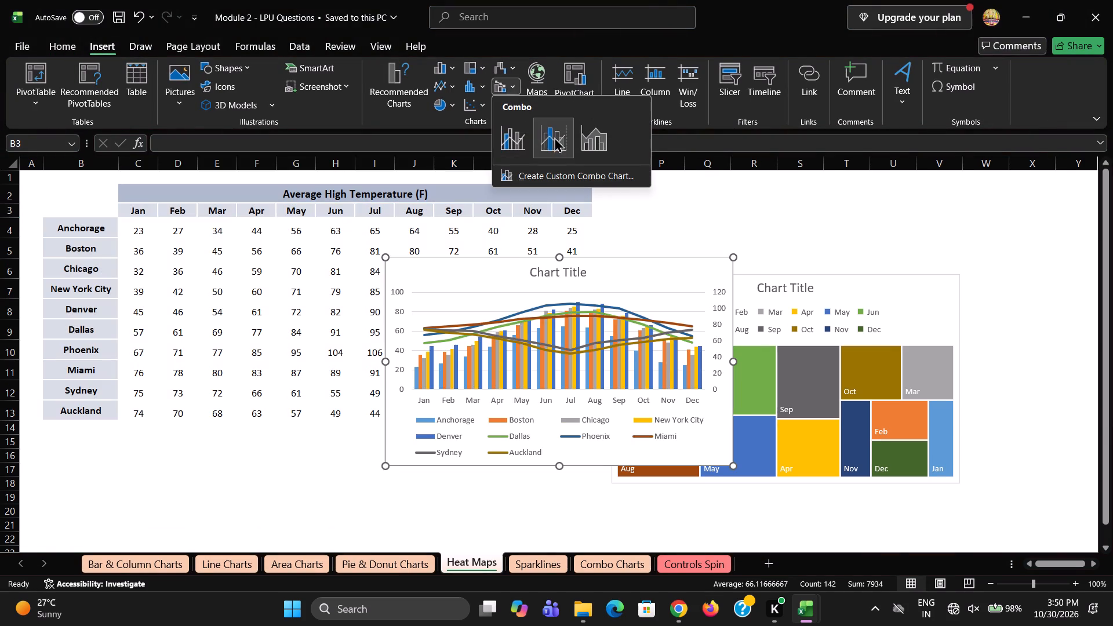
pyautogui.click(510, 65)
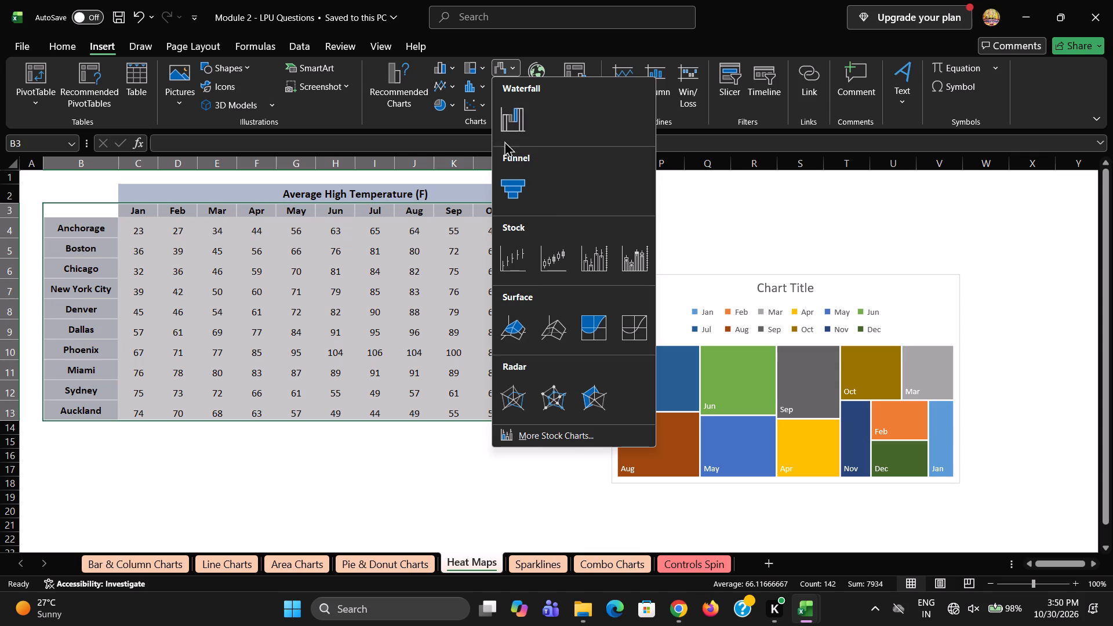
pyautogui.click(482, 71)
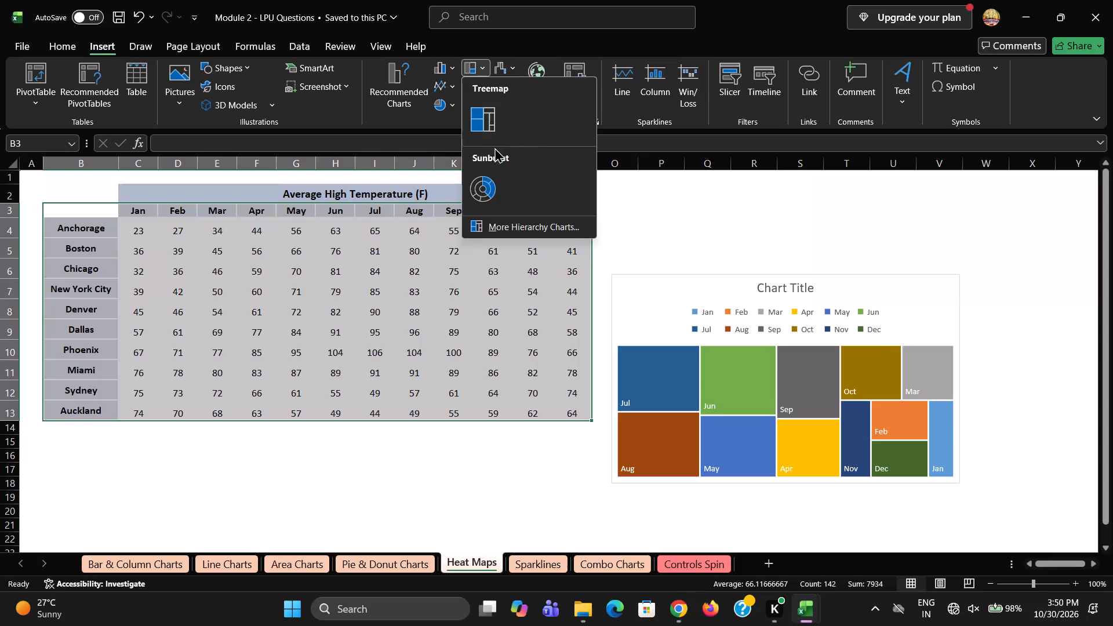
pyautogui.scroll(-1, 549, 157)
# Browse the full chart list for the temperature table, examining the treemap, map and XY scatter variants.
pyautogui.click(543, 223)
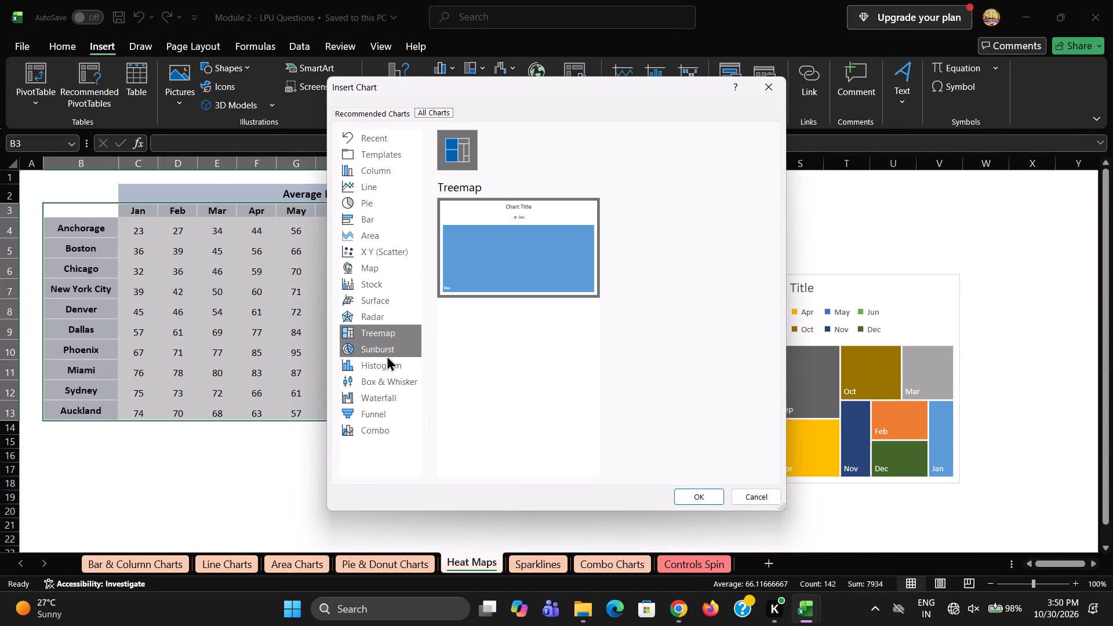
pyautogui.click(388, 359)
pyautogui.click(385, 331)
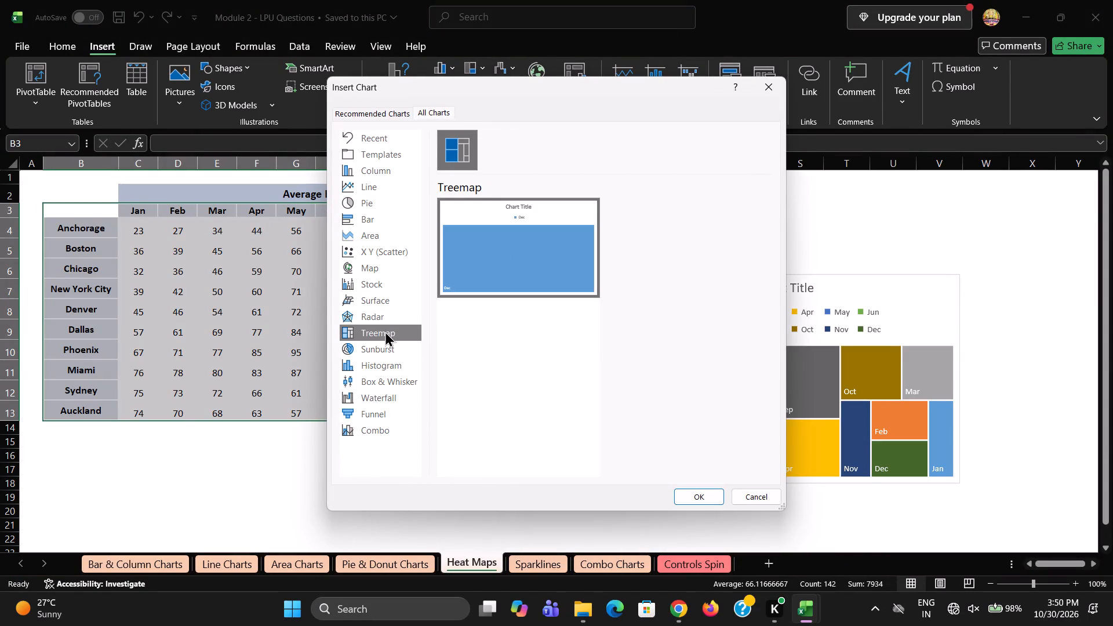
pyautogui.click(398, 281)
pyautogui.click(398, 274)
pyautogui.click(401, 254)
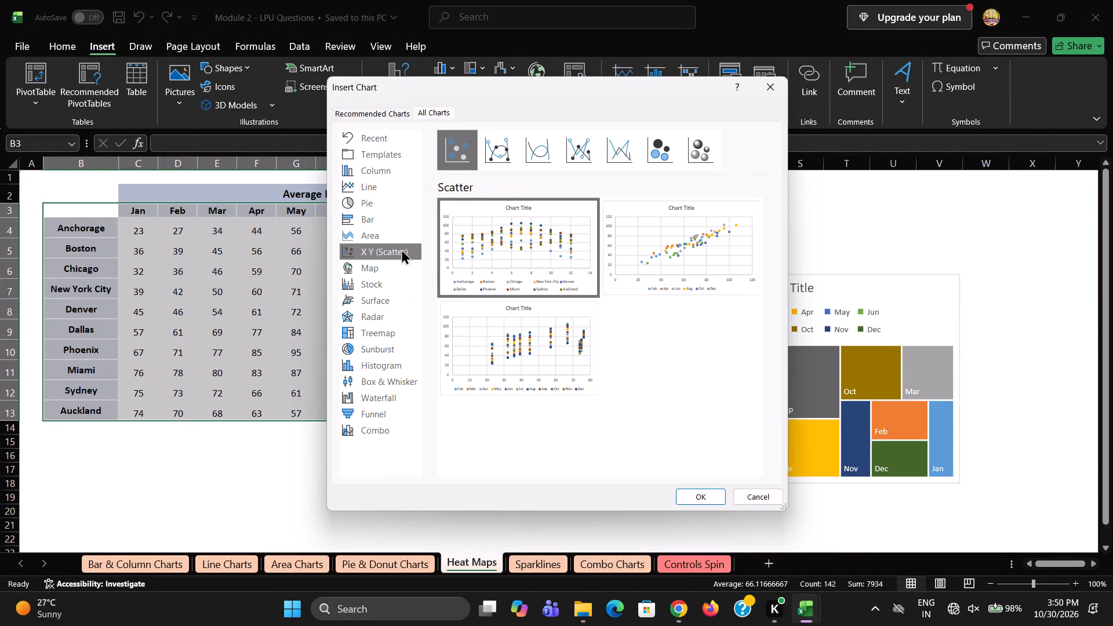
pyautogui.click(488, 159)
pyautogui.click(540, 159)
pyautogui.moveTo(580, 151); pyautogui.dragTo(590, 151)
pyautogui.moveTo(635, 151); pyautogui.dragTo(645, 151)
pyautogui.click(675, 148)
# Examine the chart types from waterfall up to column for the temperature table, including the recently used charts.
pyautogui.click(393, 393)
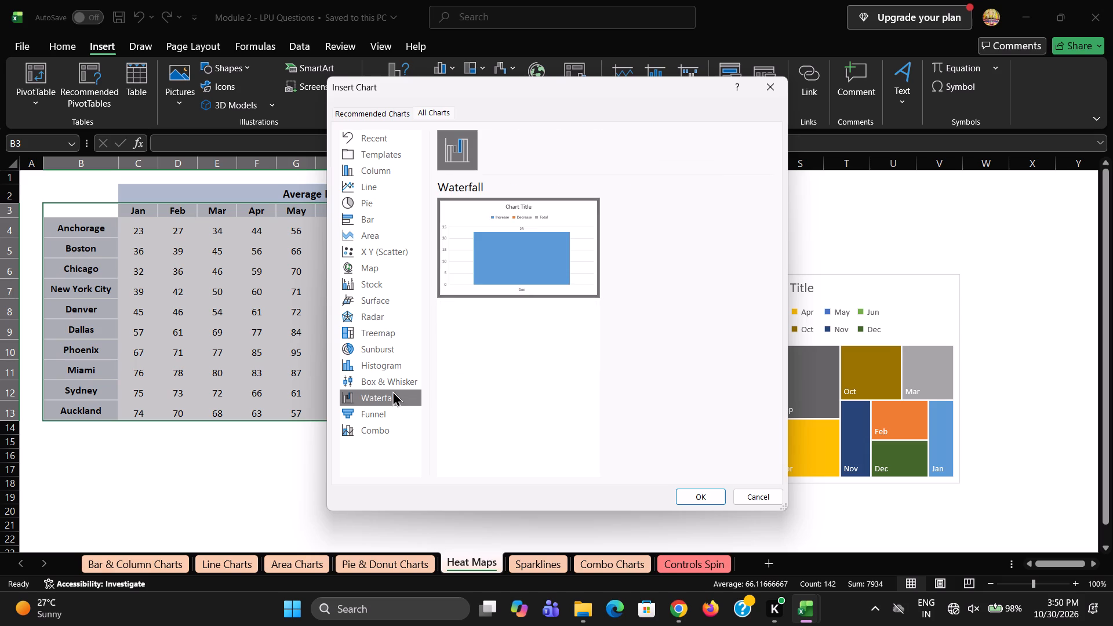
pyautogui.click(395, 384)
pyautogui.click(397, 367)
pyautogui.click(398, 360)
pyautogui.click(398, 345)
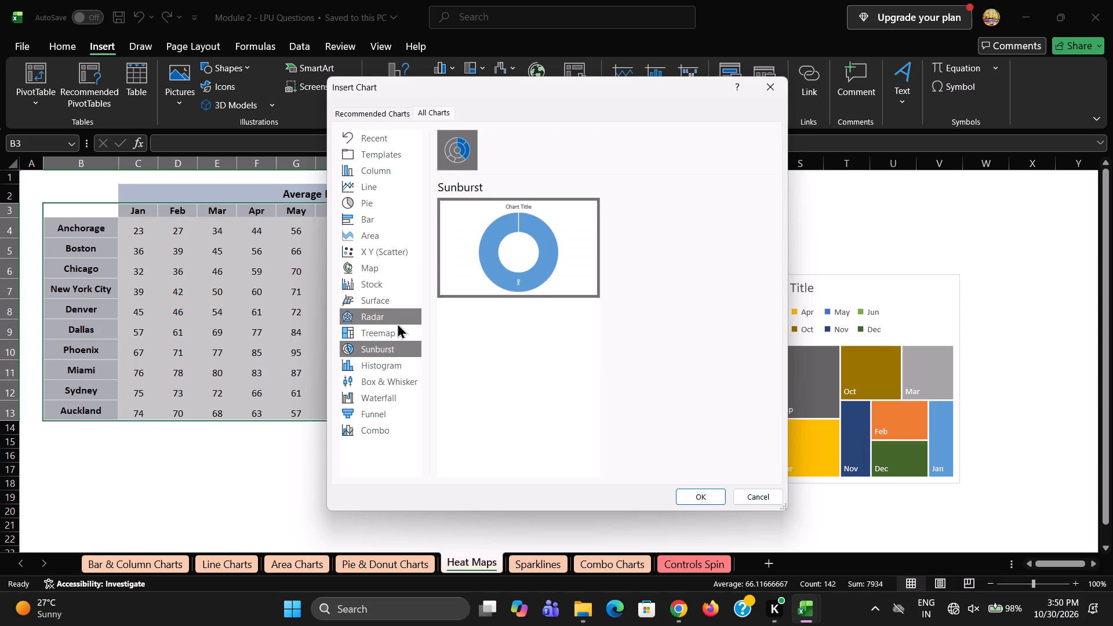
pyautogui.click(397, 323)
pyautogui.click(394, 302)
pyautogui.click(384, 281)
pyautogui.click(384, 263)
pyautogui.click(383, 243)
pyautogui.click(380, 228)
pyautogui.click(376, 212)
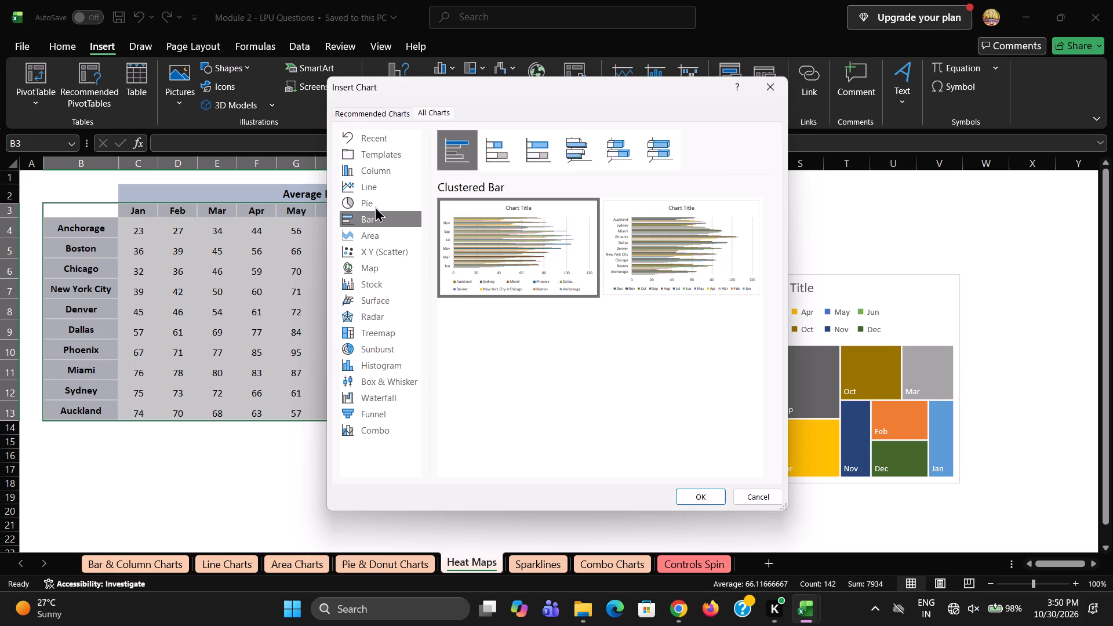
pyautogui.click(373, 198)
pyautogui.click(373, 182)
pyautogui.click(372, 167)
pyautogui.click(372, 149)
pyautogui.click(374, 139)
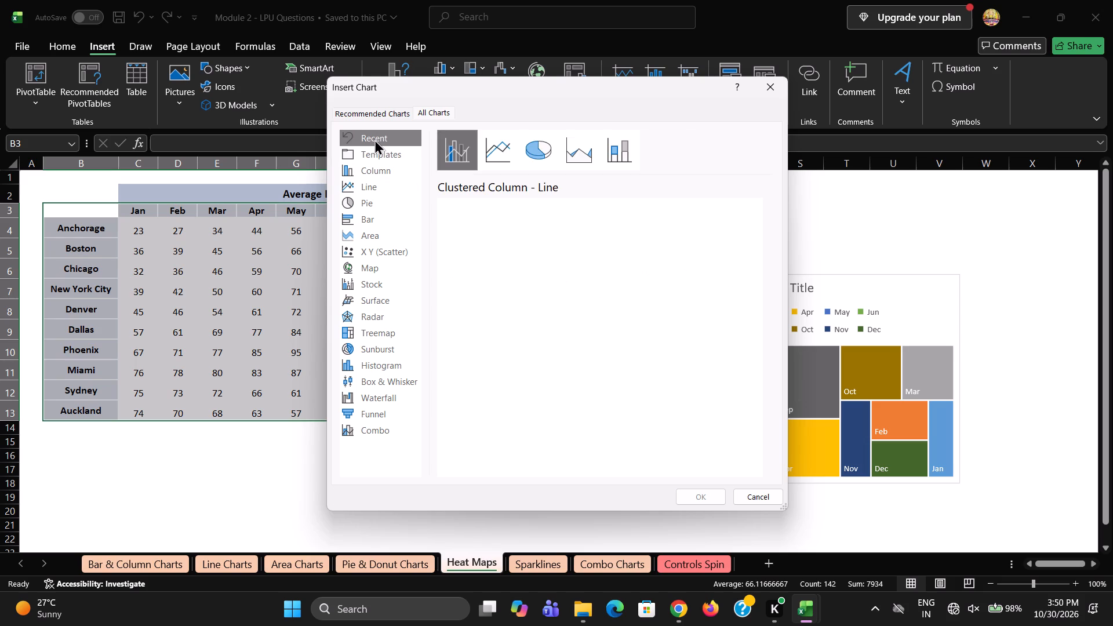
pyautogui.click(485, 139)
pyautogui.click(537, 153)
pyautogui.click(592, 151)
pyautogui.click(633, 149)
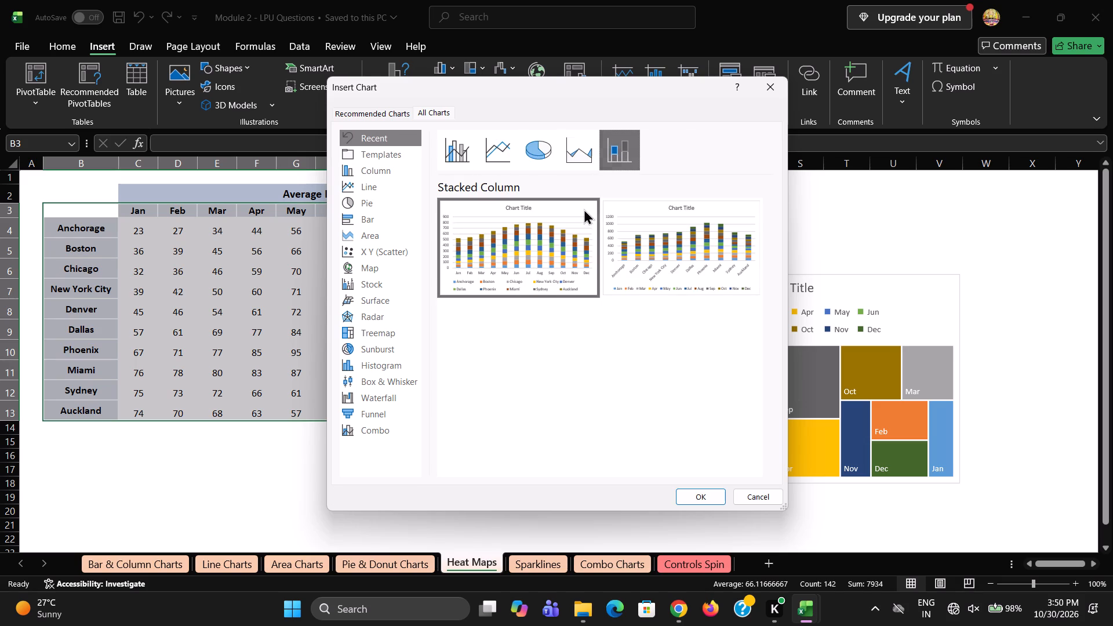
# Recheck the combo, waterfall, histogram, sunburst and surface previews for the temperature table, and leave the chart list without inserting one.
pyautogui.click(380, 434)
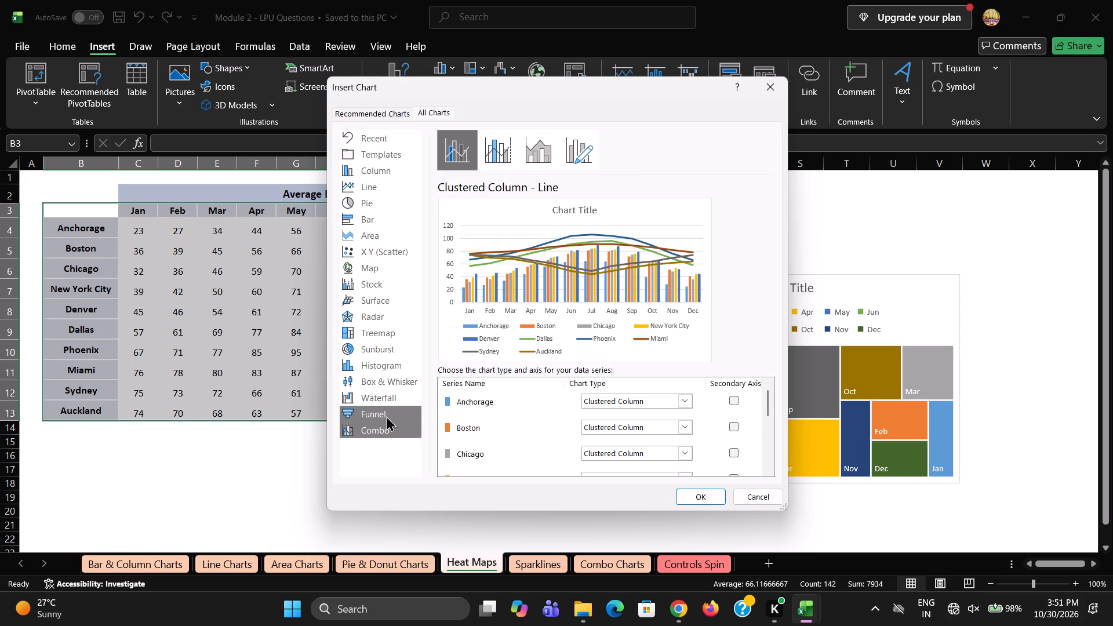
pyautogui.click(399, 399)
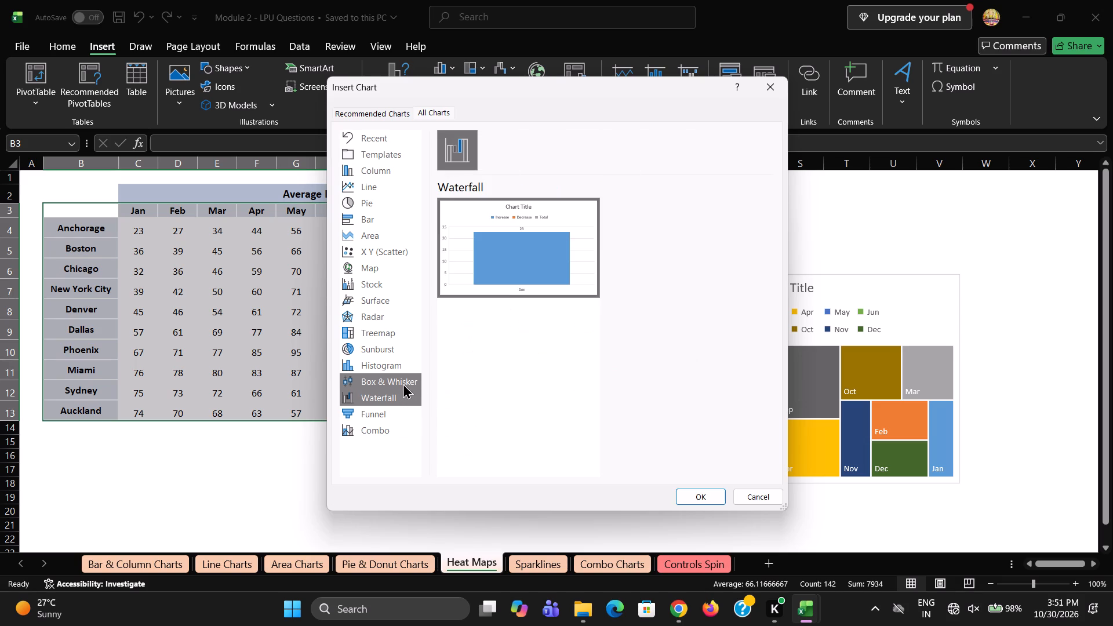
pyautogui.click(403, 383)
pyautogui.click(400, 373)
pyautogui.click(401, 360)
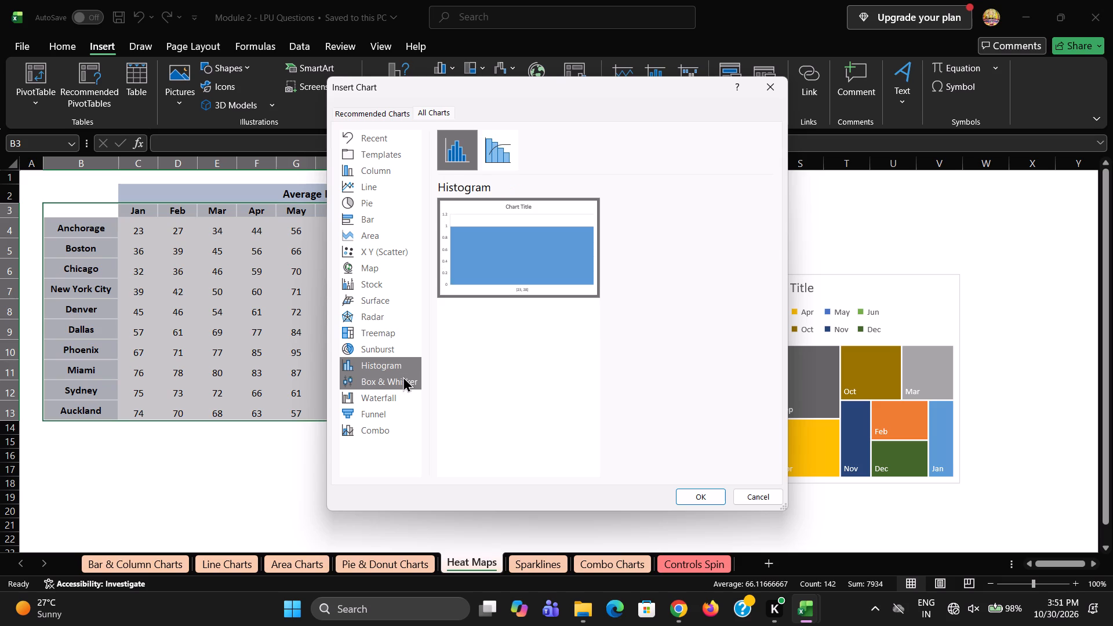
pyautogui.click(403, 376)
pyautogui.click(381, 353)
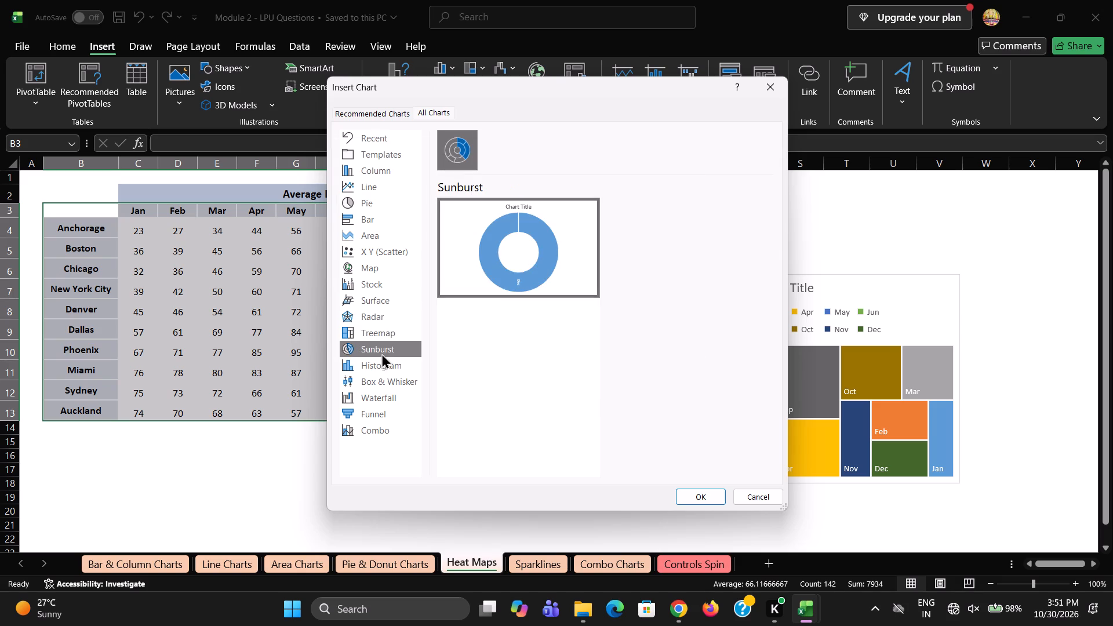
pyautogui.click(384, 364)
pyautogui.click(383, 342)
pyautogui.click(382, 331)
pyautogui.click(382, 319)
pyautogui.click(382, 308)
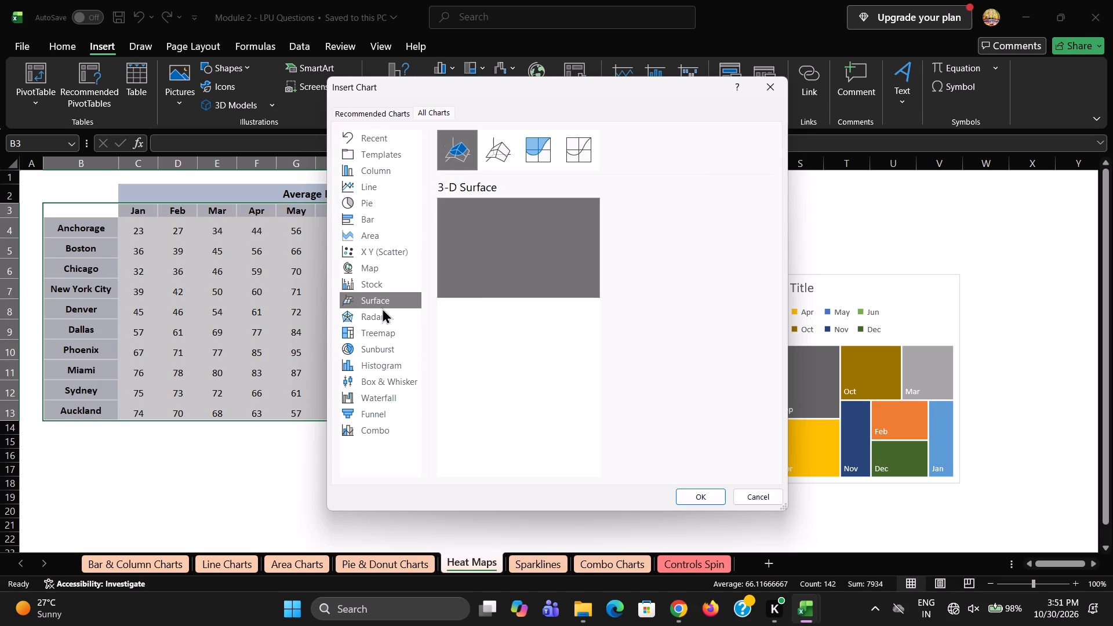
pyautogui.click(751, 494)
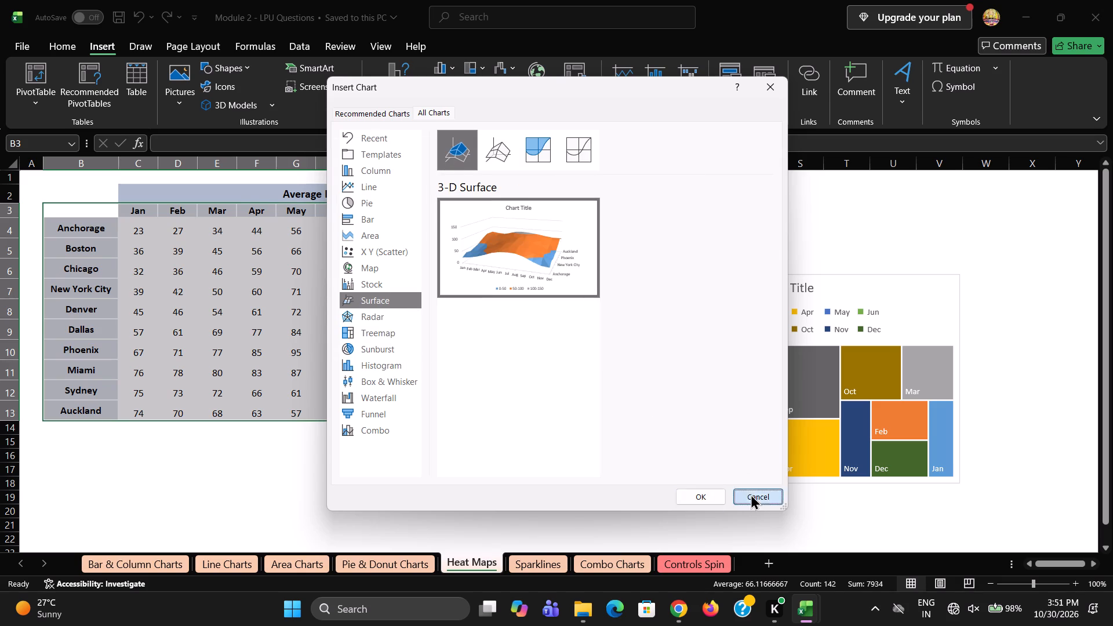
# Insert a doughnut chart from the category table on the Pie & Donut Charts sheet and place it beside the 3-D pie chart.
pyautogui.click(407, 562)
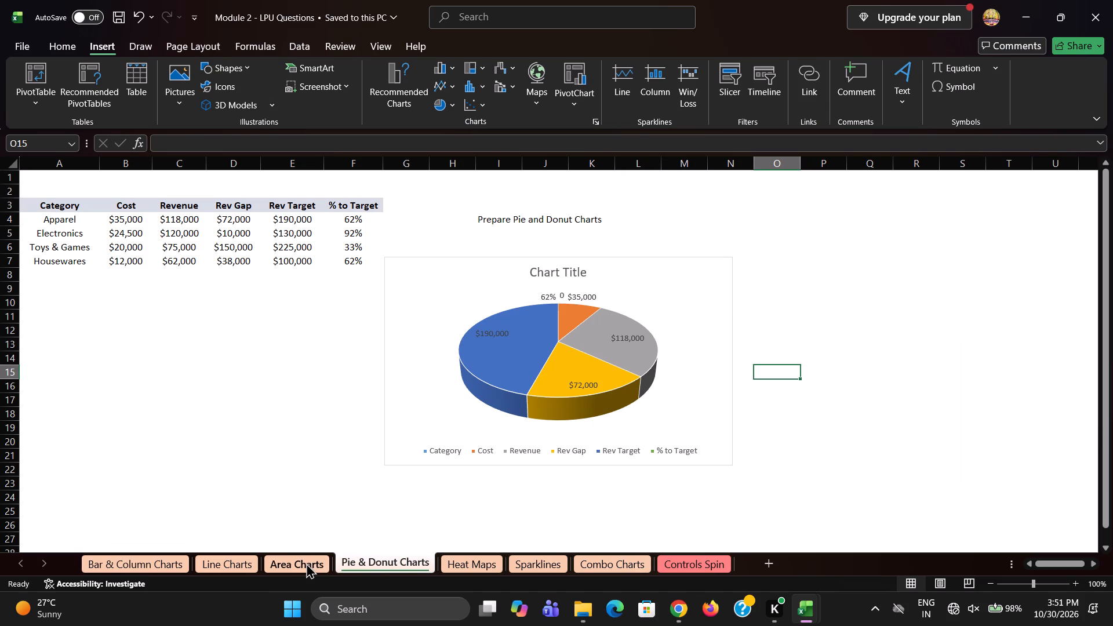
pyautogui.click(424, 328)
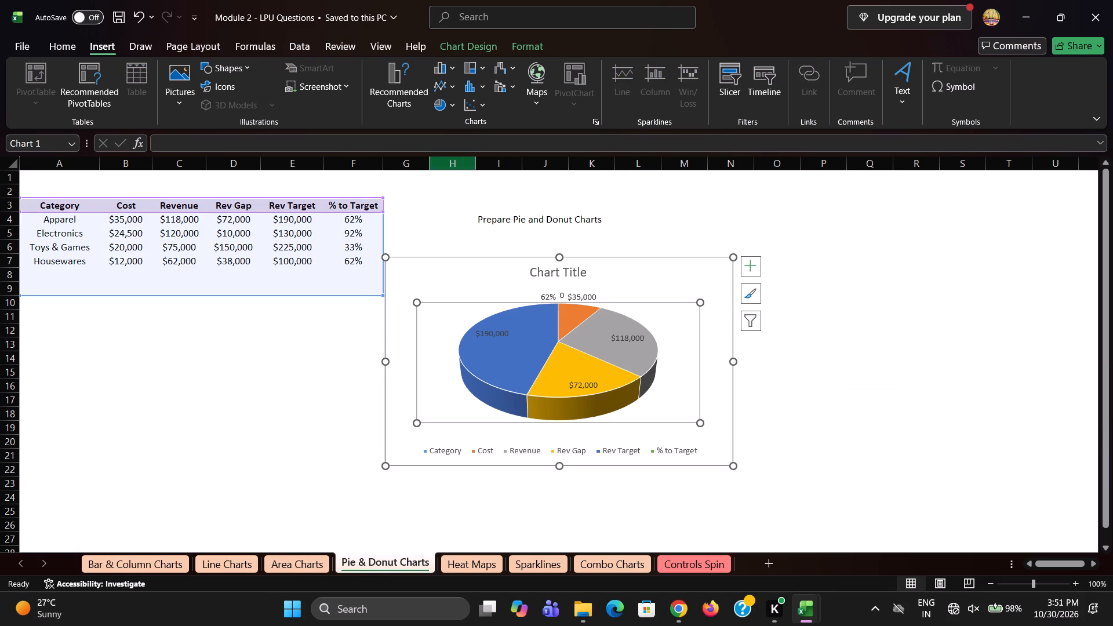
pyautogui.click(435, 202)
pyautogui.moveTo(37, 206); pyautogui.dragTo(248, 257)
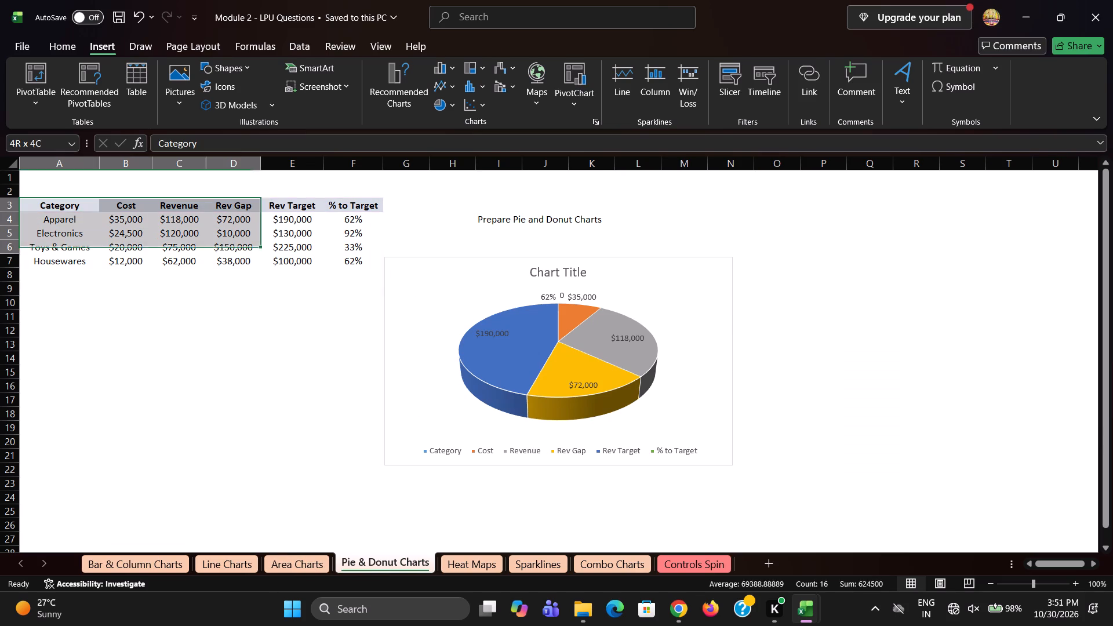
pyautogui.moveTo(248, 257); pyautogui.dragTo(341, 275)
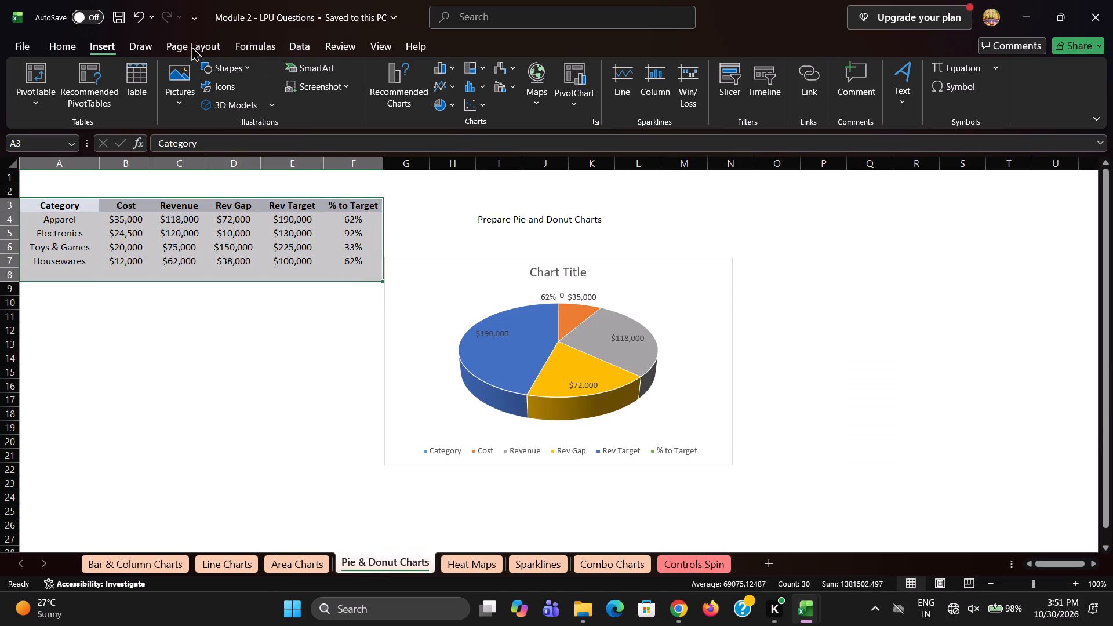
pyautogui.click(482, 121)
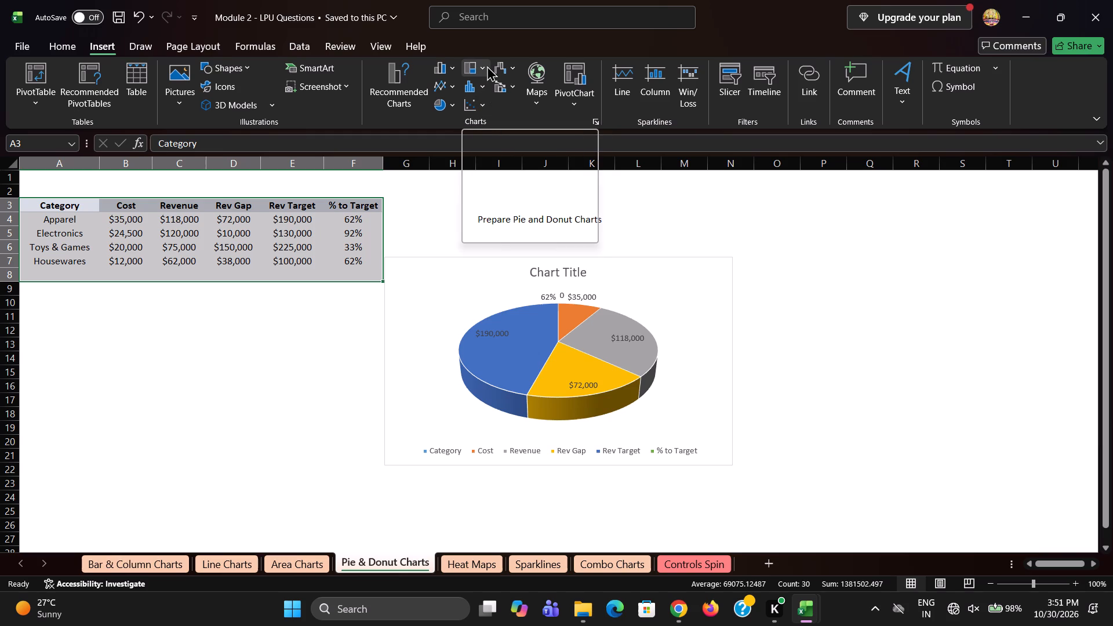
pyautogui.click(439, 100)
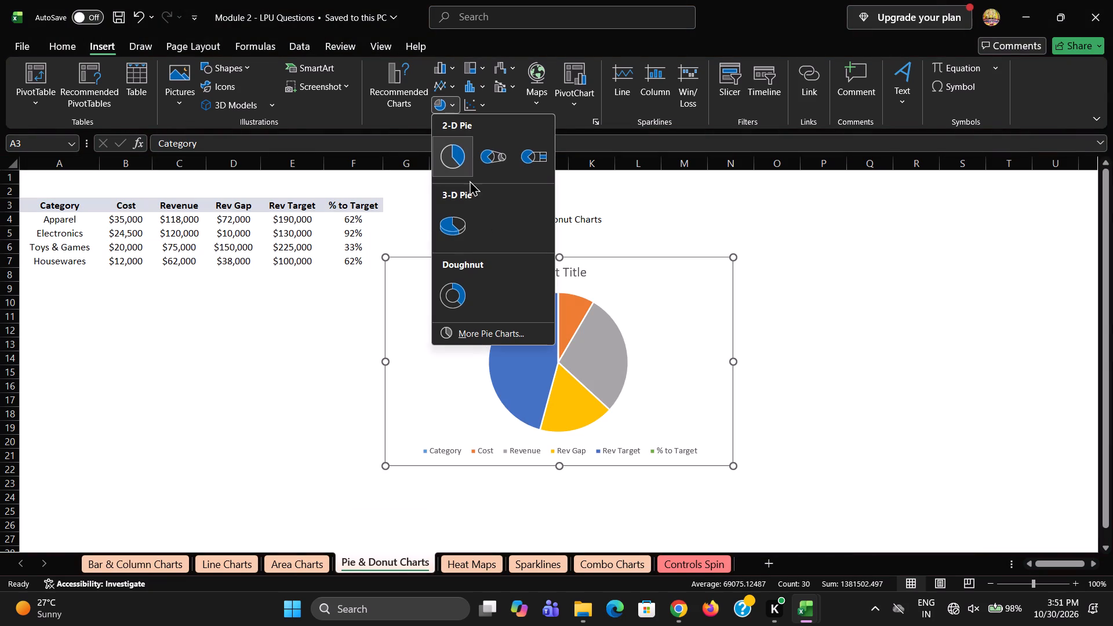
pyautogui.click(467, 289)
pyautogui.moveTo(465, 286); pyautogui.dragTo(765, 293)
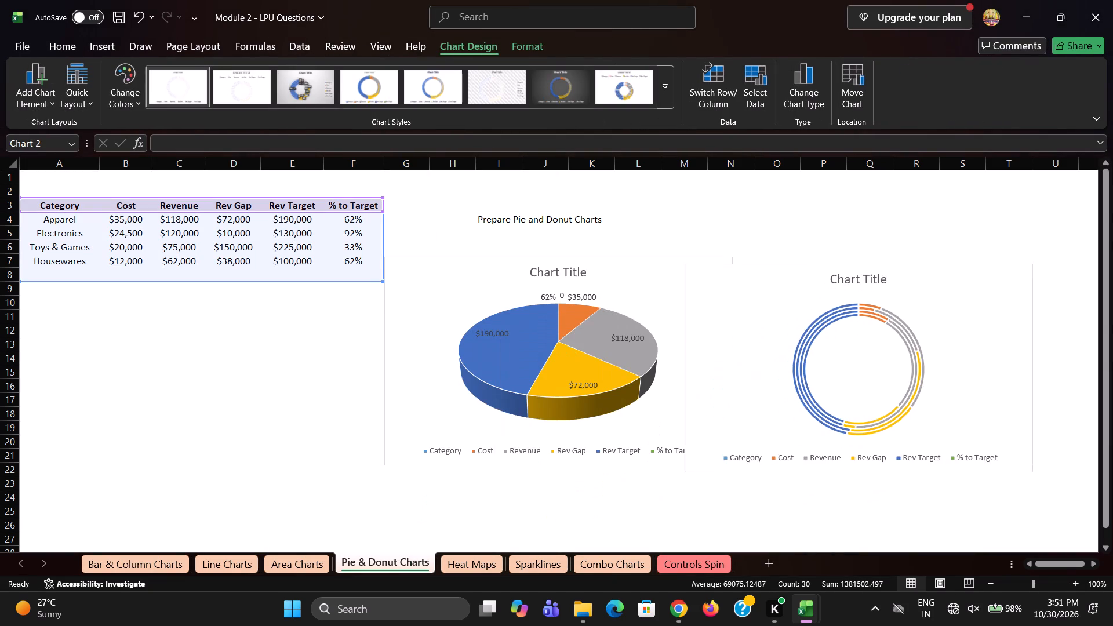
pyautogui.moveTo(765, 293); pyautogui.dragTo(802, 283)
pyautogui.click(725, 220)
# Save the Module 2 workbook.
pyautogui.hotkey('ctrl', 's')
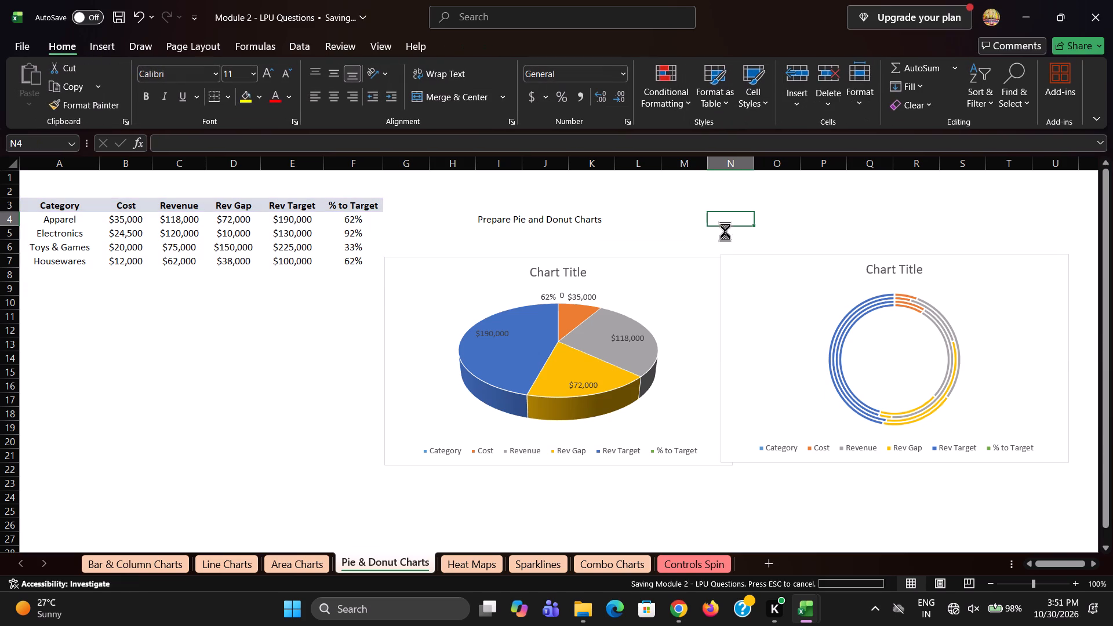
# Insert a 3-D clustered column chart from A4:N10 on the Bar & Column Charts sheet, with genres as categories and months as series.
pyautogui.click(289, 562)
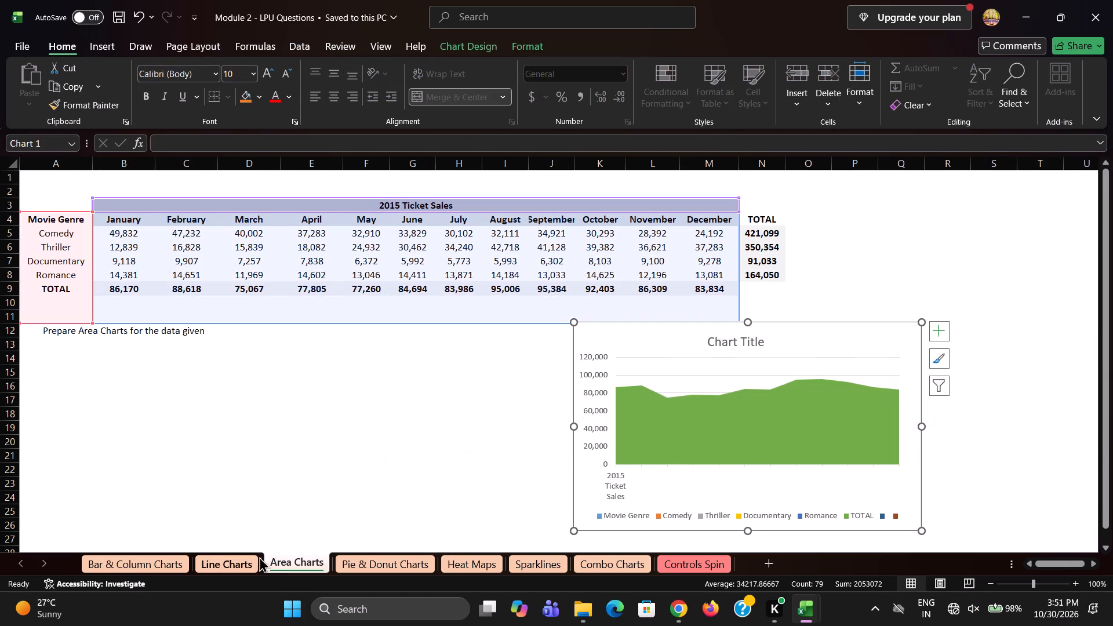
pyautogui.click(237, 562)
pyautogui.click(167, 563)
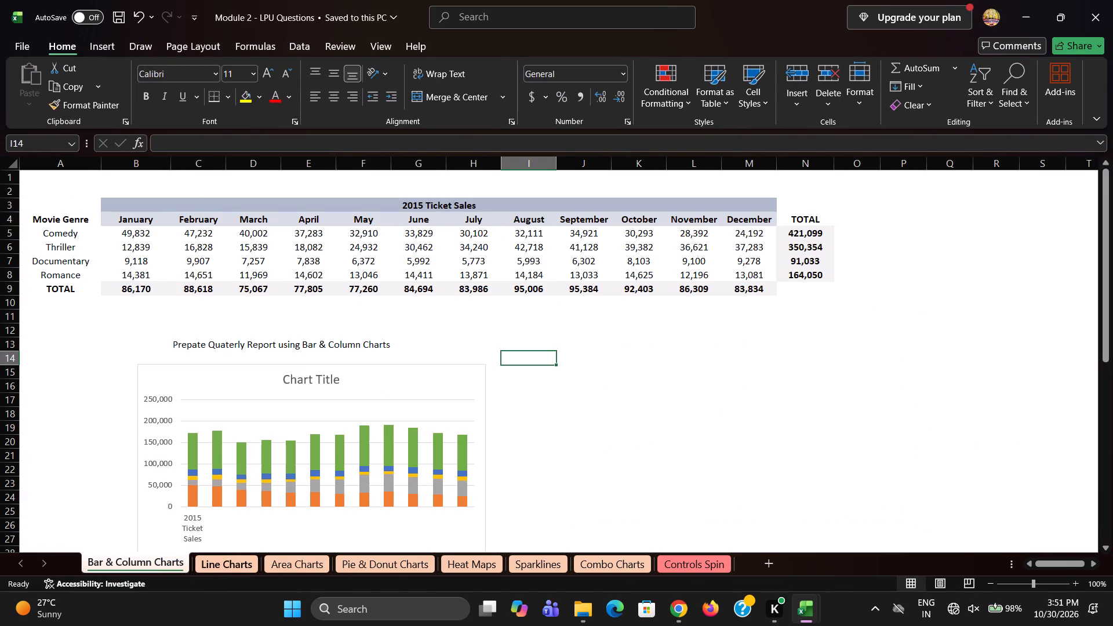
pyautogui.moveTo(43, 213); pyautogui.dragTo(561, 249)
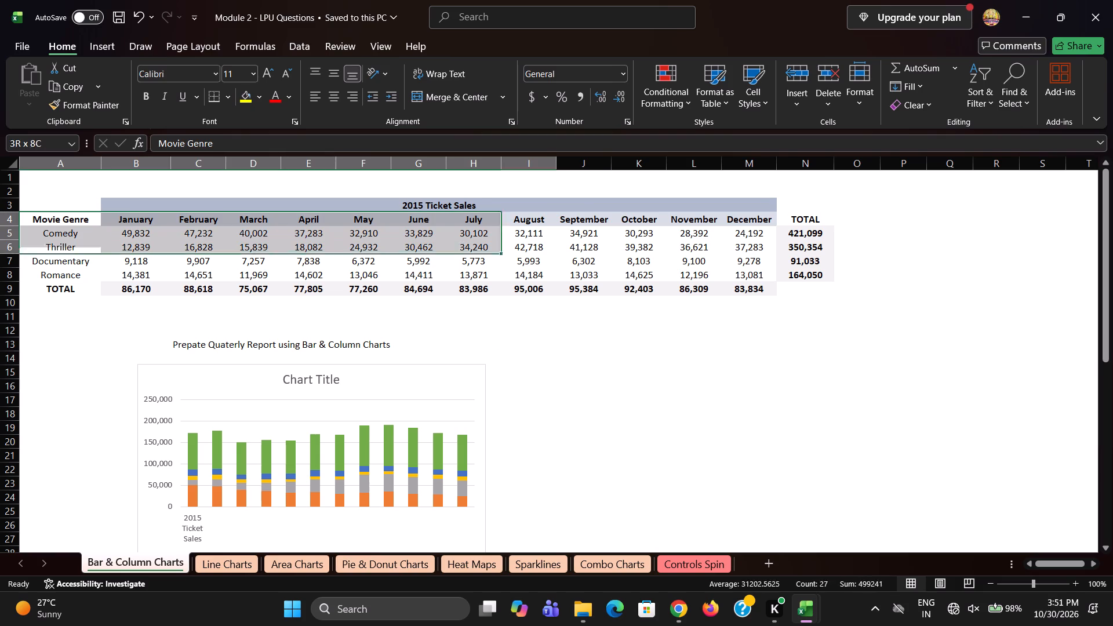
pyautogui.moveTo(561, 249); pyautogui.dragTo(830, 309)
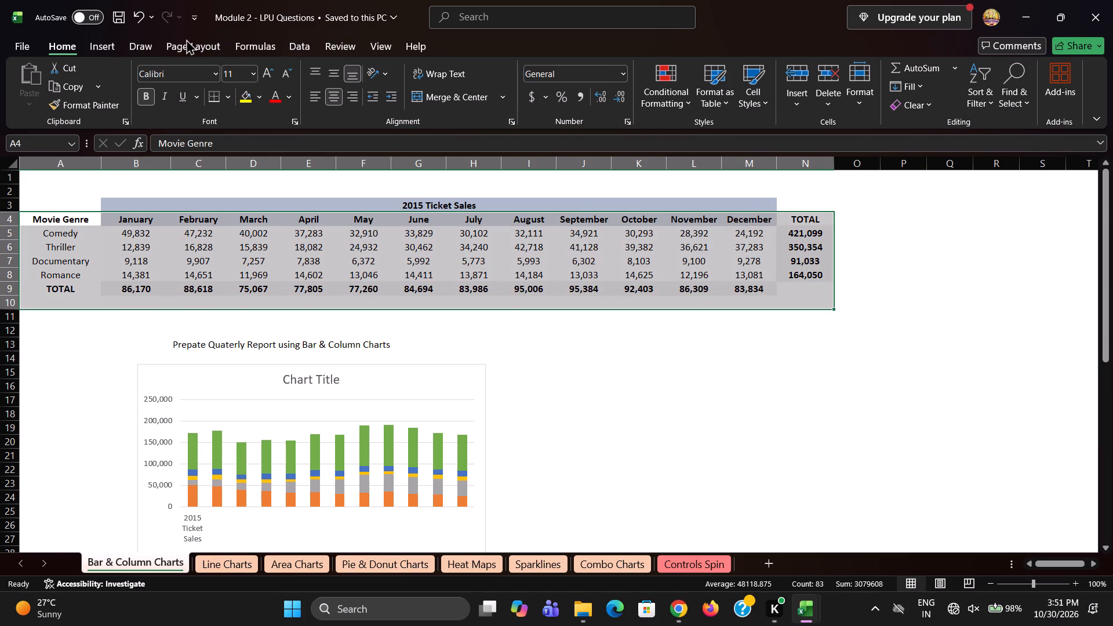
pyautogui.click(108, 45)
pyautogui.click(409, 75)
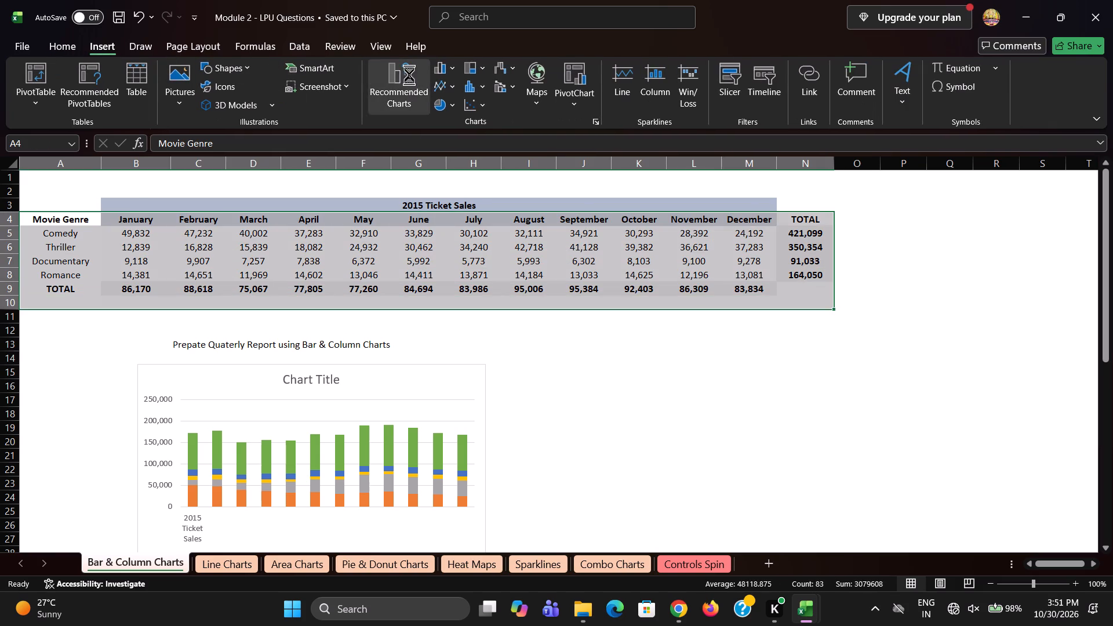
pyautogui.click(436, 107)
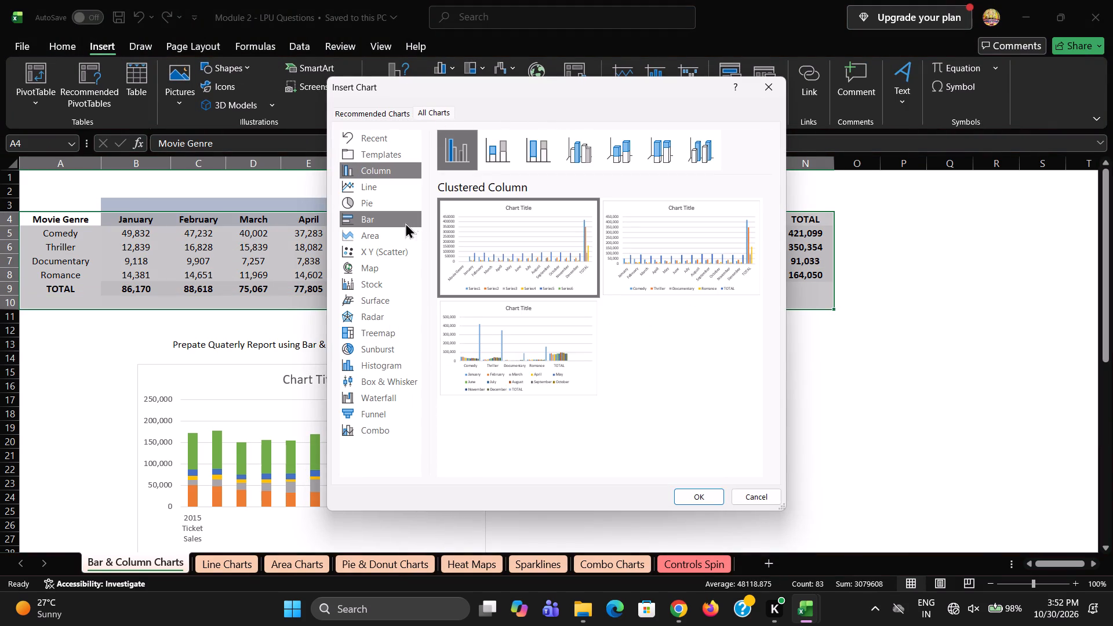
pyautogui.click(389, 168)
pyautogui.click(536, 149)
pyautogui.click(582, 145)
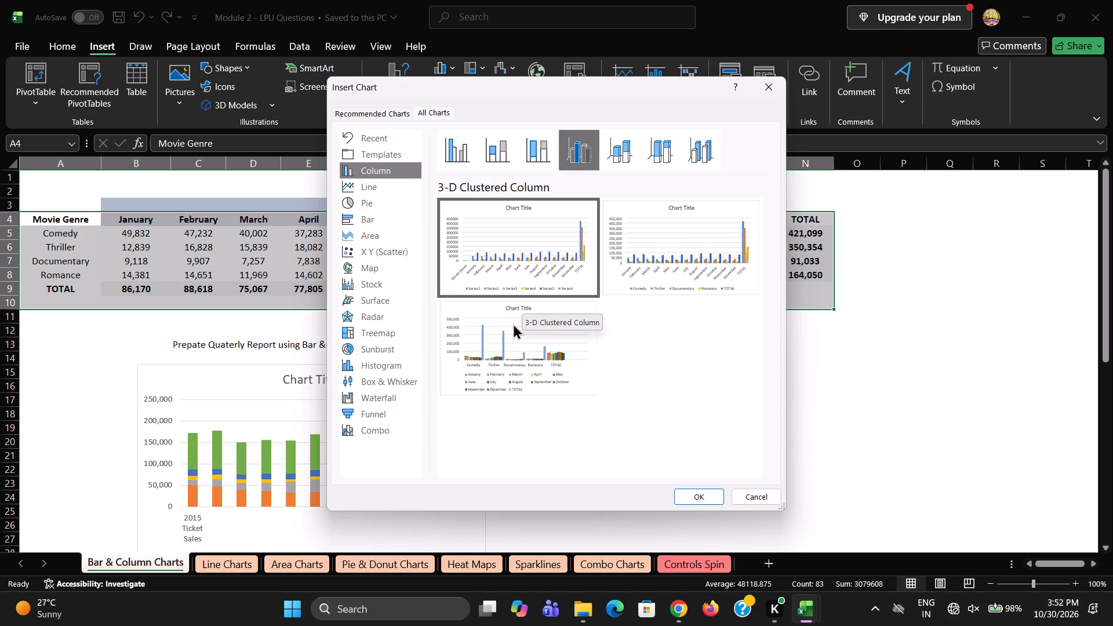
pyautogui.click(513, 330)
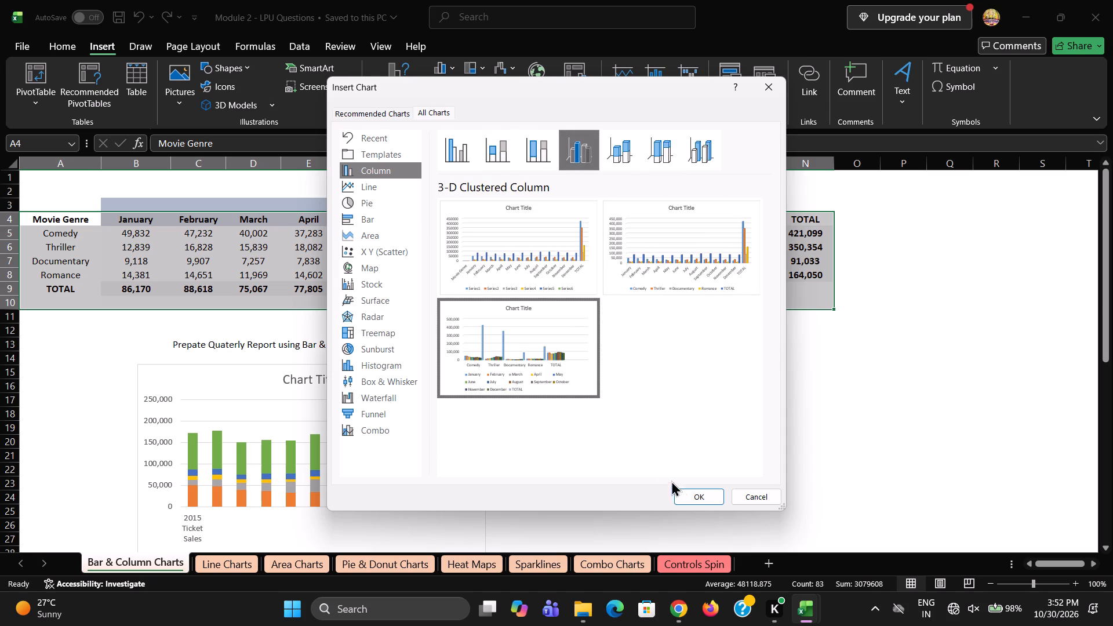
pyautogui.click(690, 490)
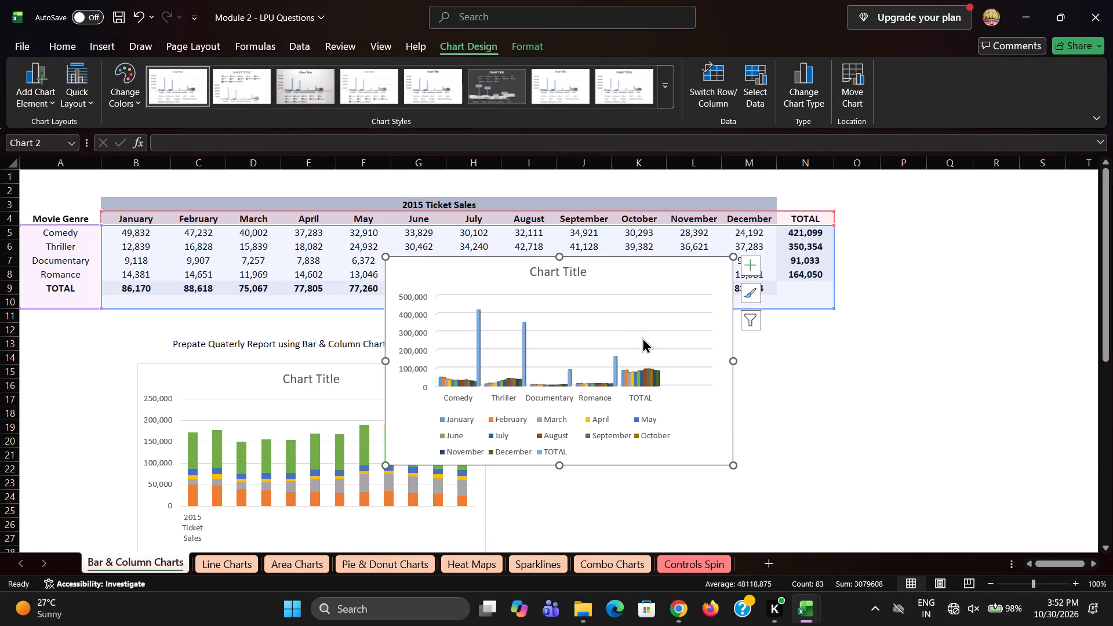
# Move the new 3-D column chart below the ticket sales table, beside the stacked column chart.
pyautogui.moveTo(599, 280); pyautogui.dragTo(601, 279)
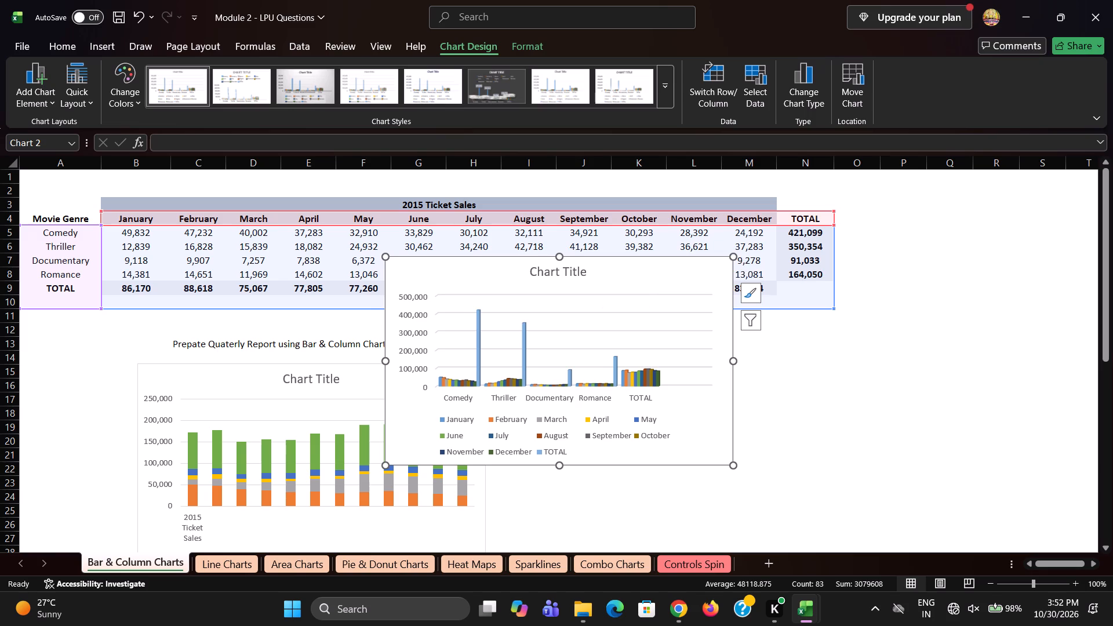
pyautogui.moveTo(601, 279); pyautogui.dragTo(730, 345)
# Examine the 3-D column chart's filter options for series and category values and names, and leave them without applying changes.
pyautogui.click(890, 378)
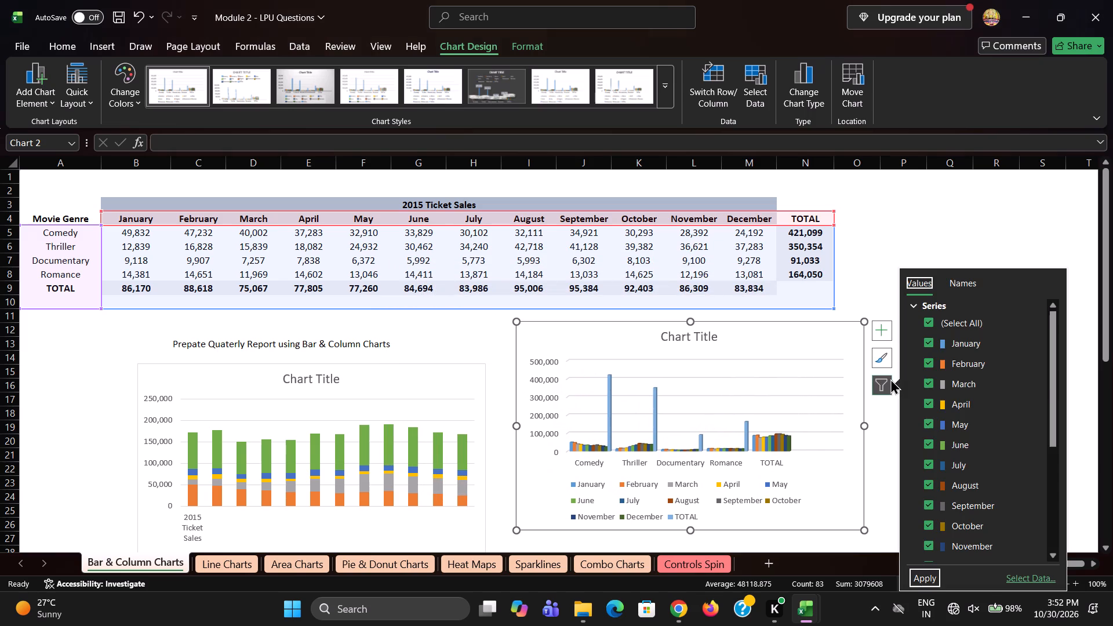
pyautogui.scroll(-11, 979, 416)
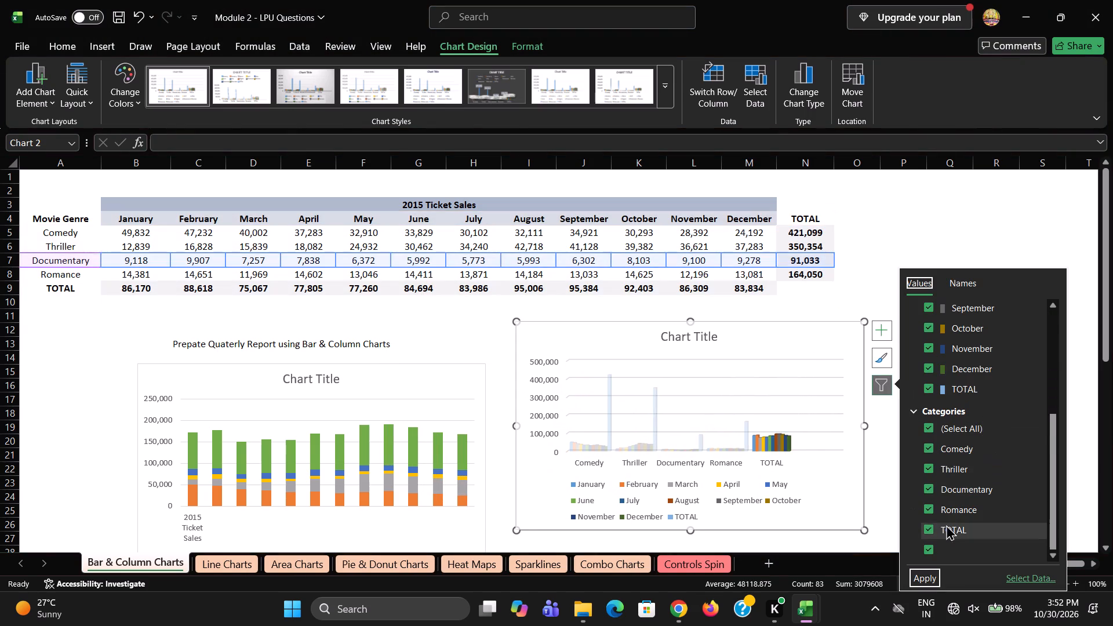
pyautogui.scroll(3, 962, 471)
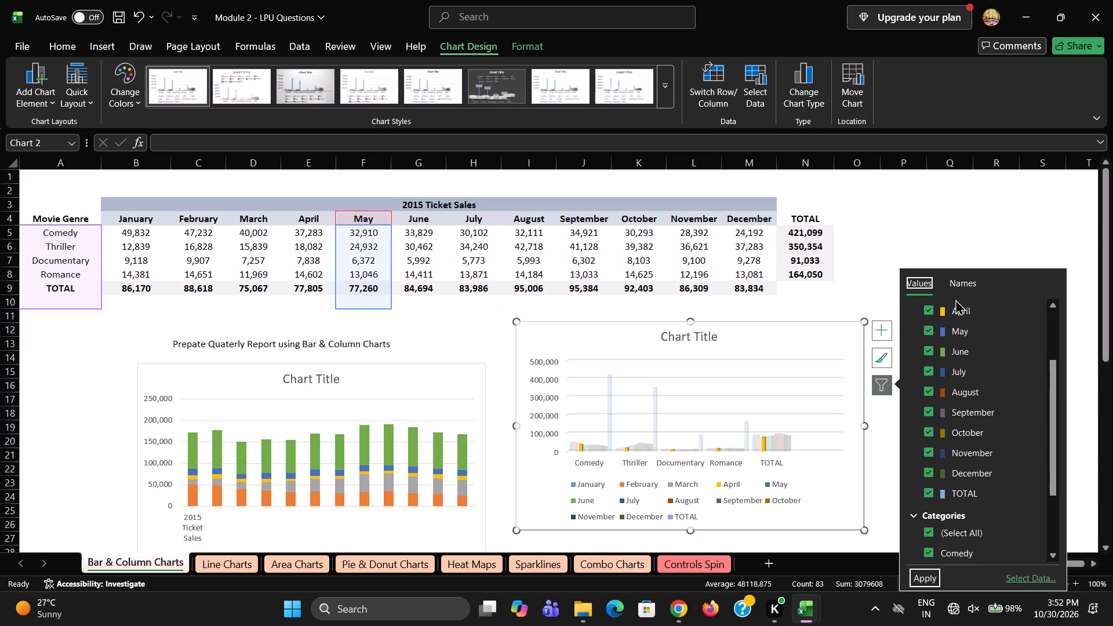
pyautogui.click(957, 289)
pyautogui.scroll(1, 961, 289)
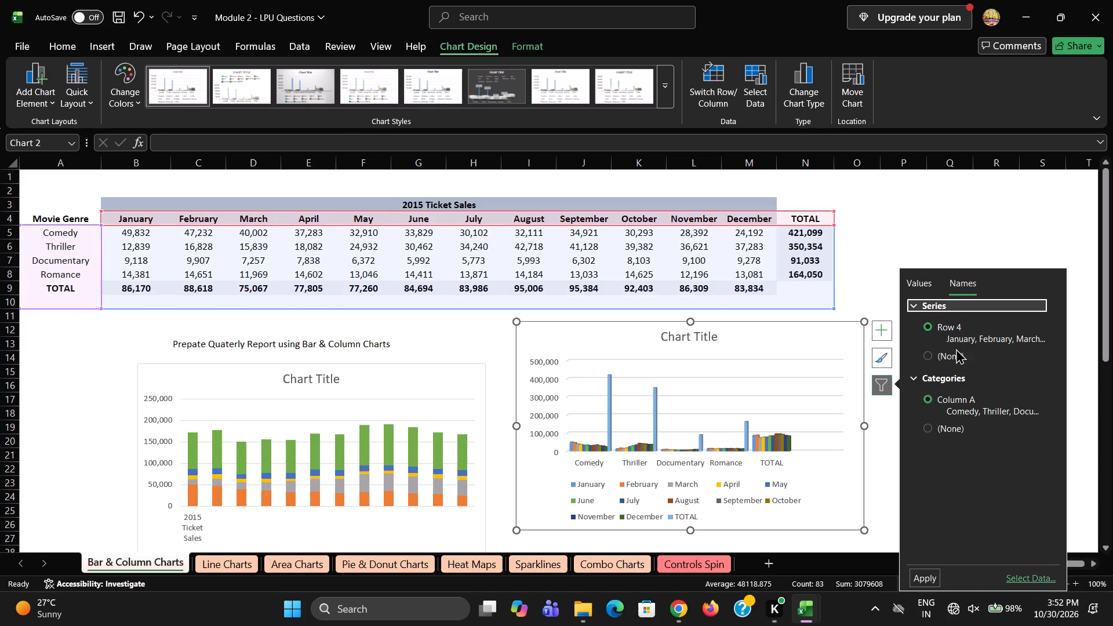
pyautogui.click(958, 247)
# Save the Module 2 workbook.
pyautogui.hotkey('ctrl', 's')
pyautogui.hotkey('ctrl', 's')
pyautogui.hotkey('ctrl', 's')
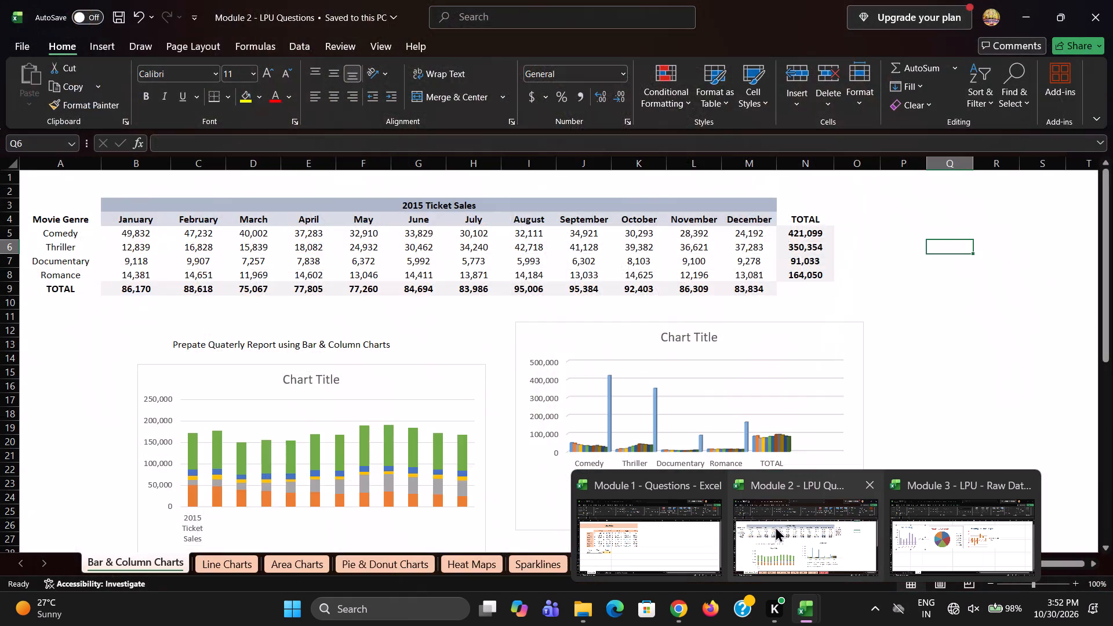
# Switch to the Module 3 workbook and examine the August Joining Report on the Reports sheet.
pyautogui.click(914, 507)
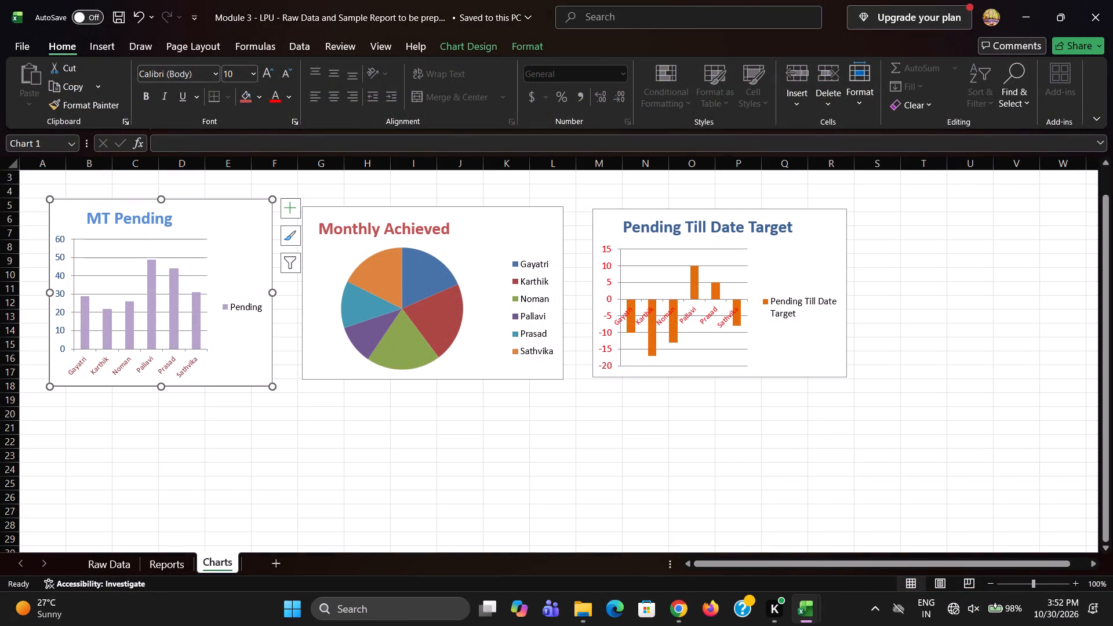
pyautogui.click(166, 571)
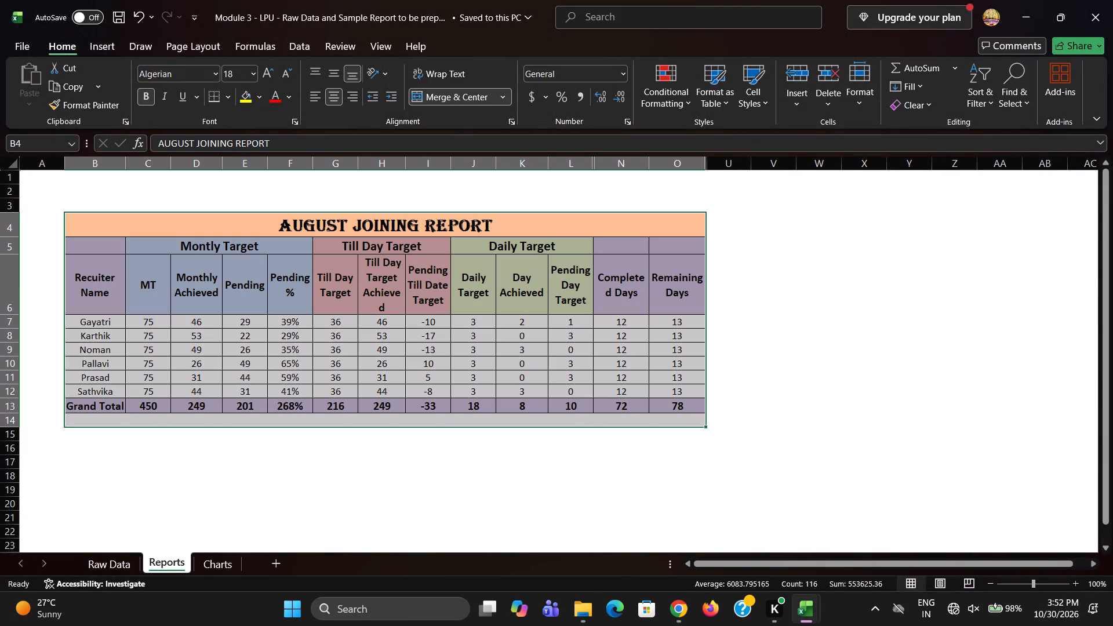
pyautogui.click(479, 472)
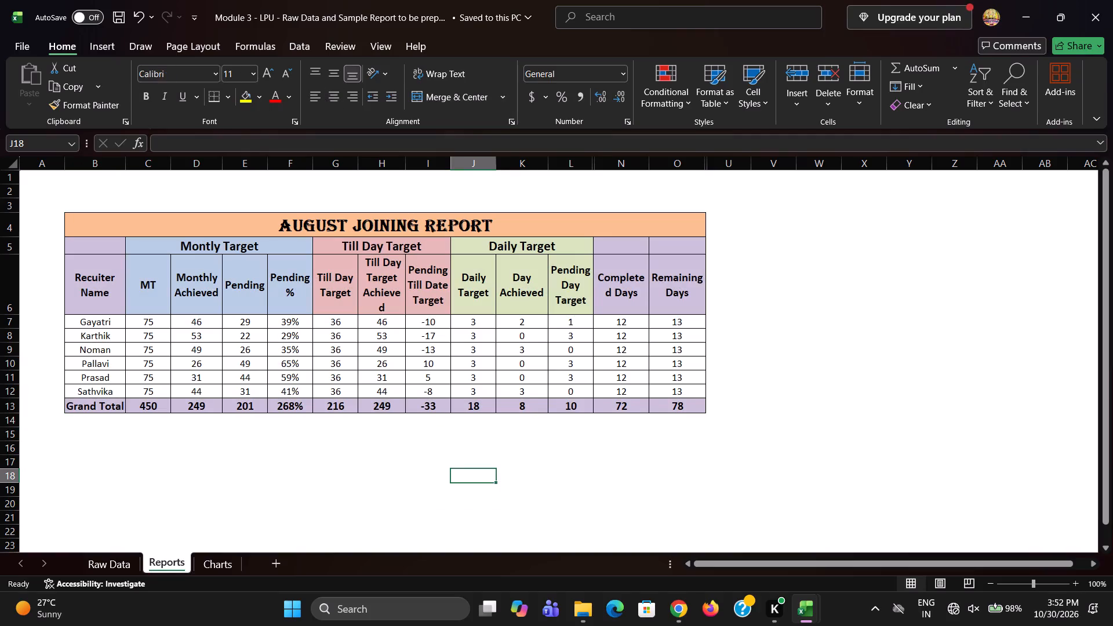
pyautogui.click(568, 320)
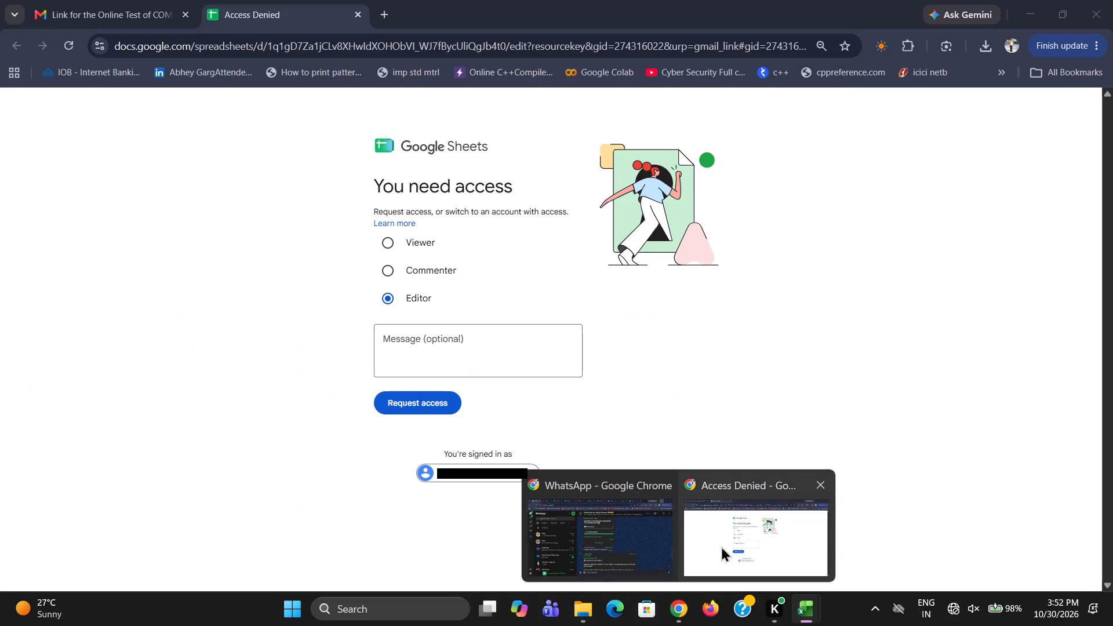
# Switch to the Google Sheets access request page in Chrome and reload it to recheck access.
pyautogui.click(721, 546)
pyautogui.click(63, 48)
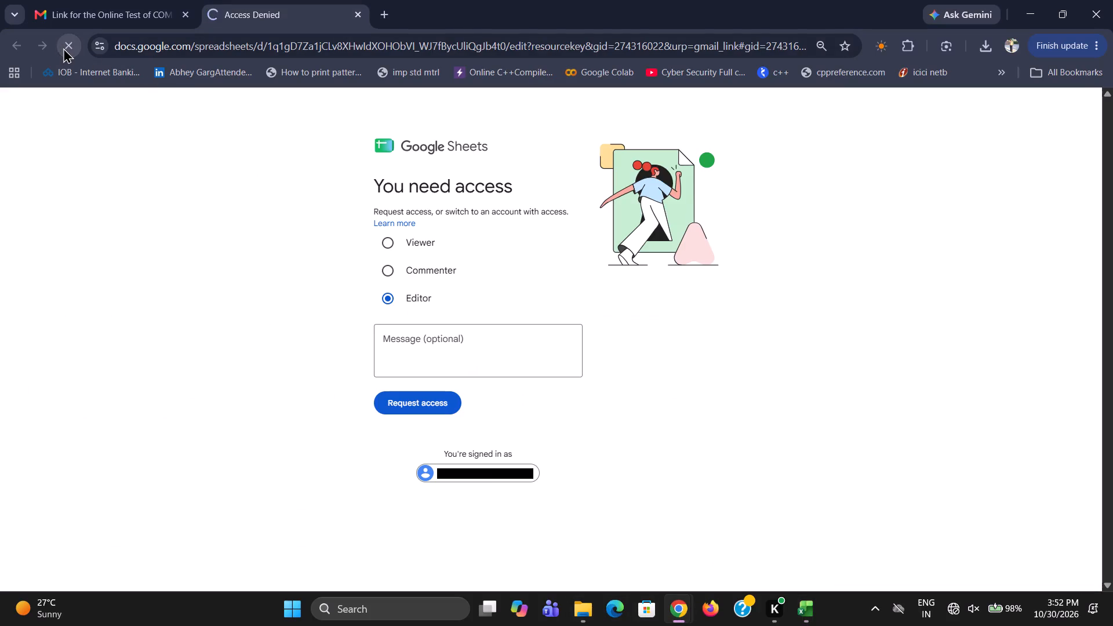
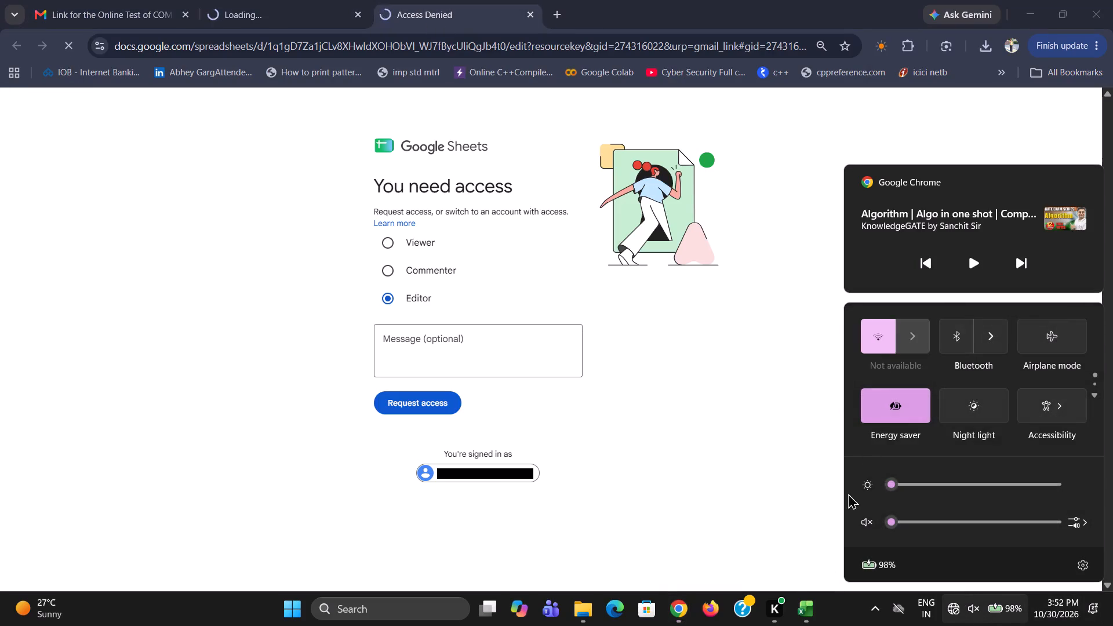
# Reload the shared Google Sheet page to check whether it can be accessed.
pyautogui.tripleClick(70, 42)
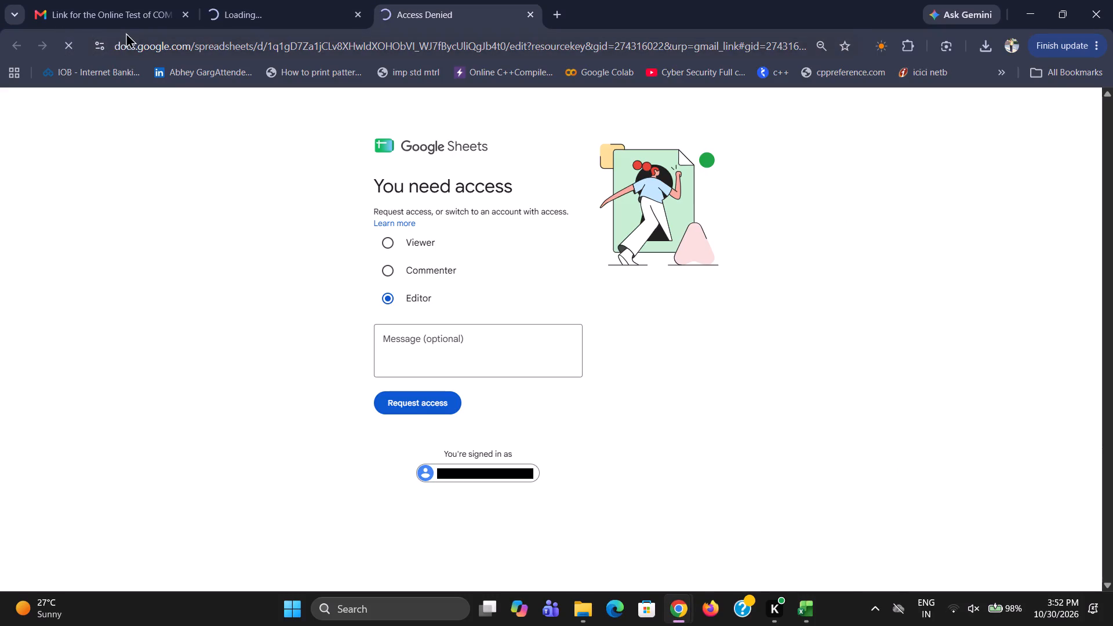
# Switch to File Explorer and view the module workbooks in the Data Specialist folder.
pyautogui.click(574, 613)
pyautogui.click(480, 310)
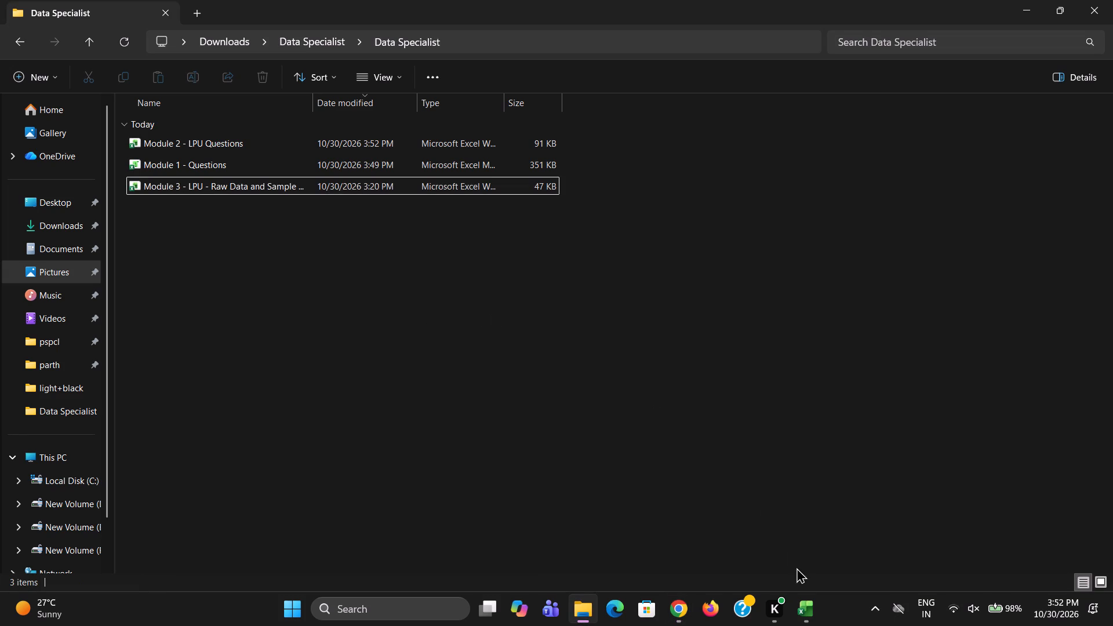
# Switch to the Module 2 - LPU Questions workbook in Excel, check its Bar & Column Charts sheet, save the workbook and close it.
pyautogui.click(681, 534)
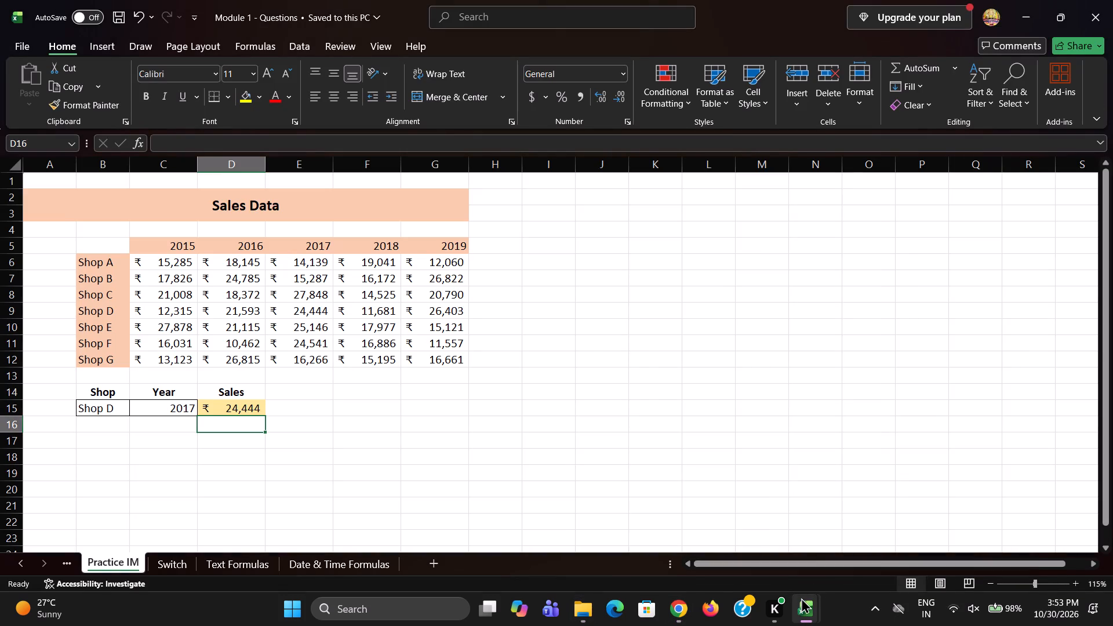
pyautogui.click(934, 530)
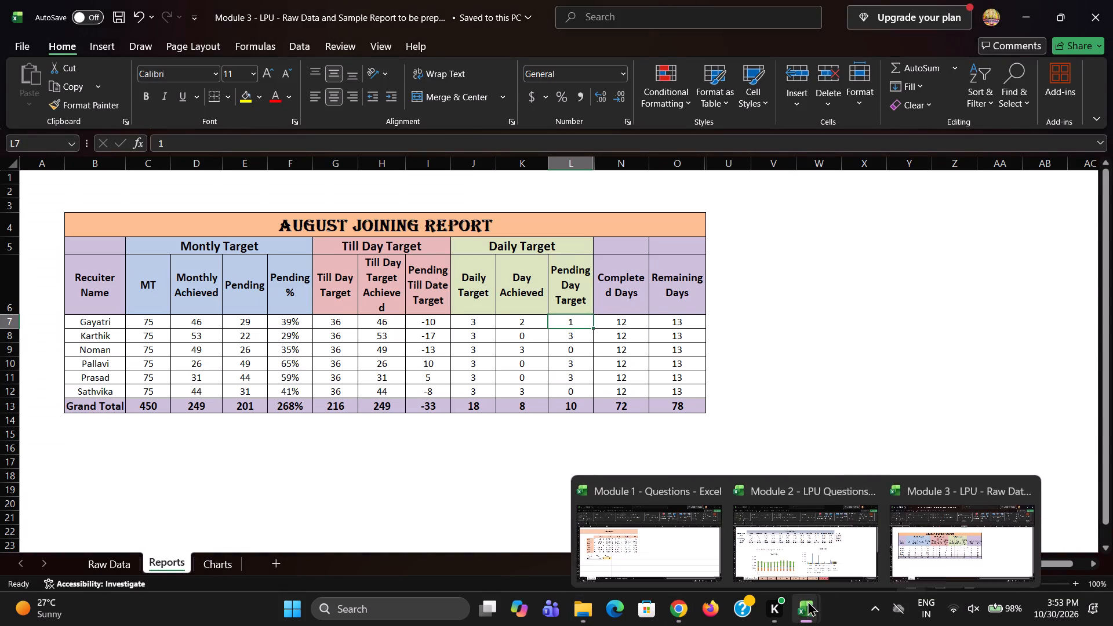
pyautogui.click(821, 547)
pyautogui.scroll(-3, 428, 481)
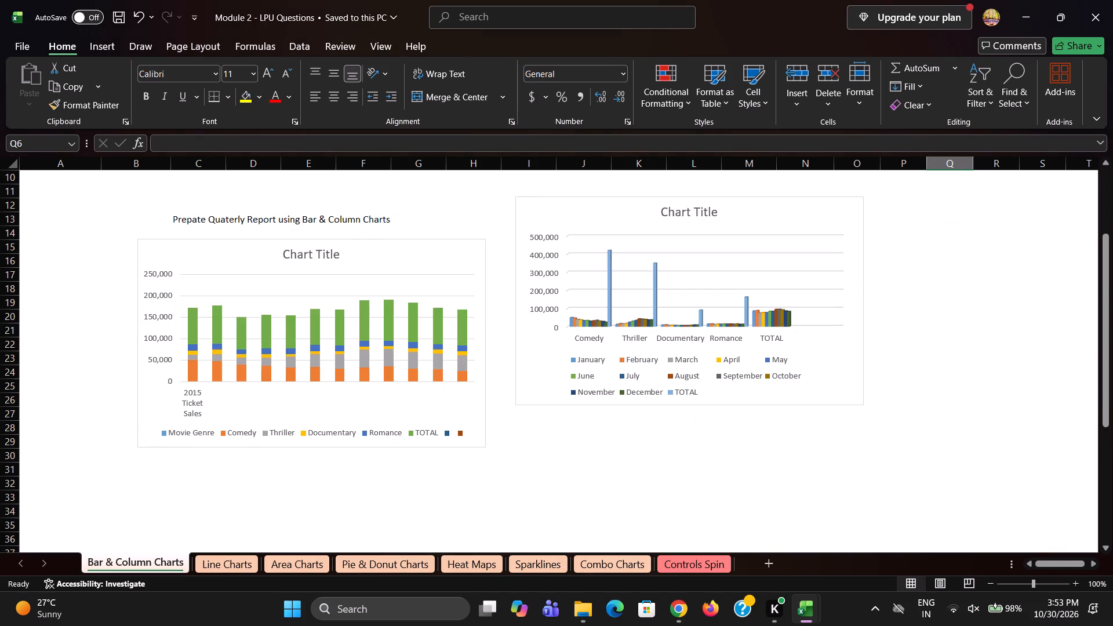
pyautogui.scroll(3, 263, 487)
pyautogui.hotkey('ctrl', 's')
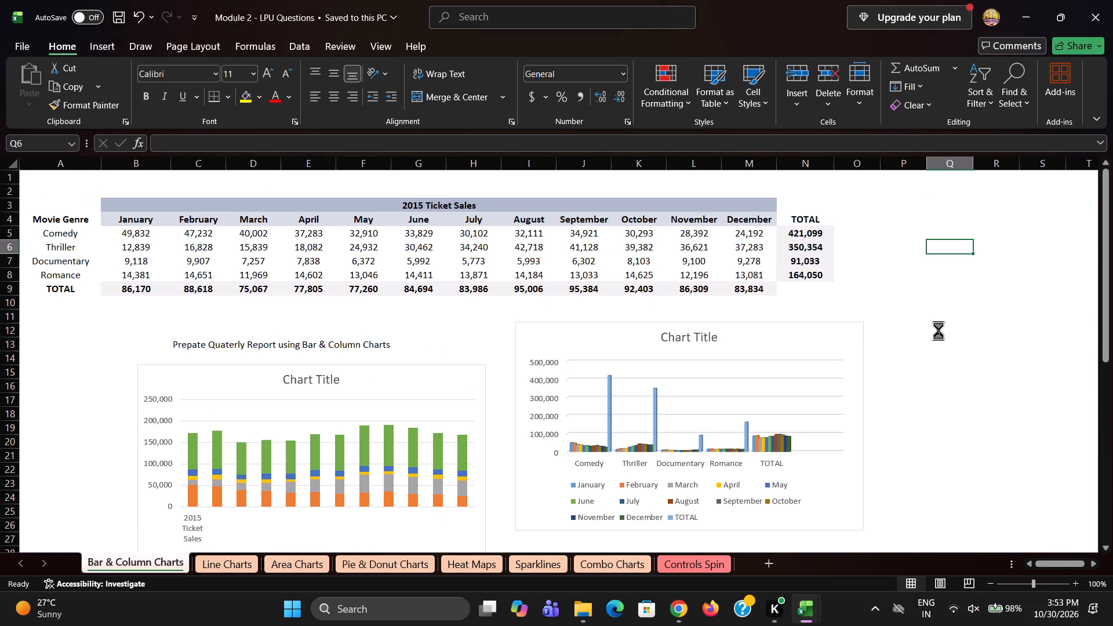
pyautogui.click(1091, 21)
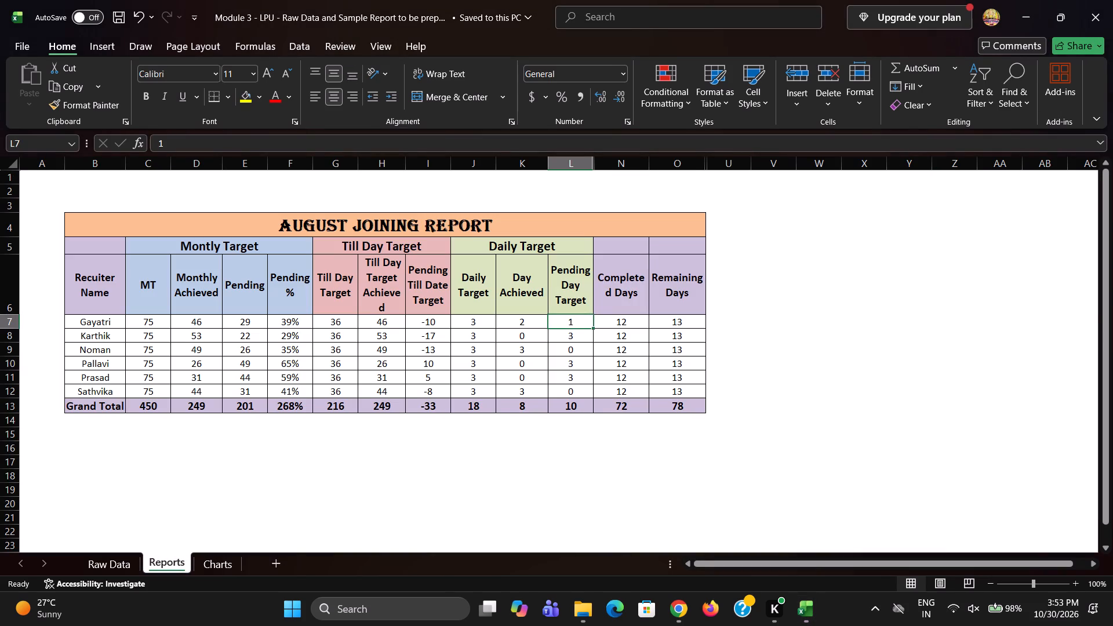
# Examine the Raw Data sheet of the Module 3 workbook, reviewing its column headers, recruiter names and designation records.
pyautogui.click(110, 571)
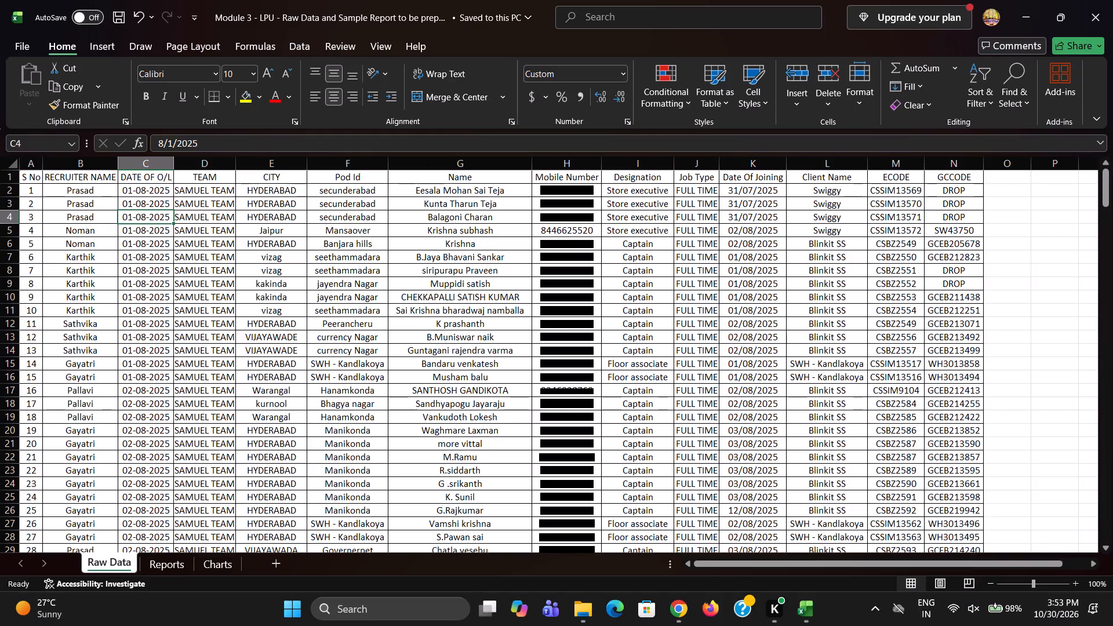
pyautogui.click(634, 179)
pyautogui.click(632, 195)
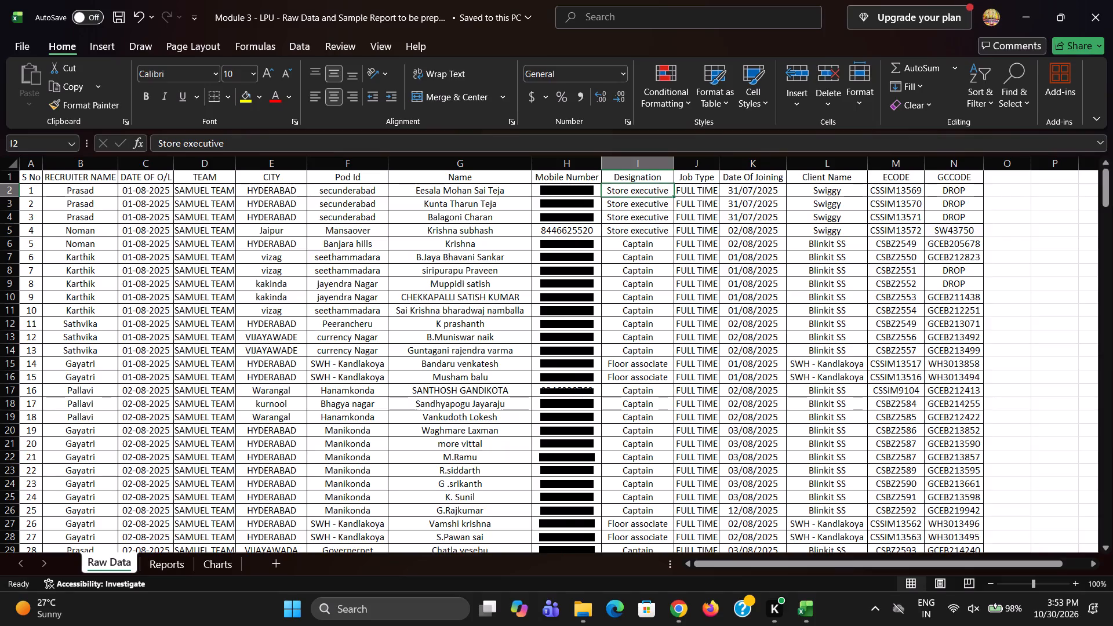
pyautogui.moveTo(1112, 200); pyautogui.dragTo(1112, 252)
pyautogui.moveTo(1102, 204); pyautogui.dragTo(1103, 279)
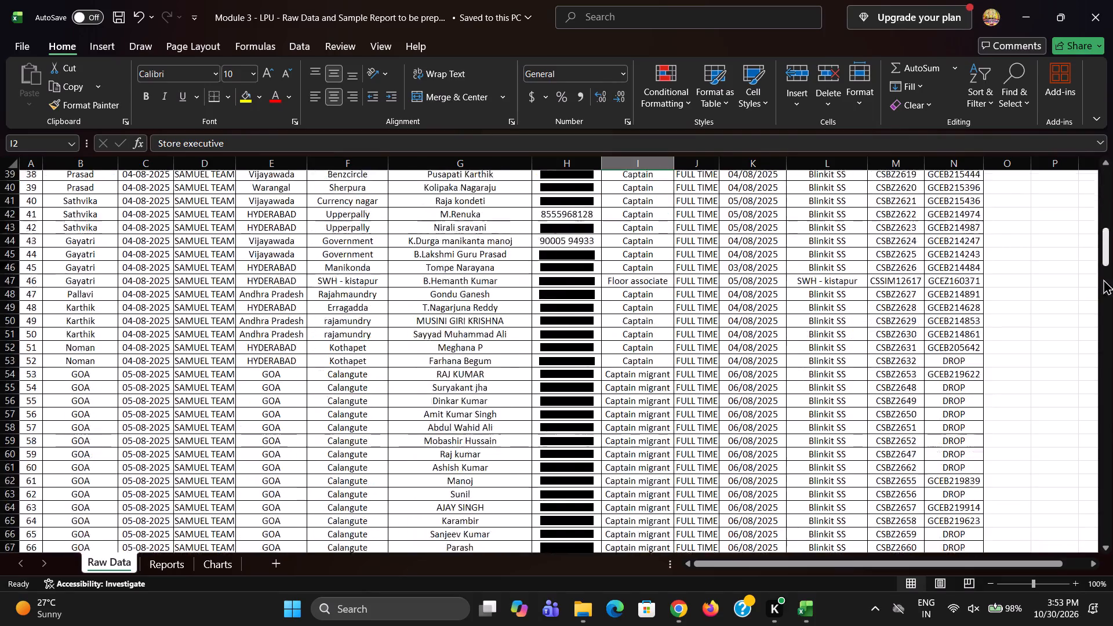
pyautogui.moveTo(1103, 279); pyautogui.dragTo(1090, 191)
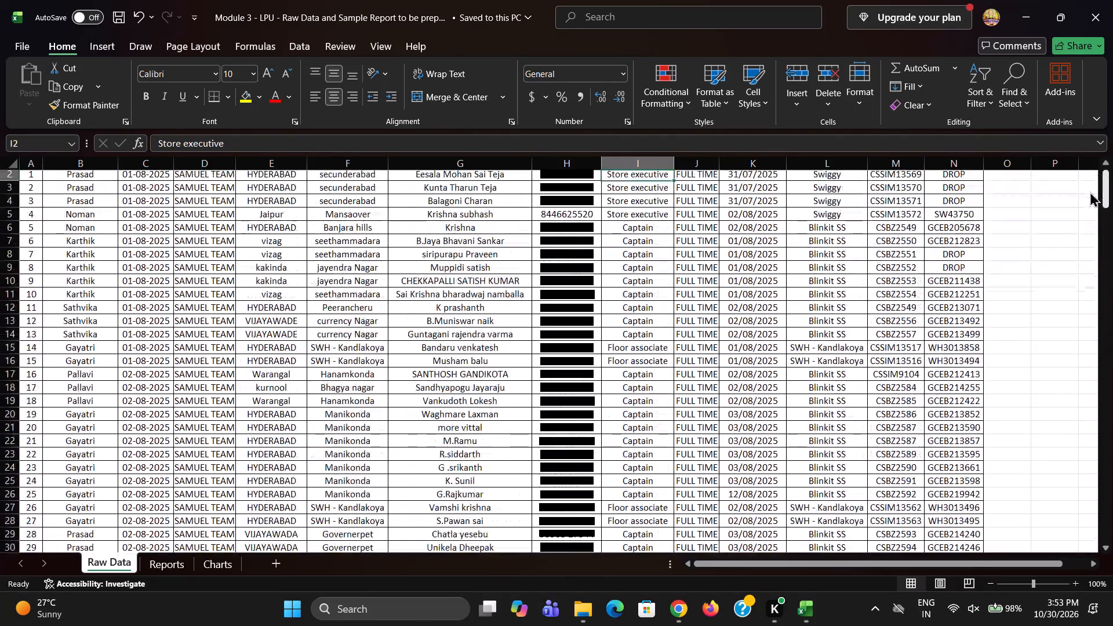
pyautogui.moveTo(1090, 191); pyautogui.dragTo(1089, 184)
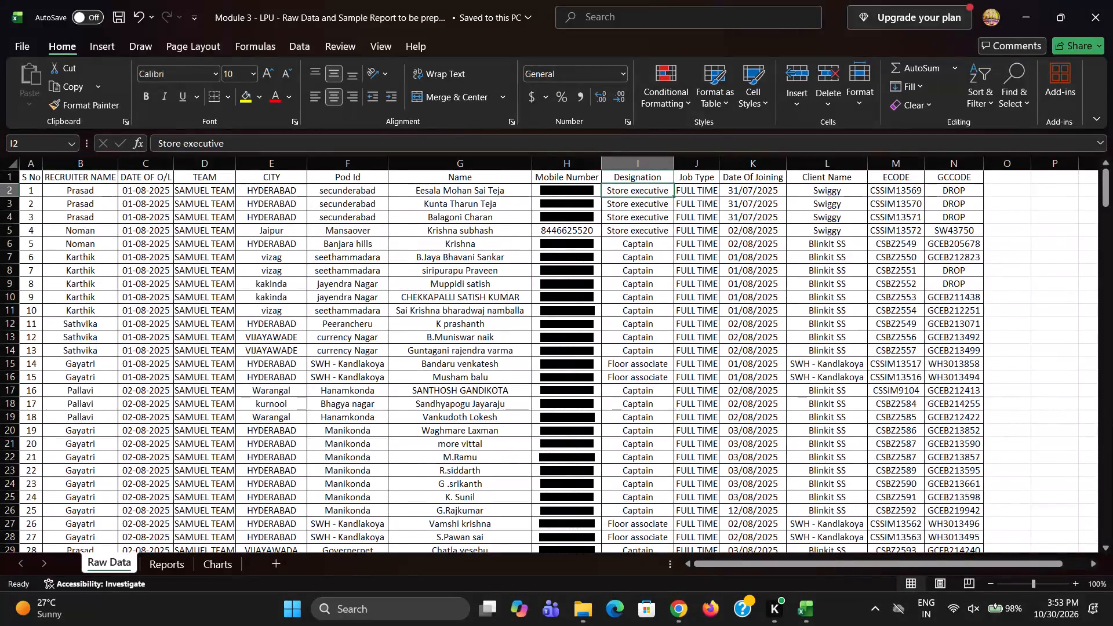
pyautogui.click(95, 183)
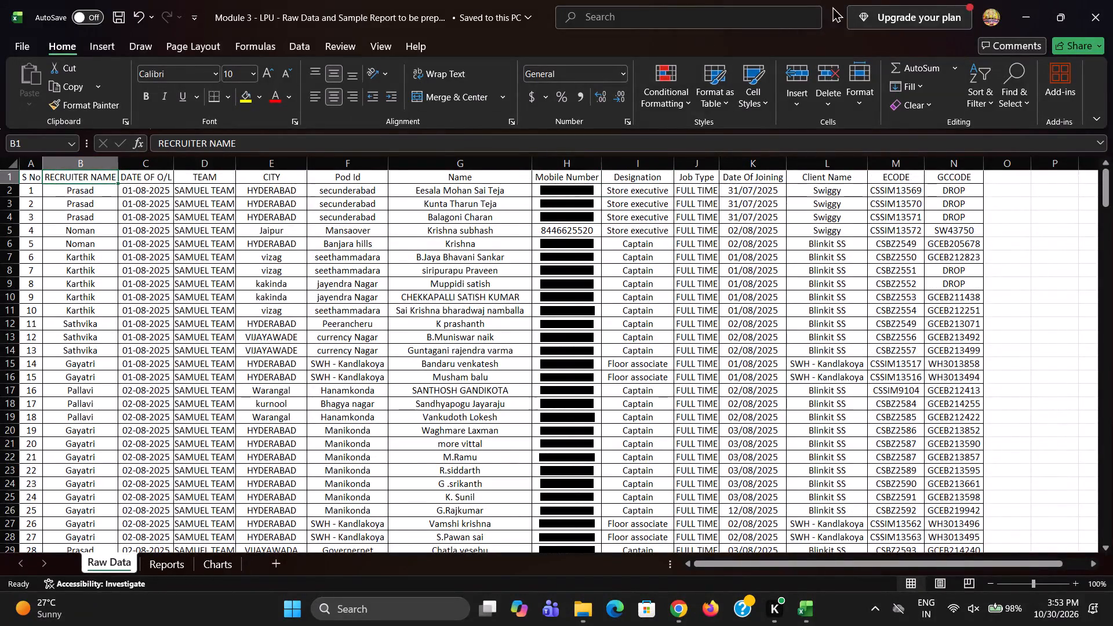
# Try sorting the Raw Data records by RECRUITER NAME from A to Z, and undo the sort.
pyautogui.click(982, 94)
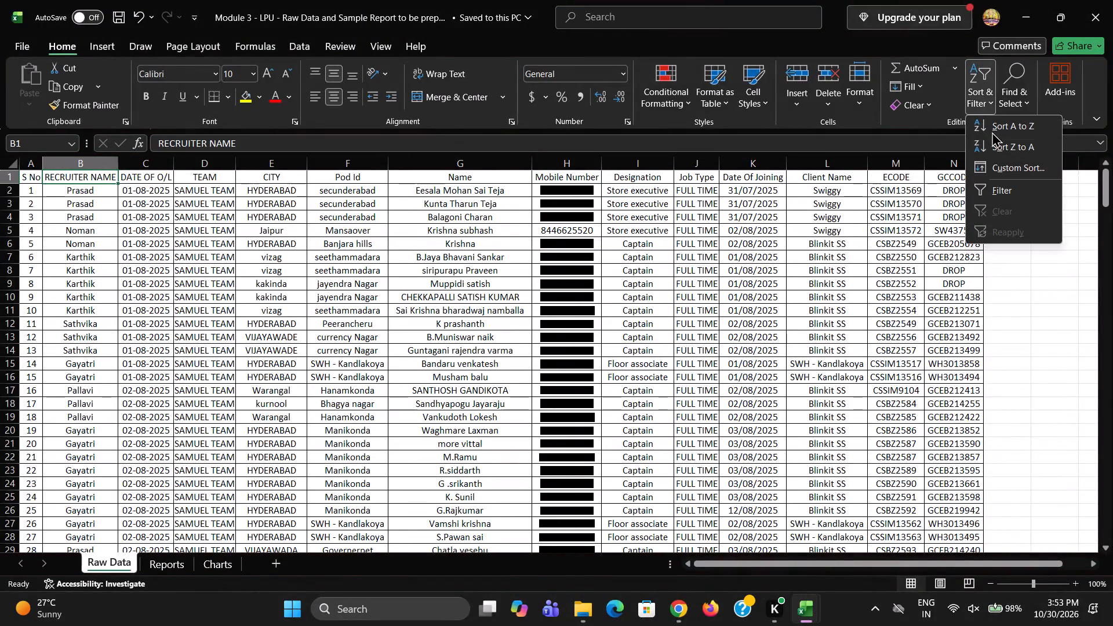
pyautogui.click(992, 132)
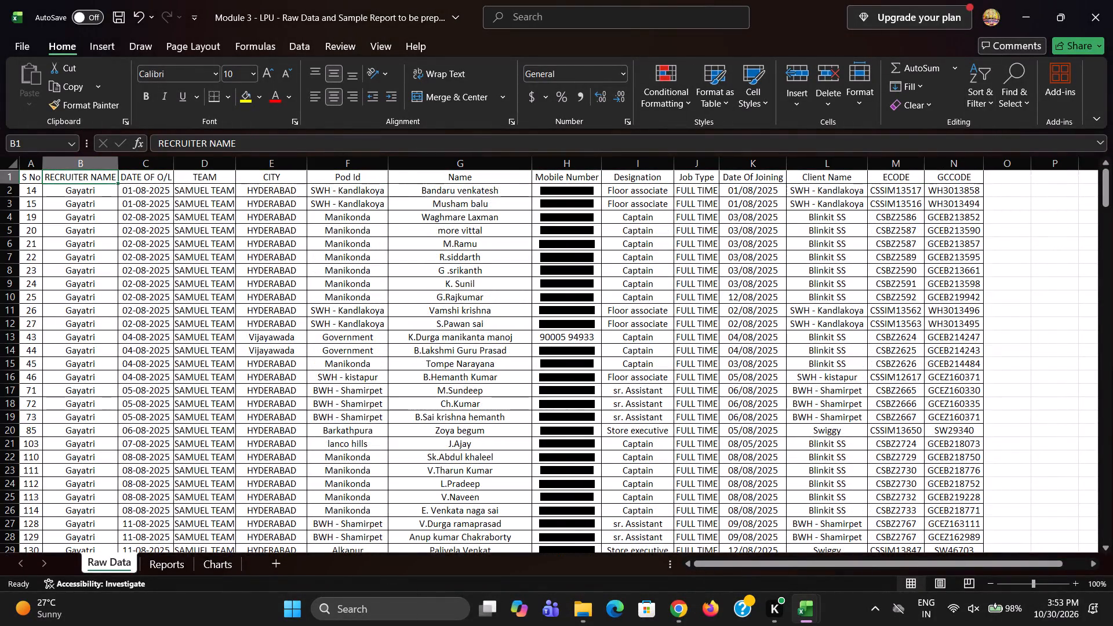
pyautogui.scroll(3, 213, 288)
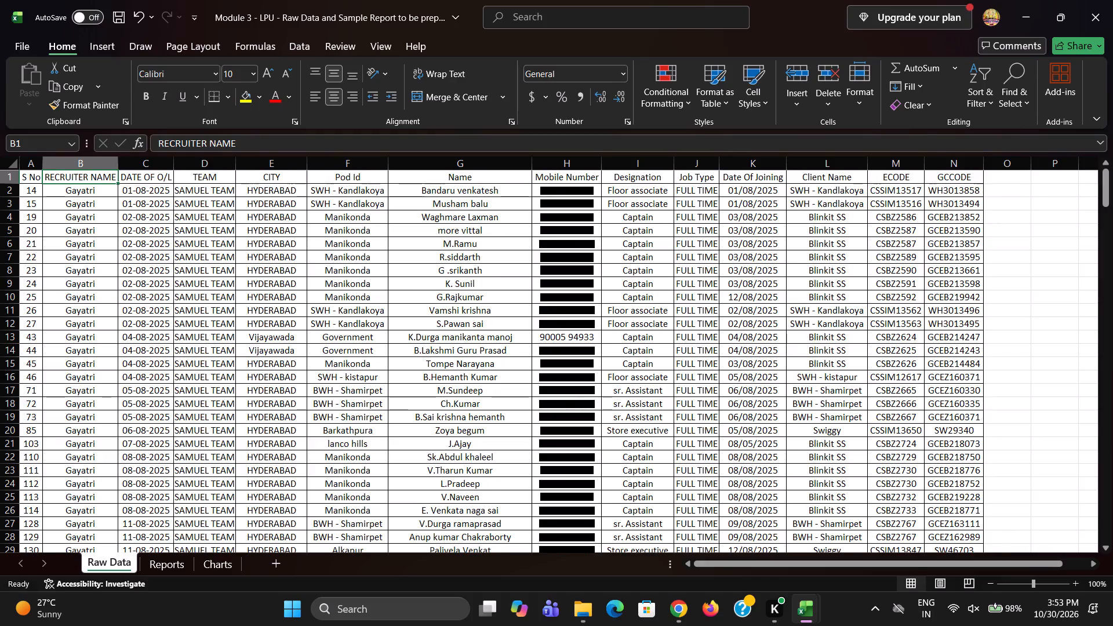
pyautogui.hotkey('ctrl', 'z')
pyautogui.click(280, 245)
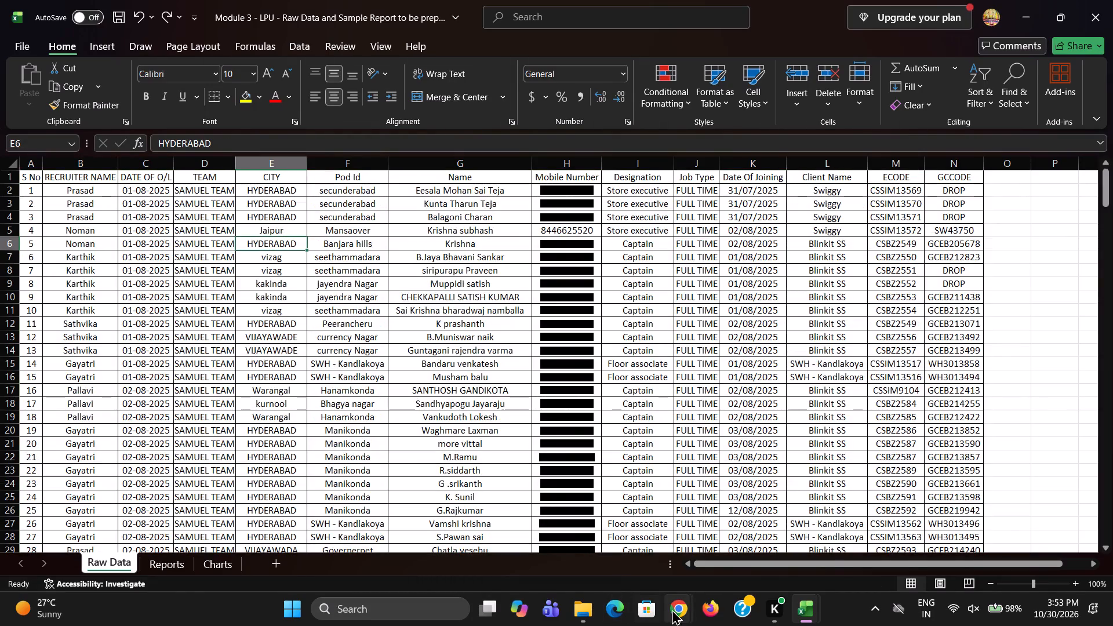
# Switch to the shared Google Sheets page in Chrome and reload it to check access.
pyautogui.click(748, 536)
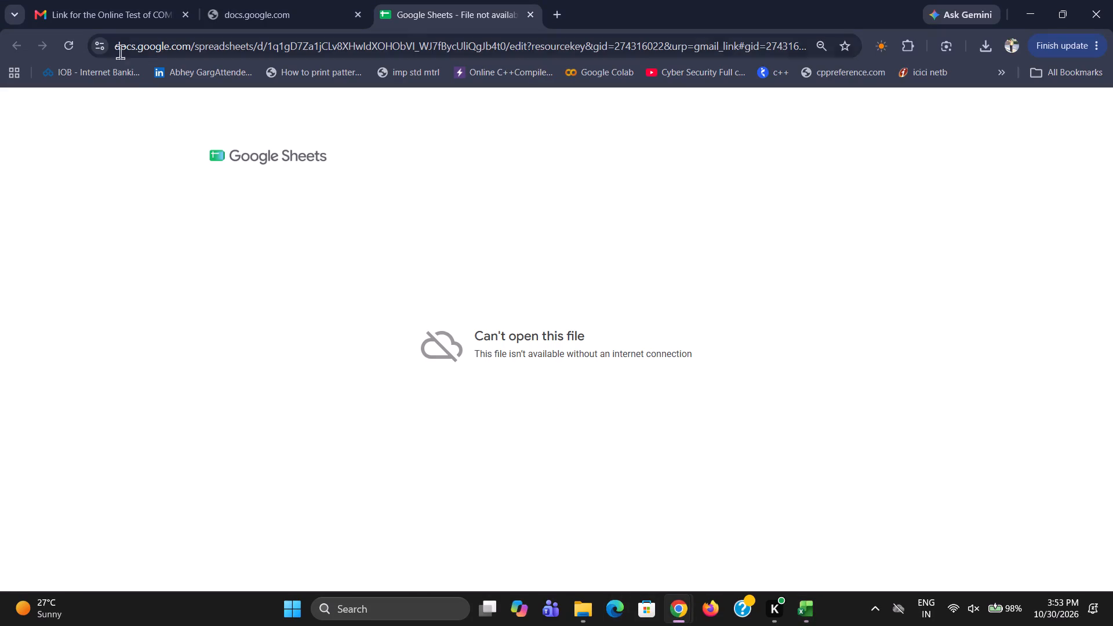
pyautogui.click(74, 44)
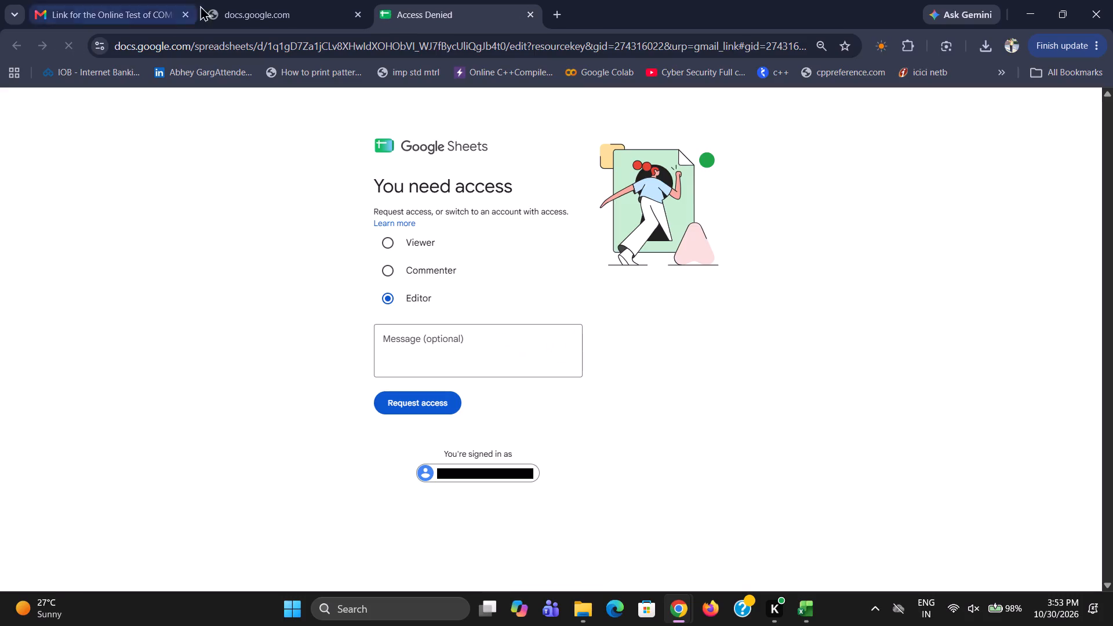
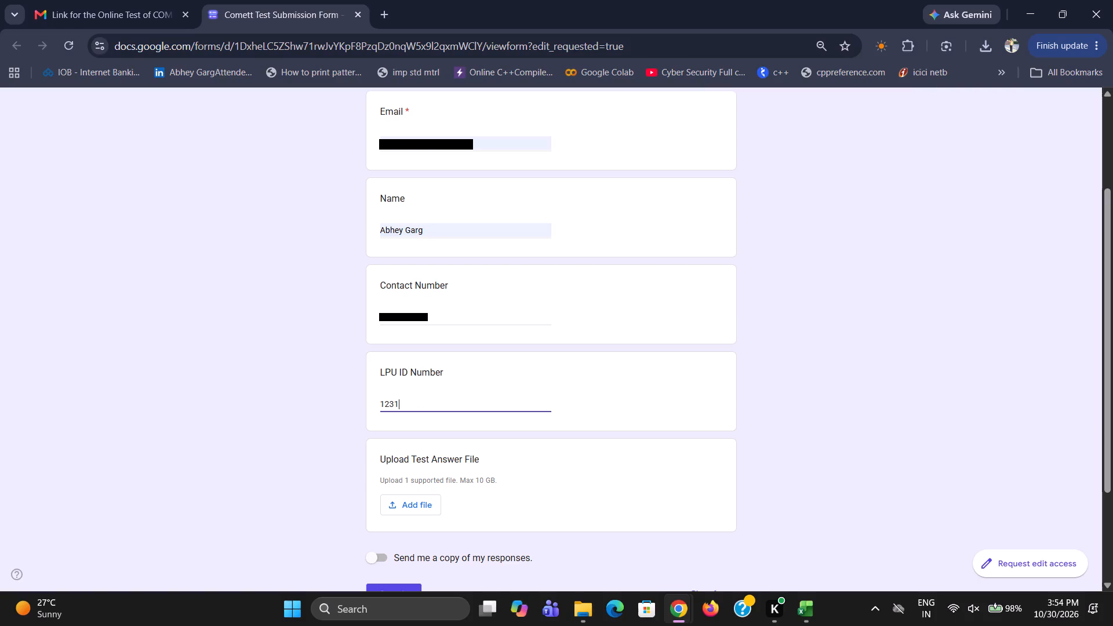
# Finish entering the LPU ID number in the Comett Test Submission Form and enable sending a copy of the responses.
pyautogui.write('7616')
pyautogui.click(381, 559)
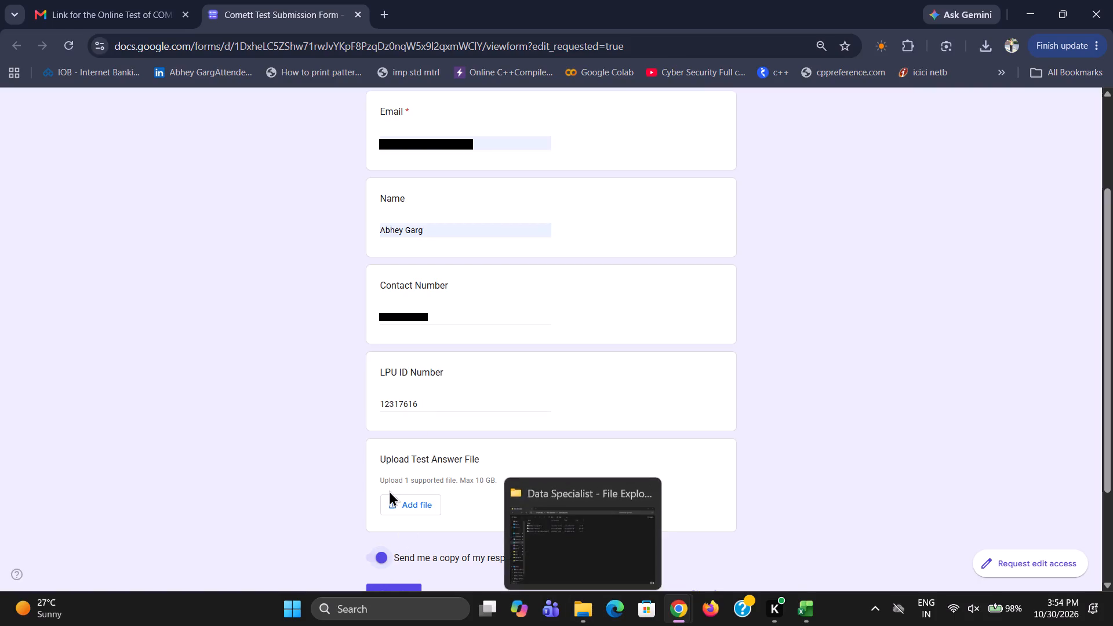
# Open the file browser for the form's test answer file upload.
pyautogui.click(409, 501)
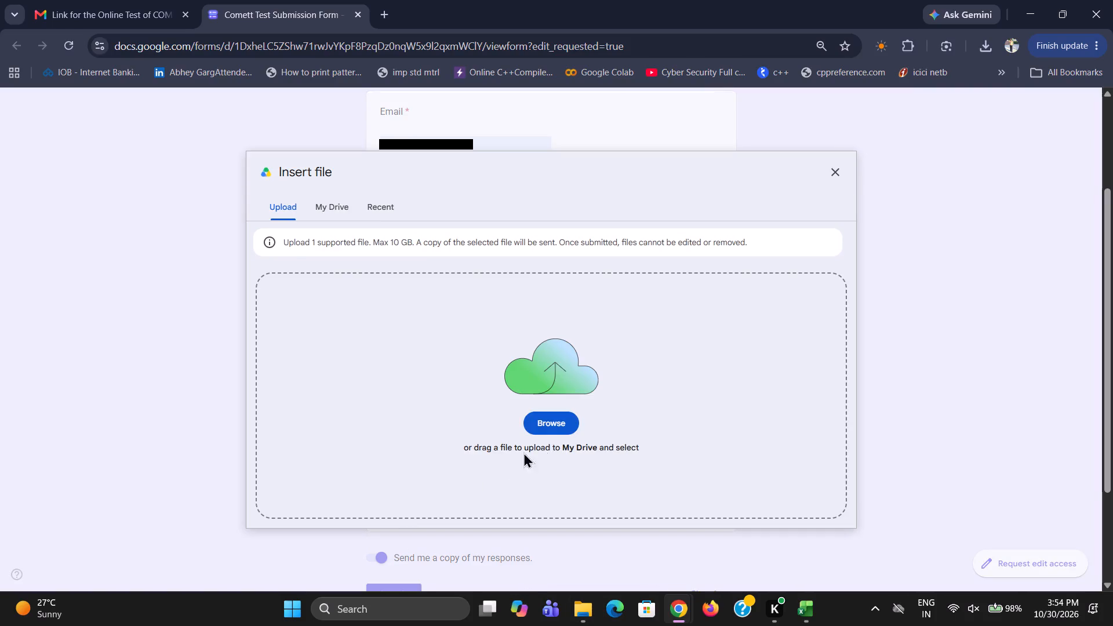
pyautogui.click(558, 417)
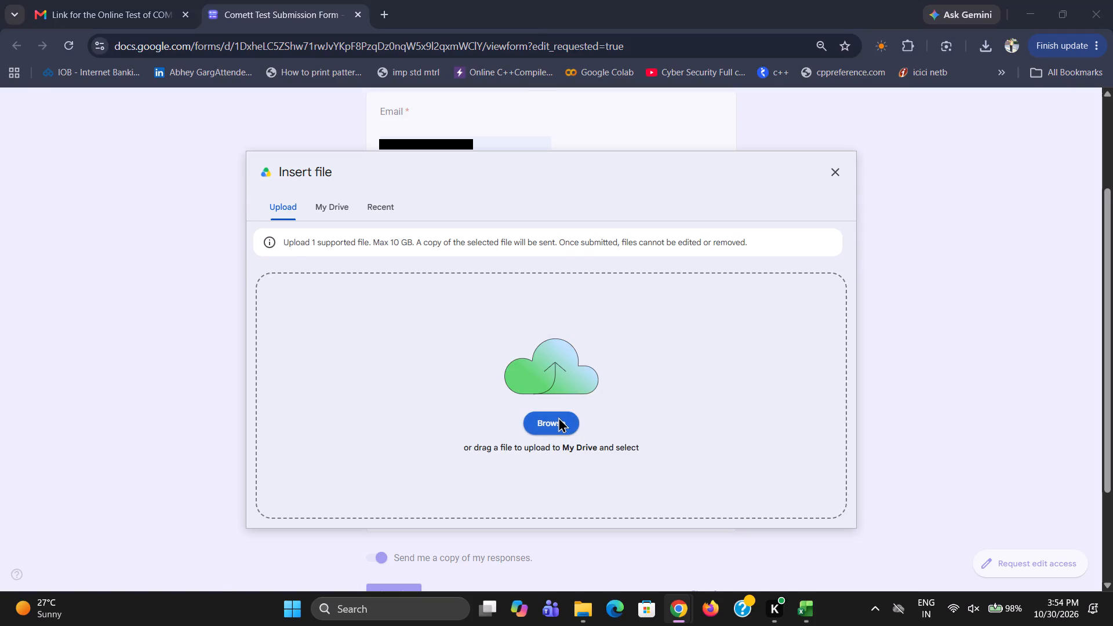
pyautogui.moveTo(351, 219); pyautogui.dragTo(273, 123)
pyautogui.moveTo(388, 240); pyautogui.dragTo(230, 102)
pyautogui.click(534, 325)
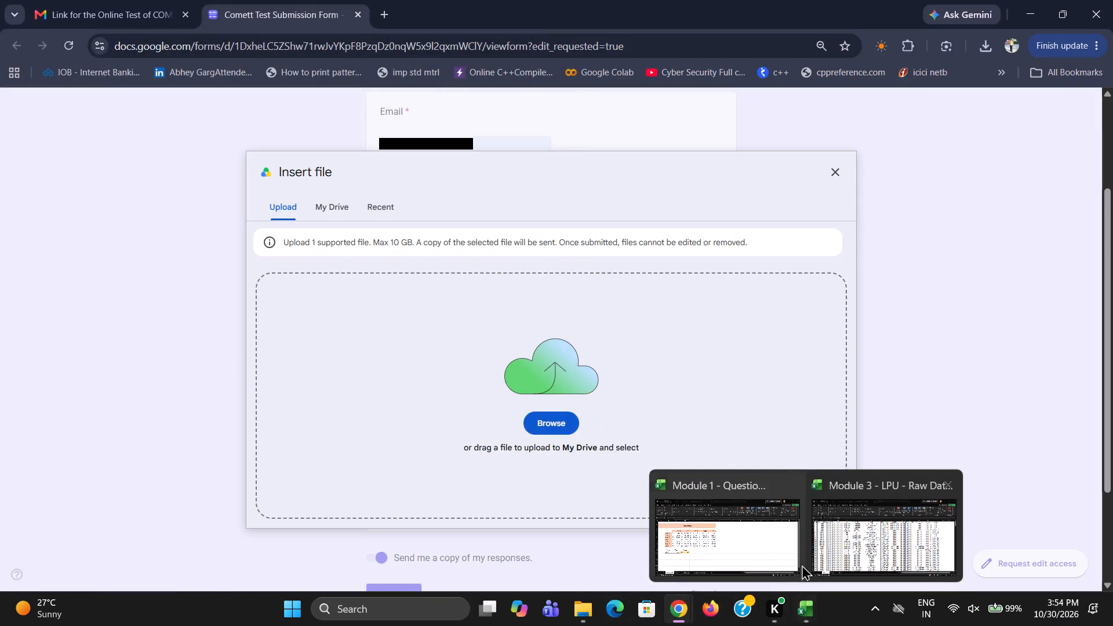
# Switch to the Module 3 workbook in Excel and examine its raw data records and the August Joining Report table.
pyautogui.click(846, 539)
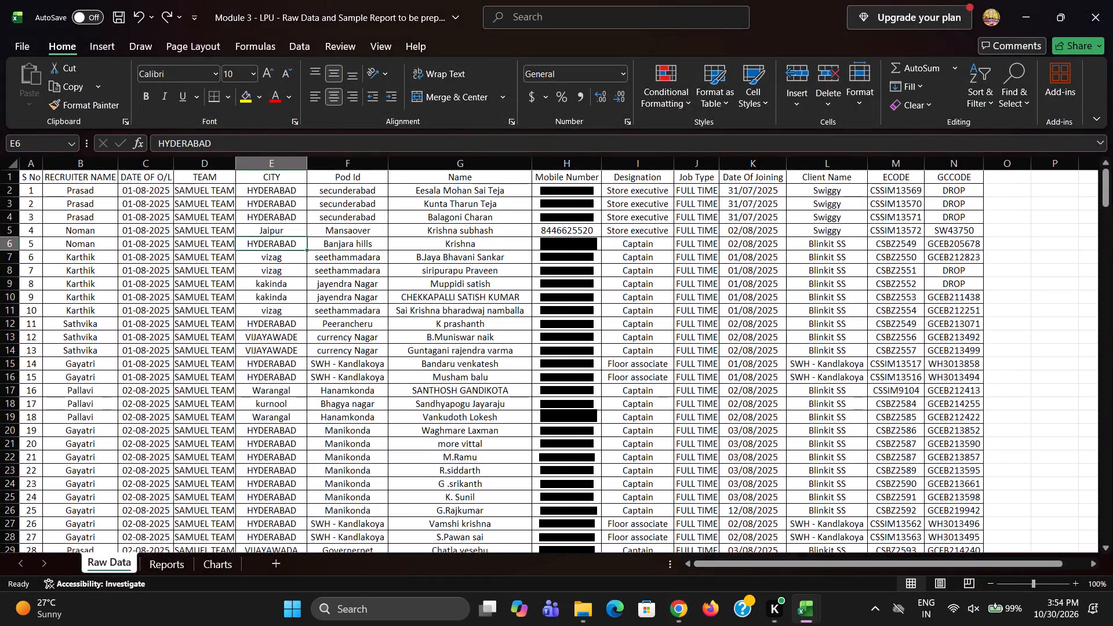
pyautogui.scroll(5, 301, 329)
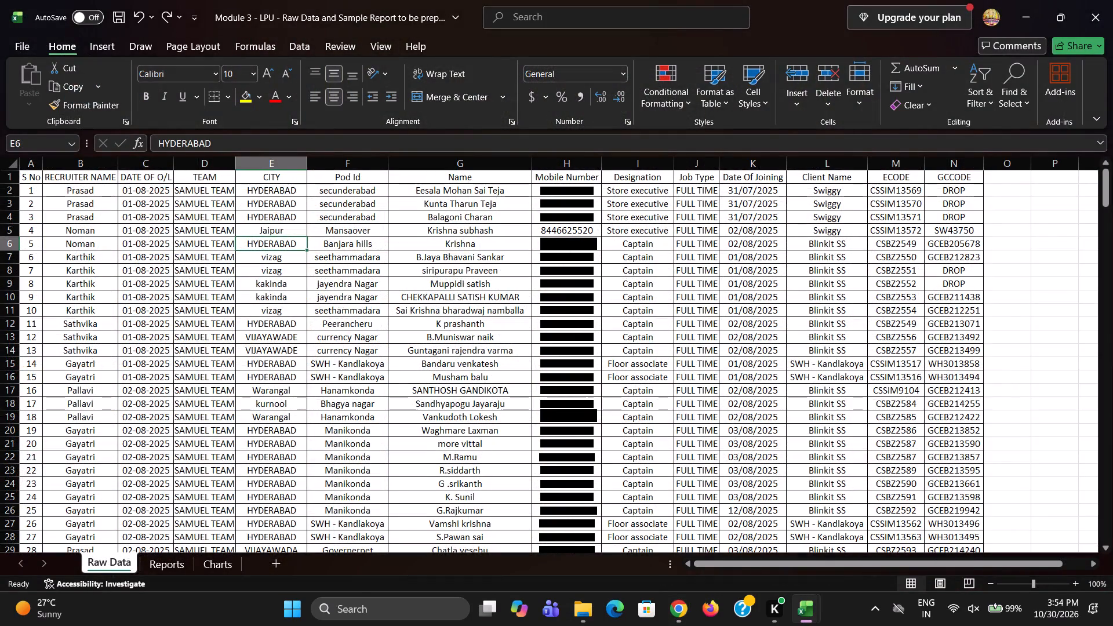
pyautogui.click(947, 184)
pyautogui.scroll(-4, 896, 256)
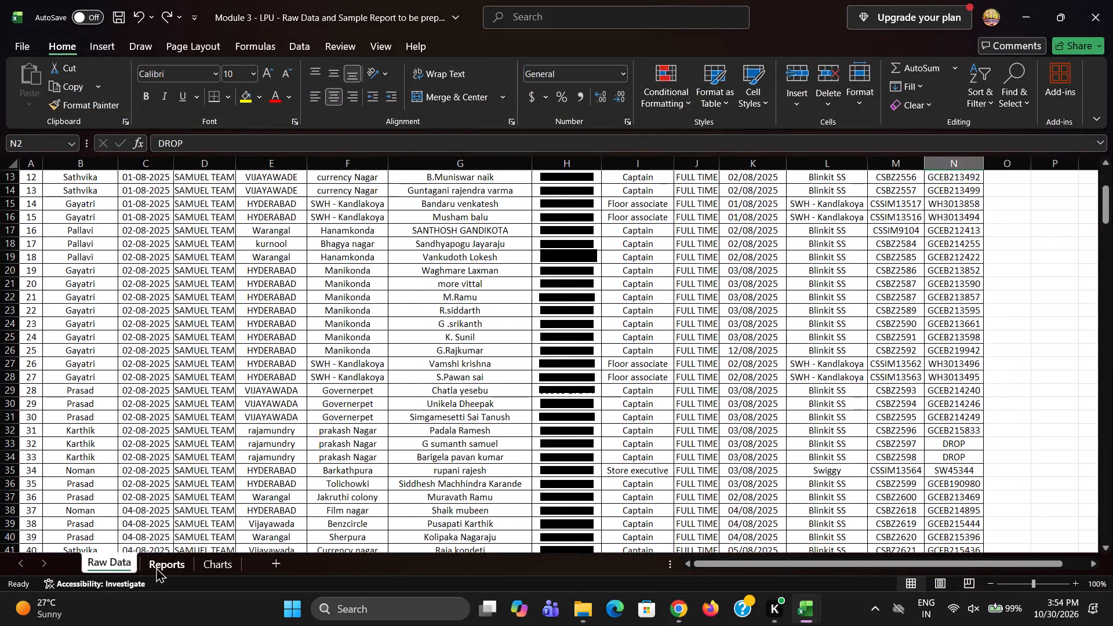
pyautogui.click(159, 564)
pyautogui.click(254, 454)
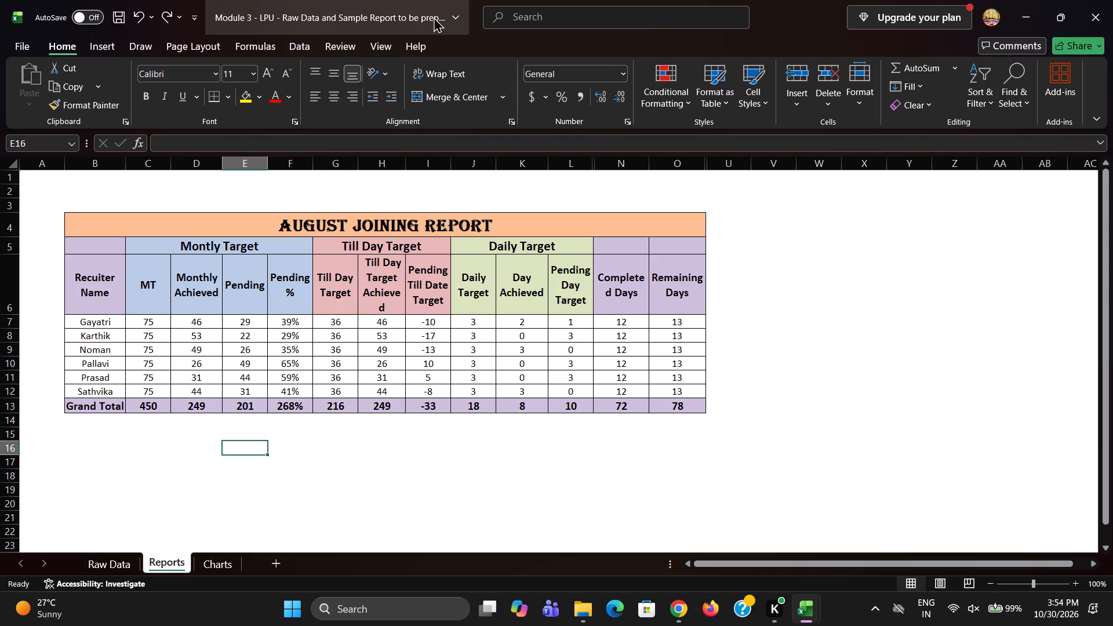
pyautogui.click(457, 15)
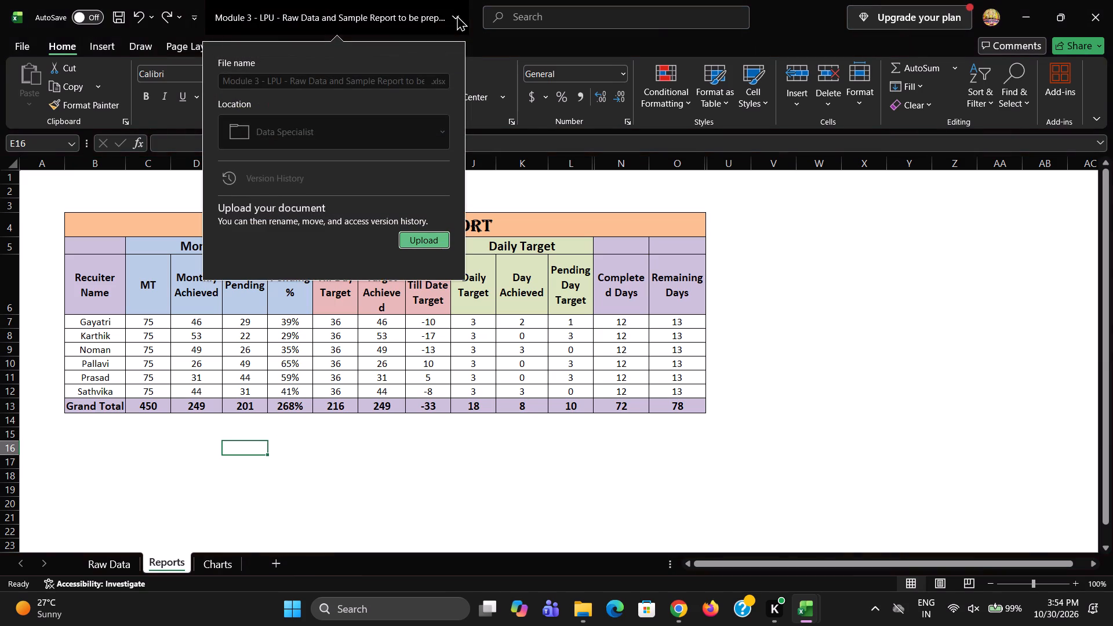
pyautogui.click(420, 83)
pyautogui.click(787, 282)
pyautogui.click(534, 318)
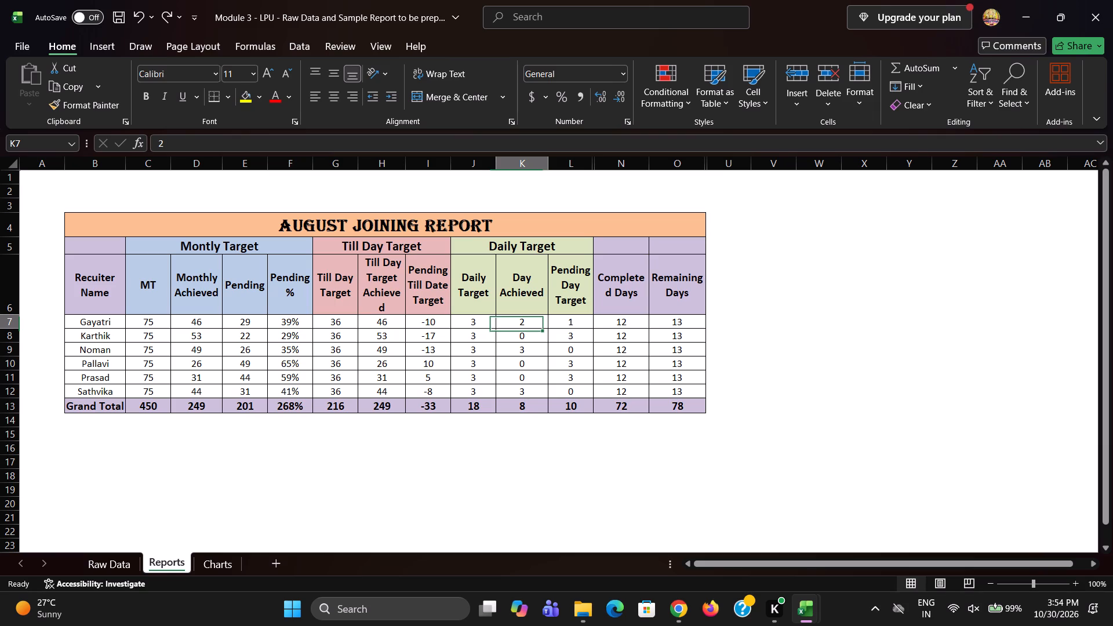
pyautogui.click(688, 316)
pyautogui.click(728, 273)
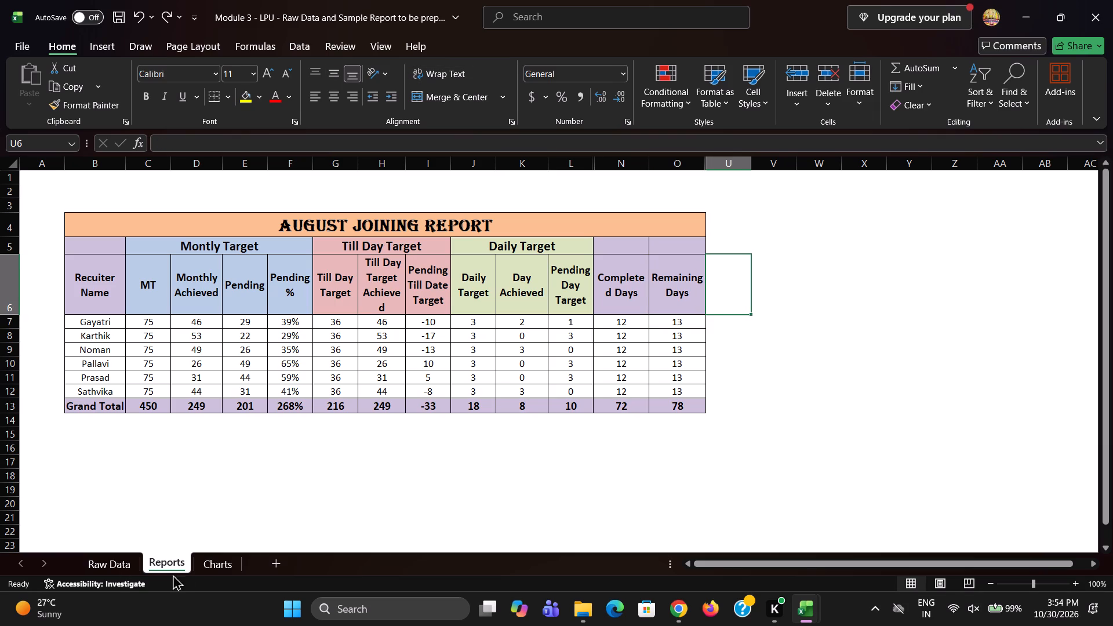
# Examine the Charts sheet's MT Pending, Monthly Achieved and Pending Till Date Target charts, ending on the Raw Data sheet.
pyautogui.click(206, 567)
pyautogui.click(388, 337)
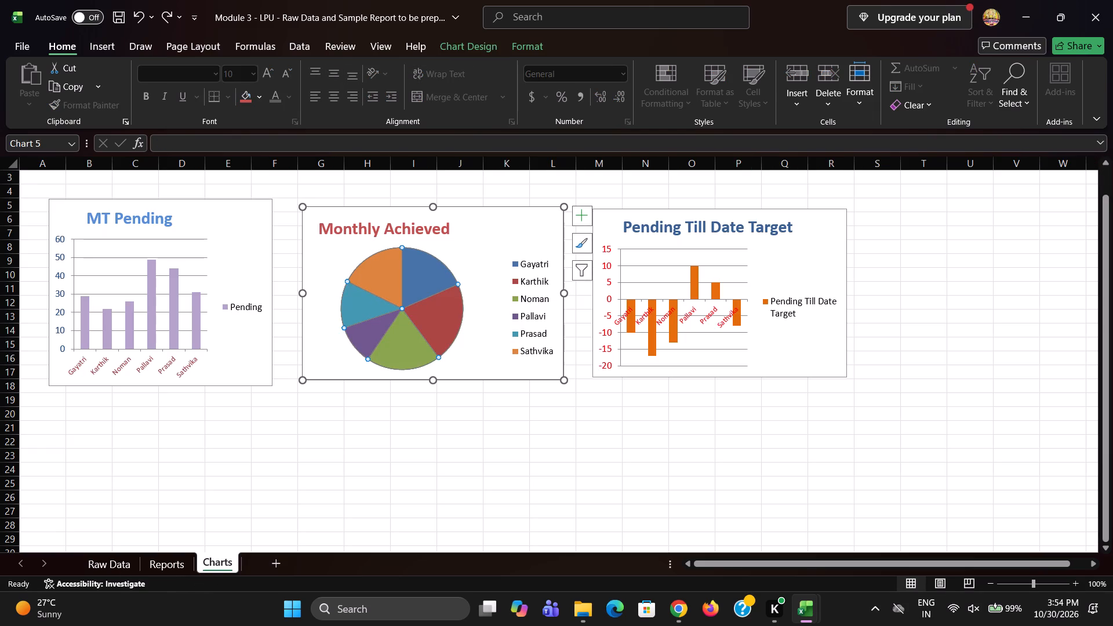
pyautogui.click(482, 245)
pyautogui.click(425, 290)
pyautogui.click(488, 248)
pyautogui.click(613, 228)
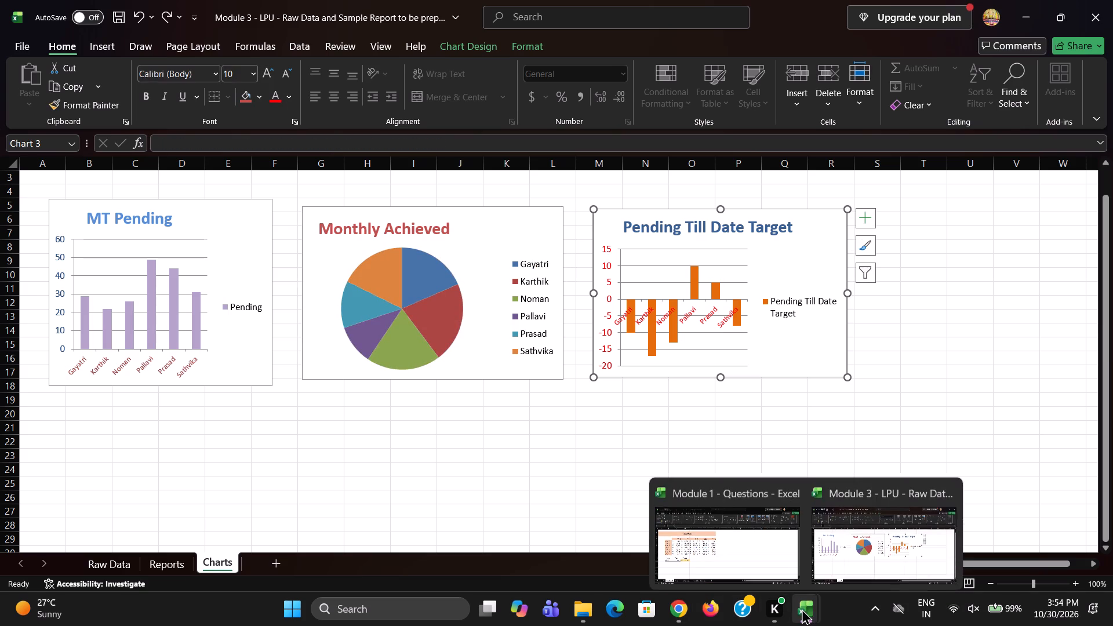
pyautogui.click(168, 562)
pyautogui.click(121, 560)
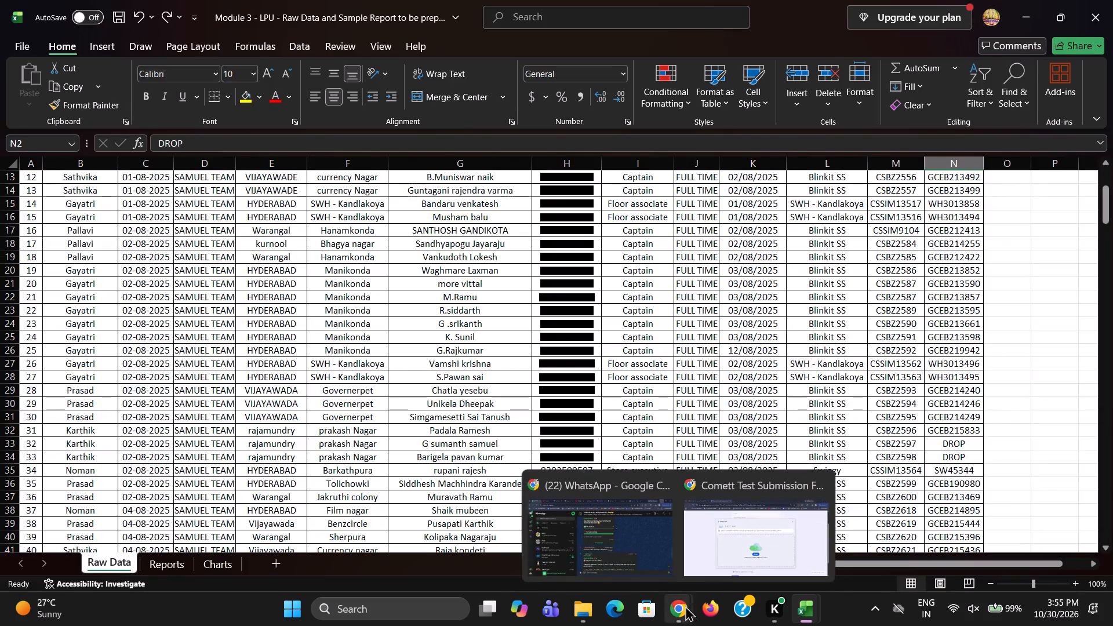
# Switch to the Module 1 - Questions workbook, check its Date & Time Formulas, Text Formulas and Switch sheets, save it and close it.
pyautogui.click(719, 549)
pyautogui.click(585, 602)
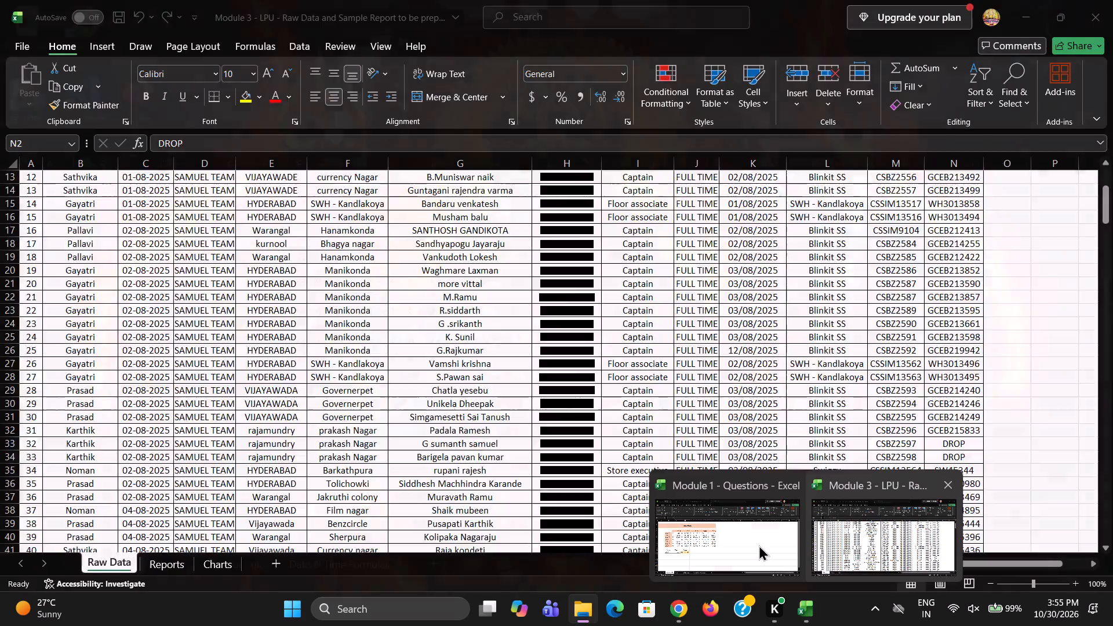
pyautogui.click(755, 545)
pyautogui.click(343, 562)
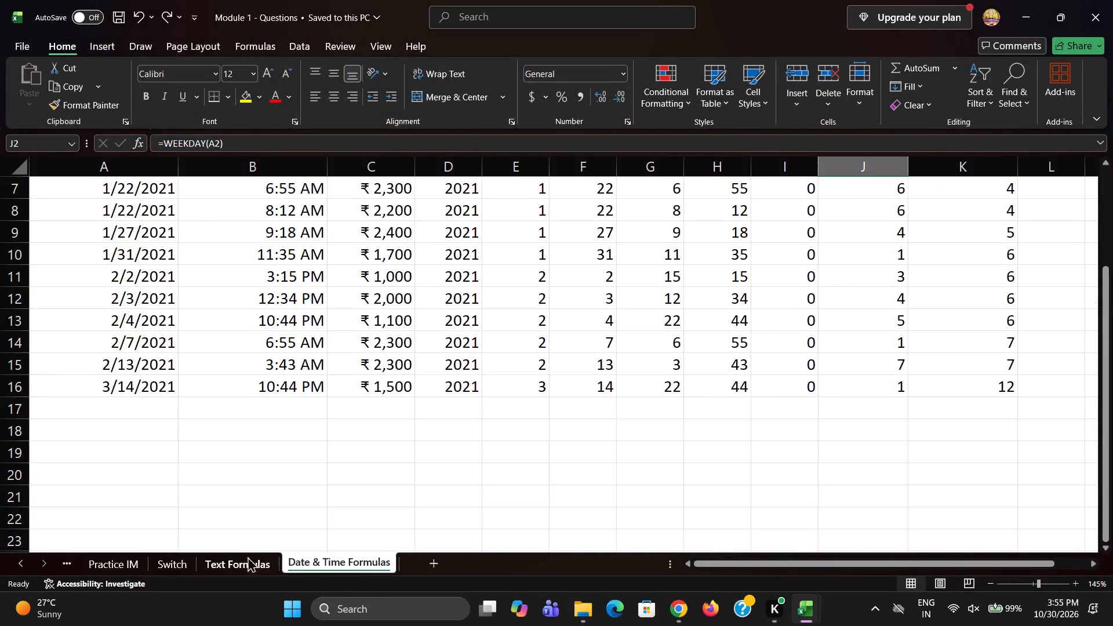
pyautogui.click(232, 558)
pyautogui.click(177, 561)
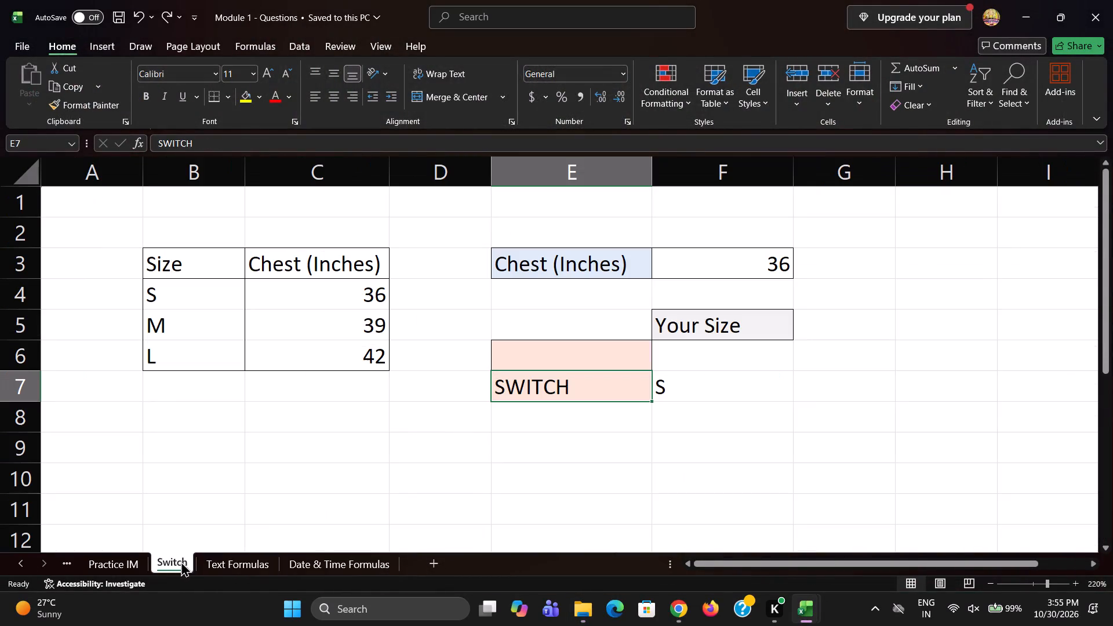
pyautogui.scroll(5, 355, 493)
pyautogui.hotkey('ctrl', 's')
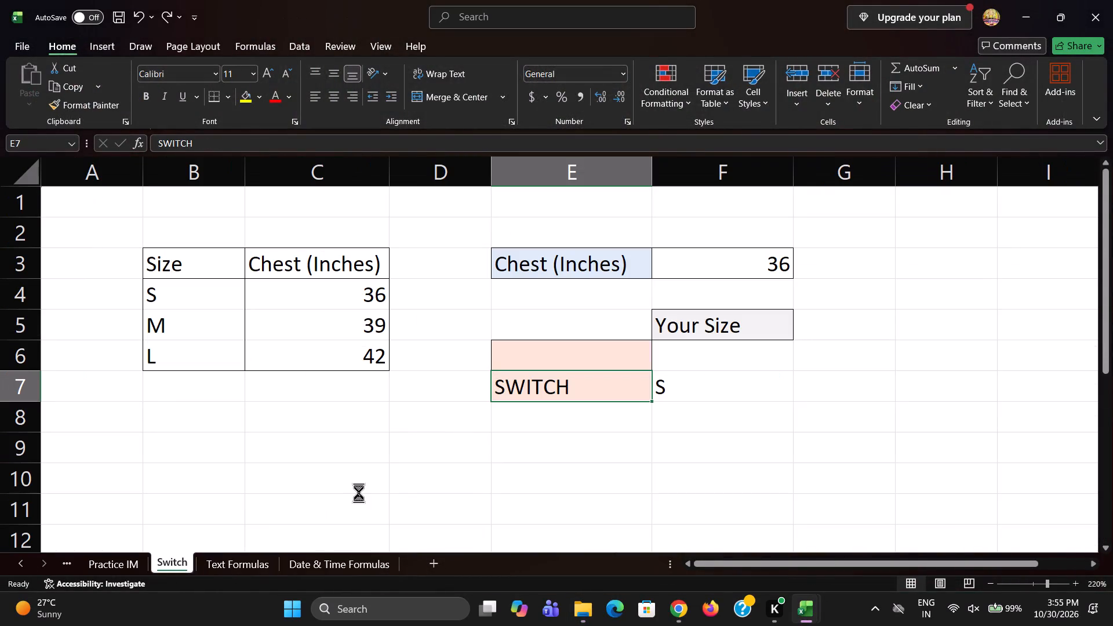
pyautogui.click(1087, 17)
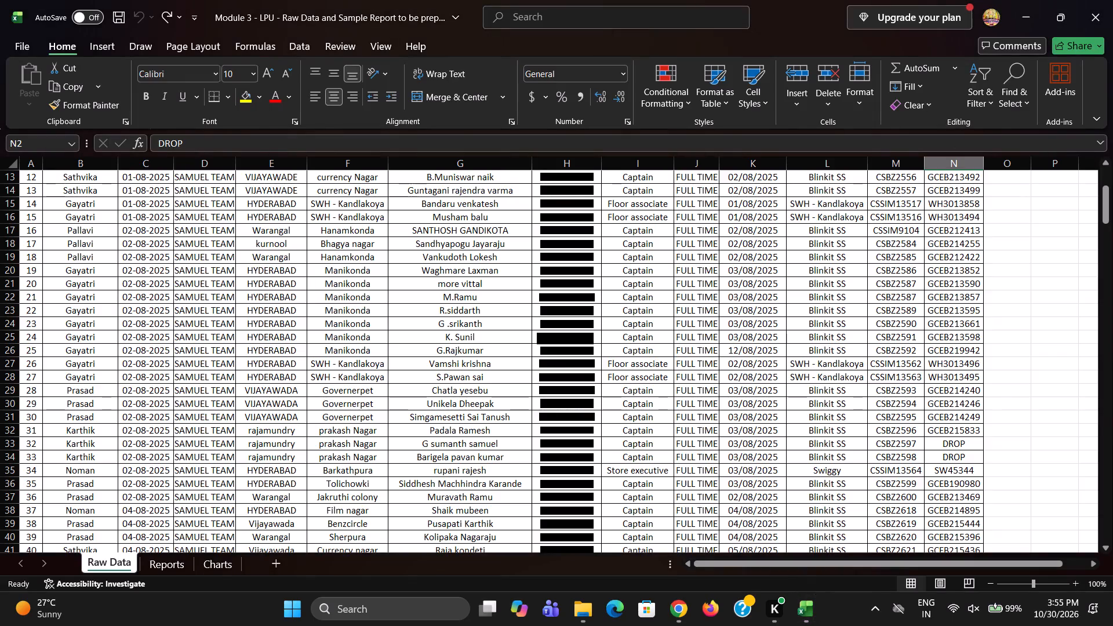
# Review the Module 3 workbook's Raw Data, Reports and Charts sheets again, ending on the Reports sheet.
pyautogui.scroll(19, 789, 395)
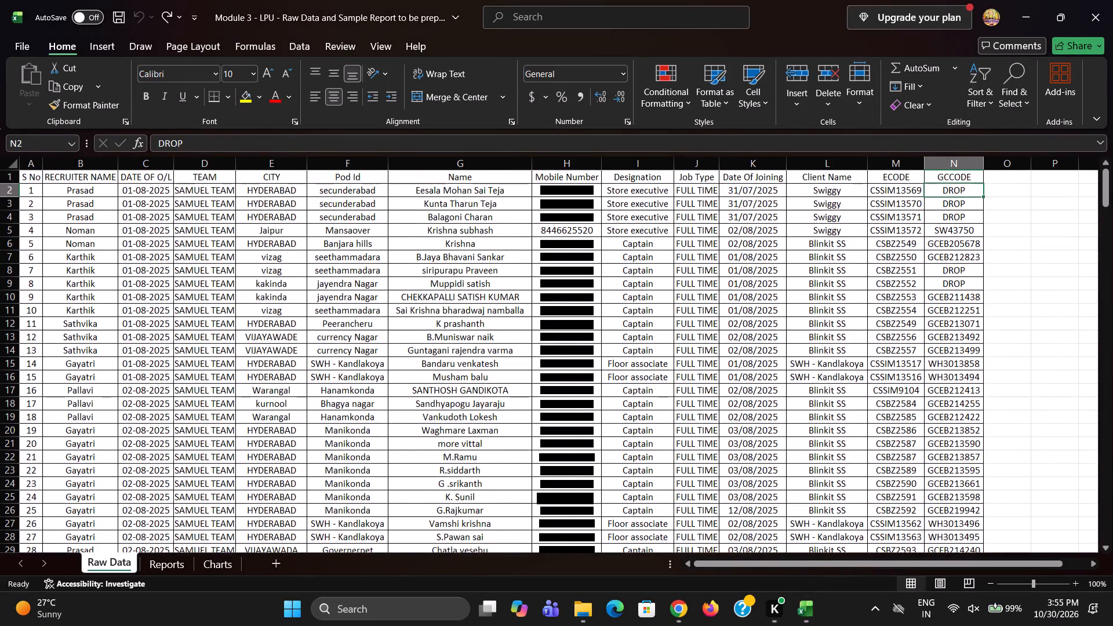
pyautogui.click(173, 568)
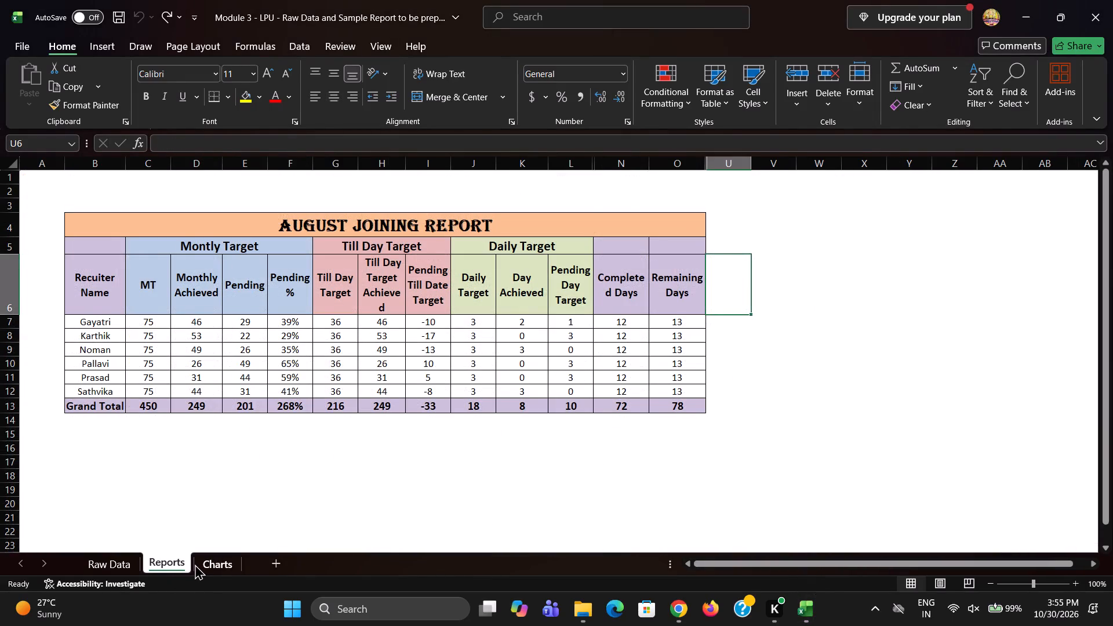
pyautogui.click(195, 563)
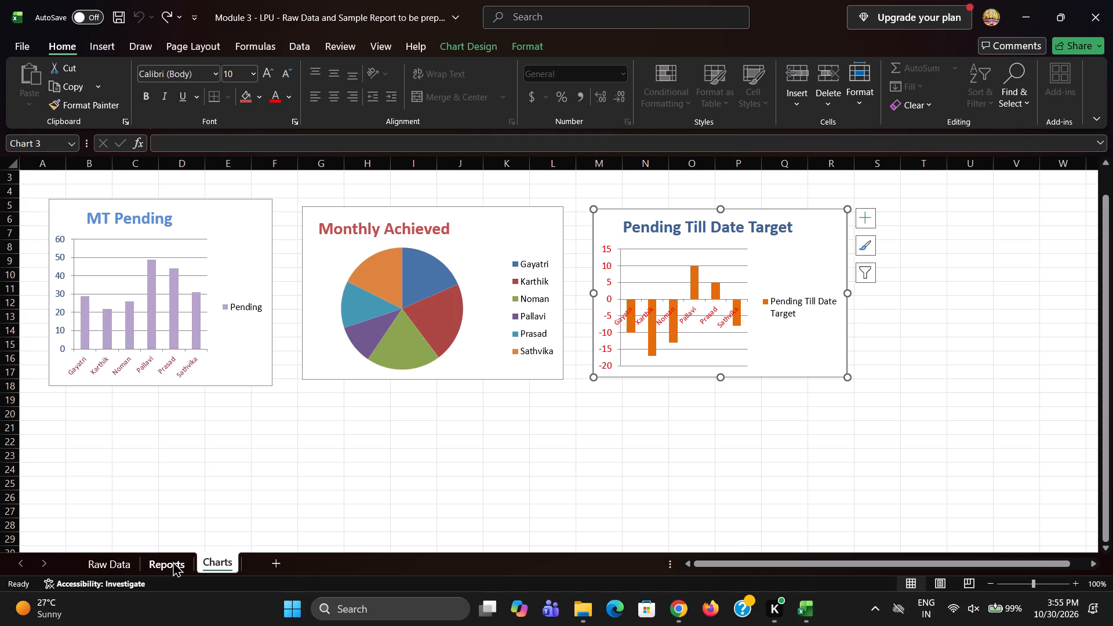
pyautogui.click(173, 561)
pyautogui.click(268, 500)
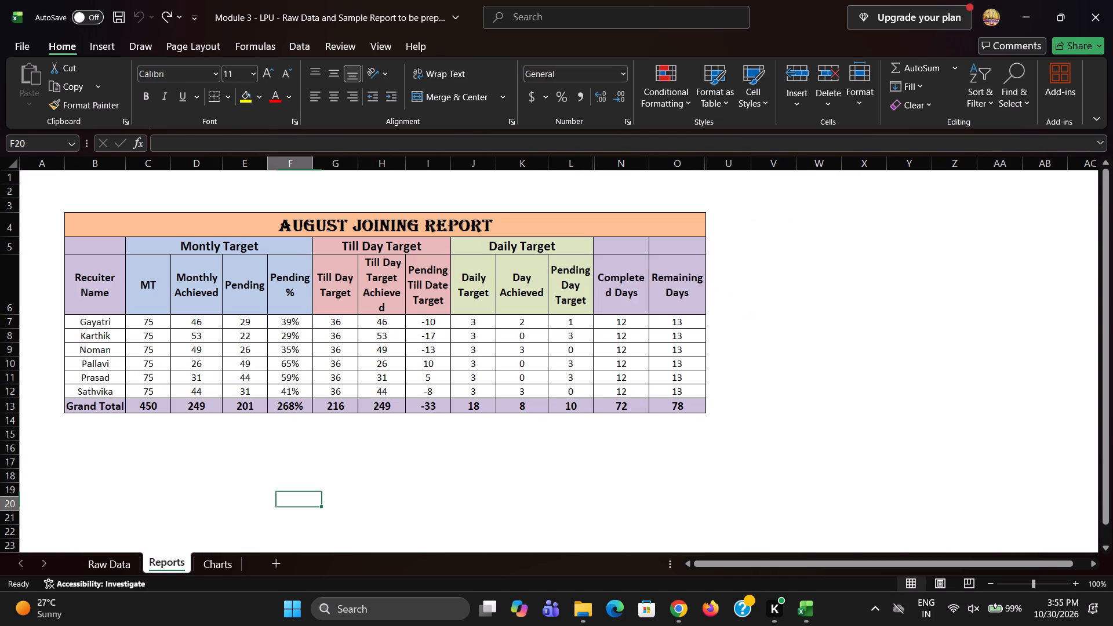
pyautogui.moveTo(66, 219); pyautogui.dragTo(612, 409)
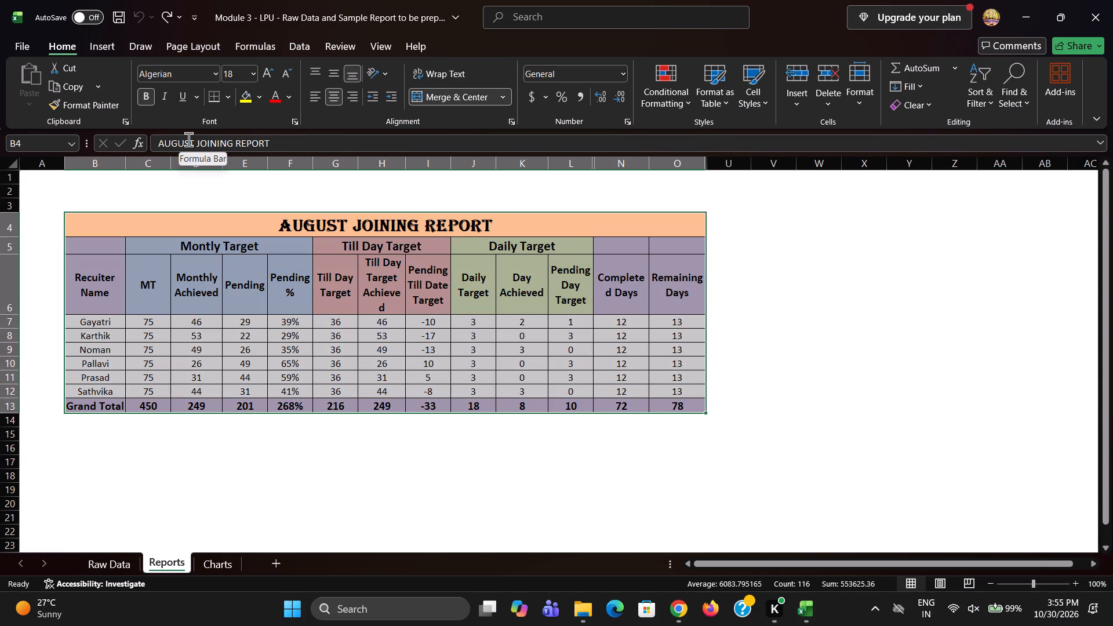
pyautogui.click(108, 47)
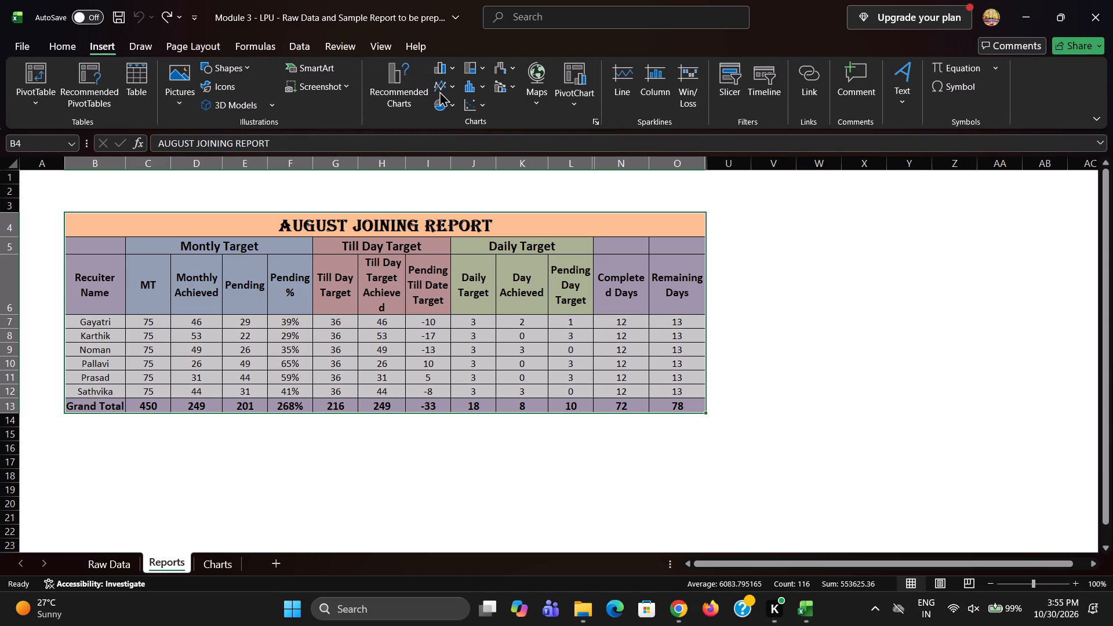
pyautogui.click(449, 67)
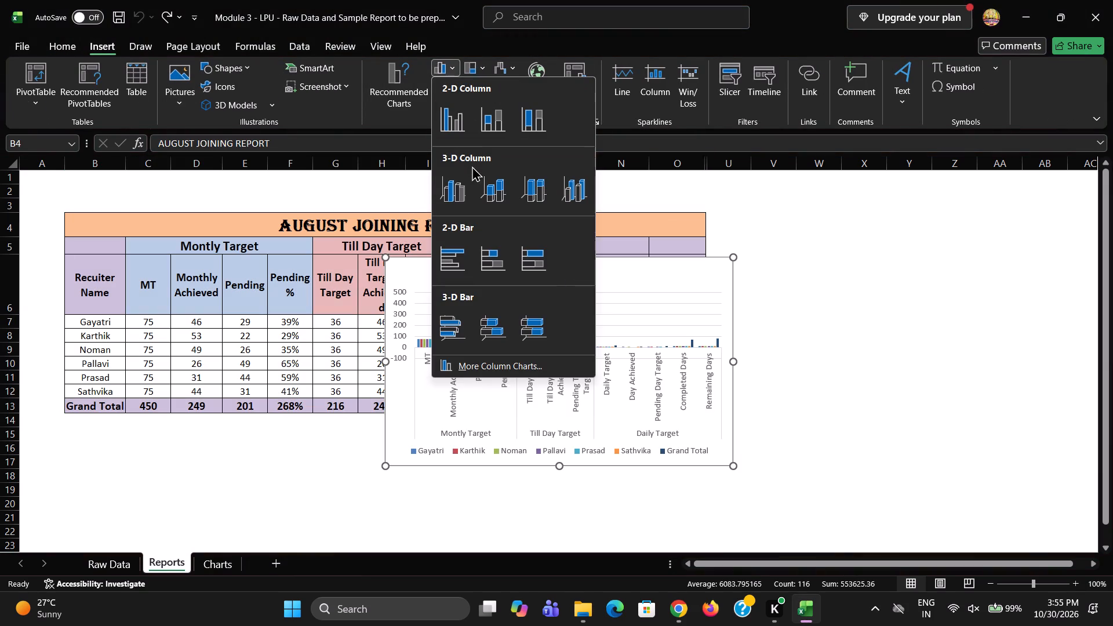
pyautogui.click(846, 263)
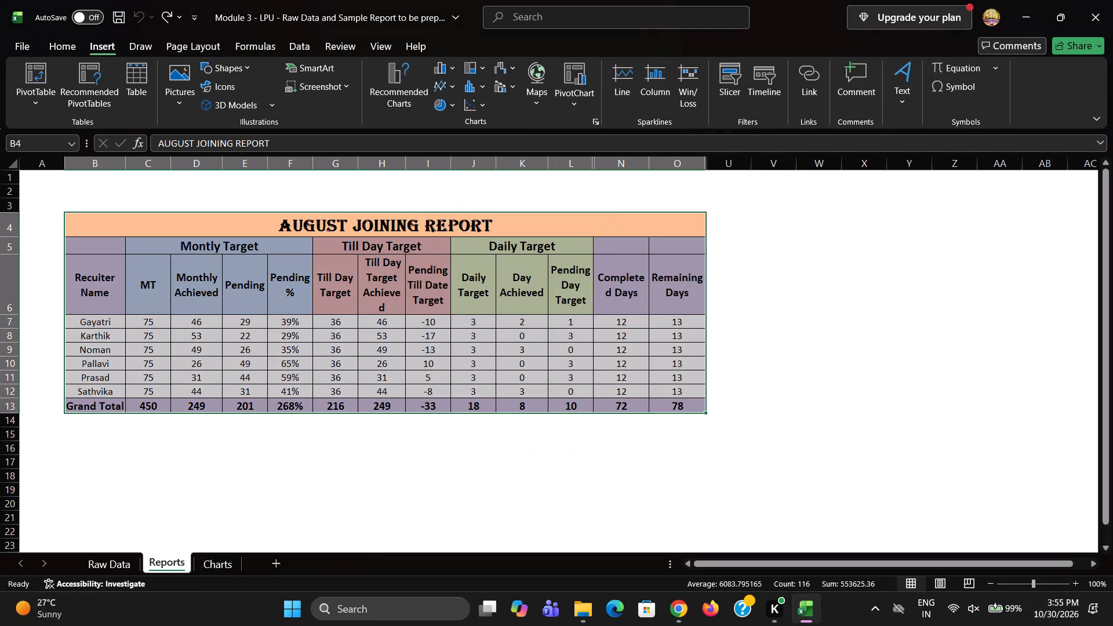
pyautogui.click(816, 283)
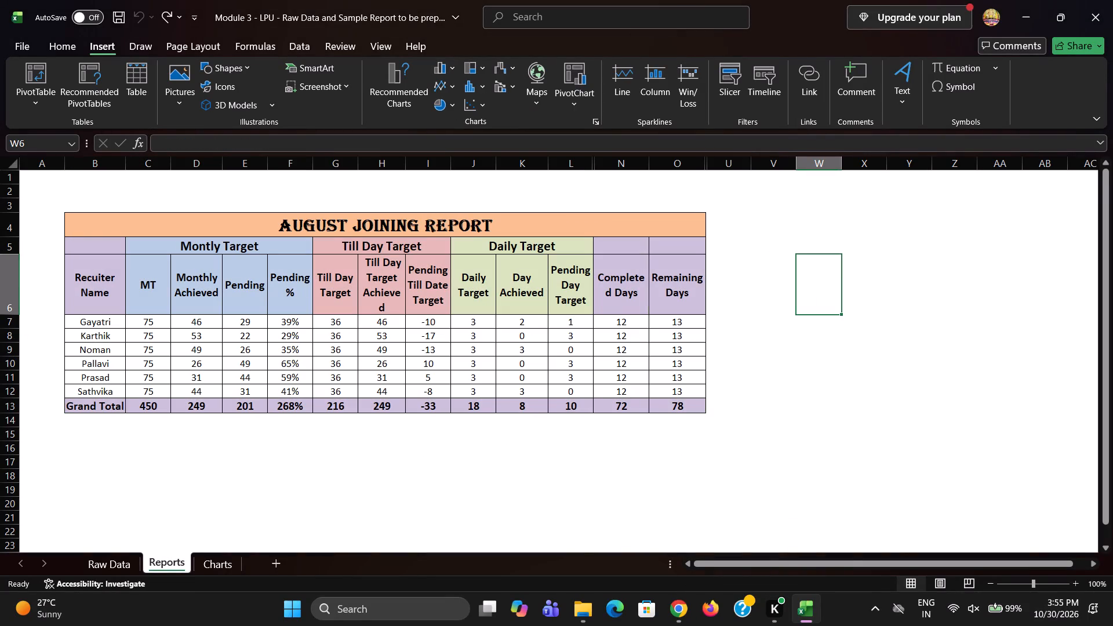
# Insert a 2-D stacked column chart from the recruiters' monthly target data in B7:F12 and place it beside the August Joining Report.
pyautogui.moveTo(81, 321); pyautogui.dragTo(287, 397)
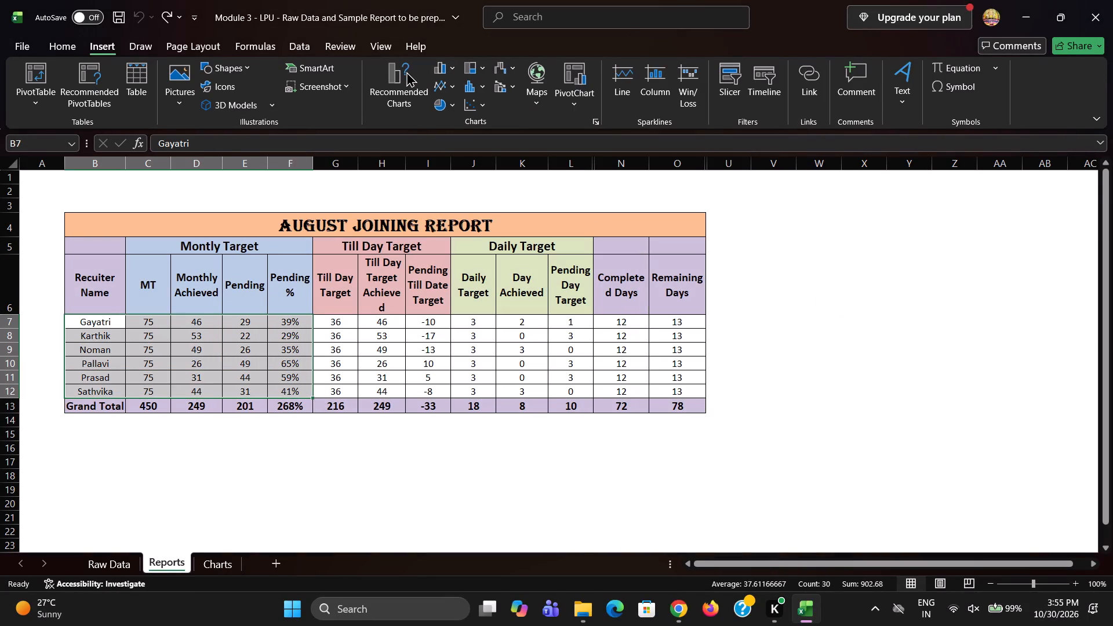
pyautogui.click(445, 68)
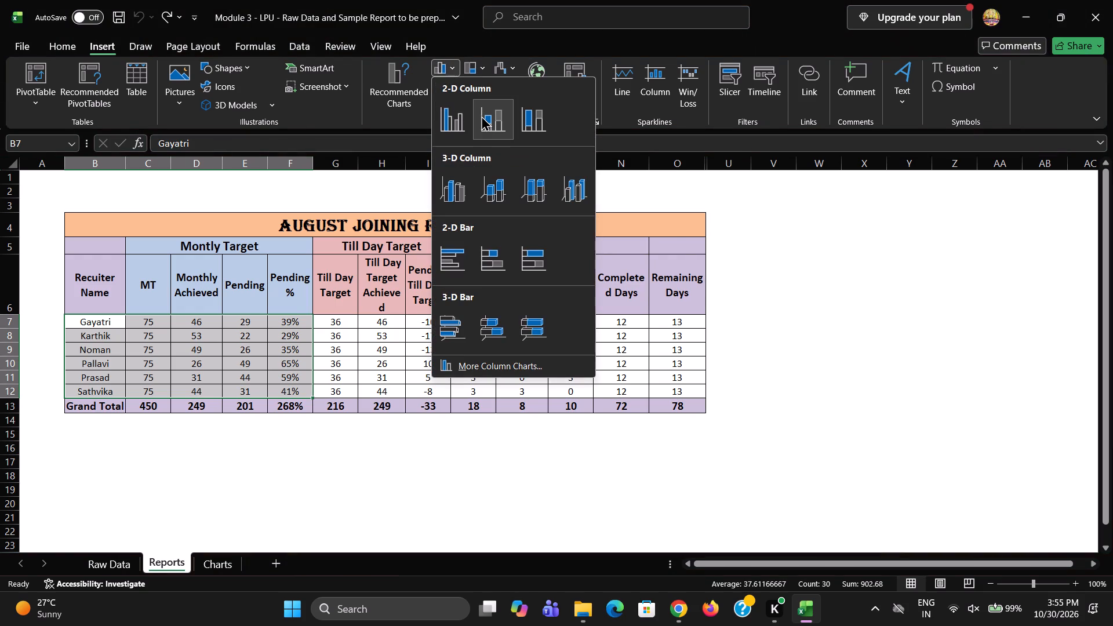
pyautogui.click(481, 115)
pyautogui.moveTo(634, 281); pyautogui.dragTo(954, 289)
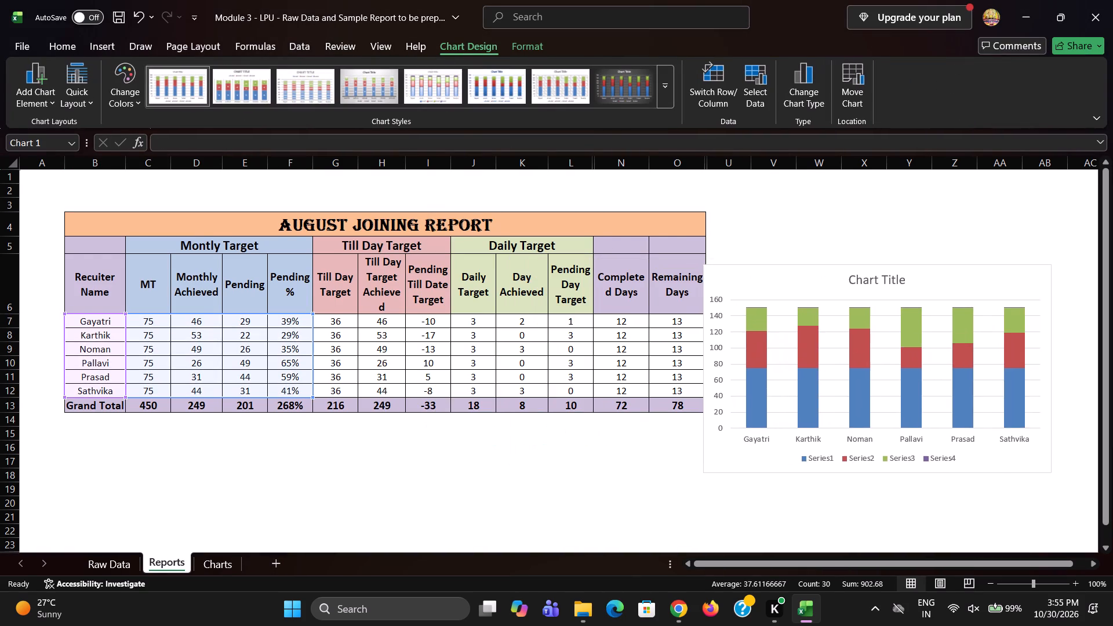
pyautogui.moveTo(954, 289); pyautogui.dragTo(955, 309)
# Save the Module 3 workbook and close it.
pyautogui.hotkey('ctrl', 's')
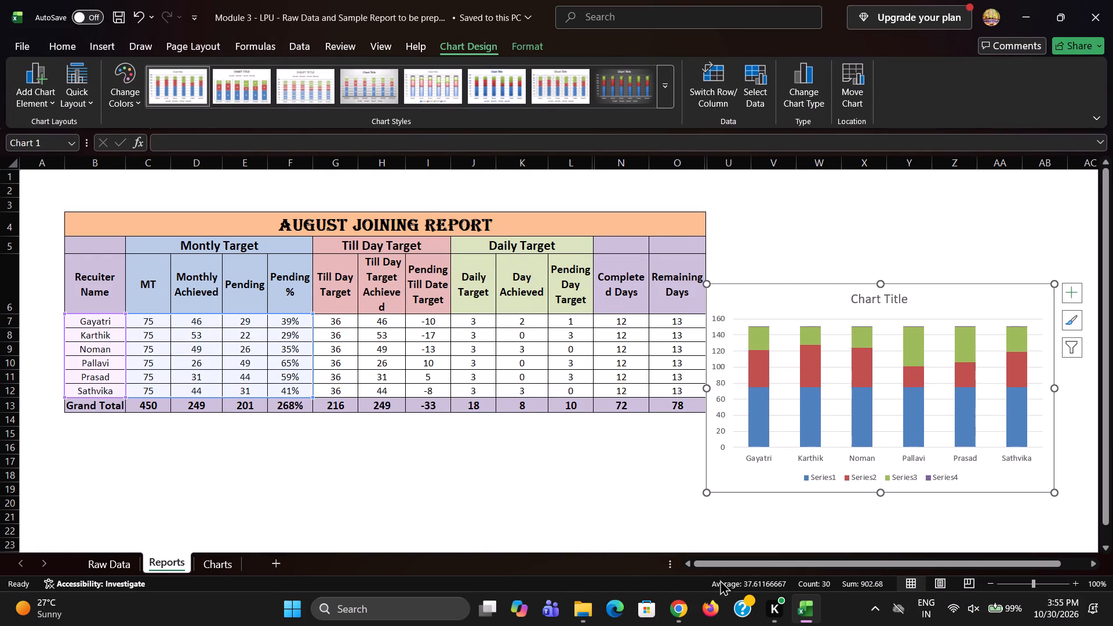
pyautogui.click(864, 485)
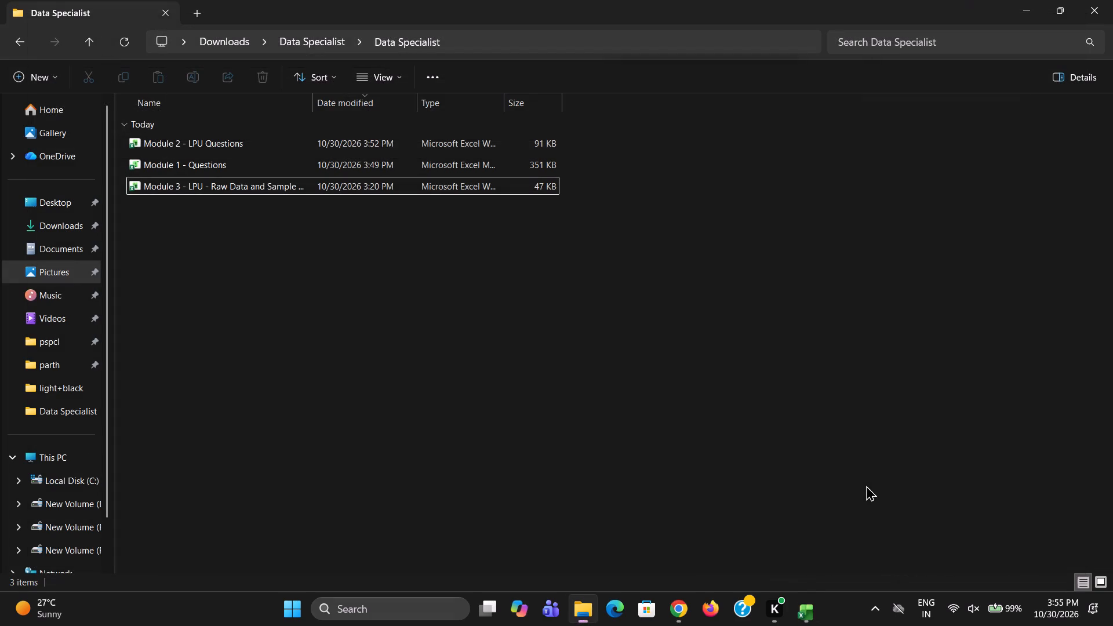
# Go back to the parent folder and rename the Data Specialist subfolder as the LPU ID number followed by _TEST.
pyautogui.click(563, 359)
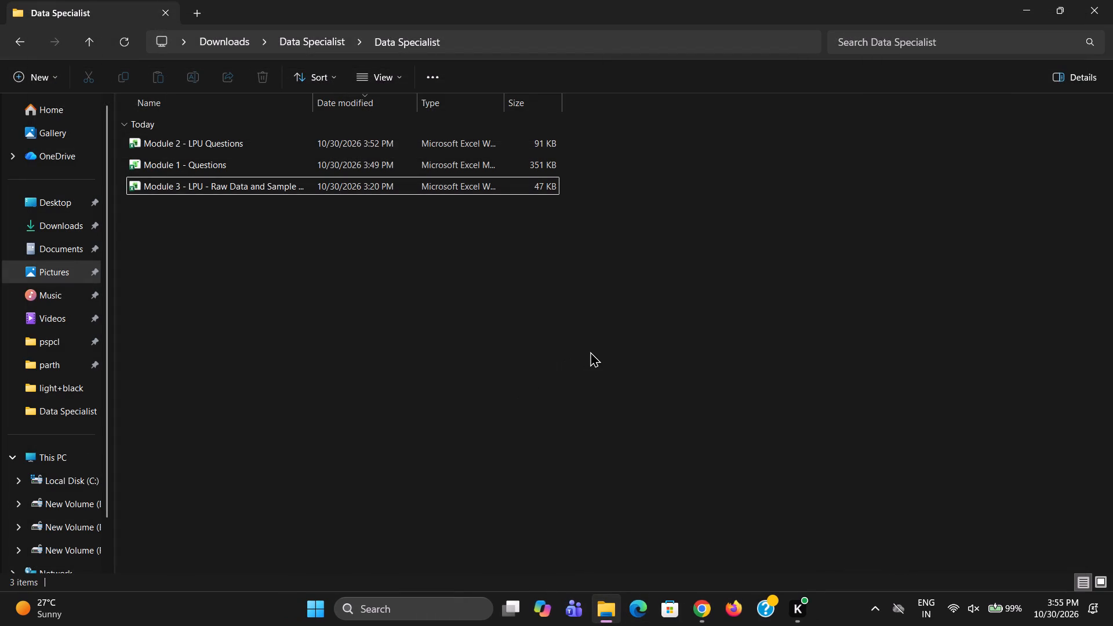
pyautogui.hotkey('ctrl', 'r')
pyautogui.click(18, 43)
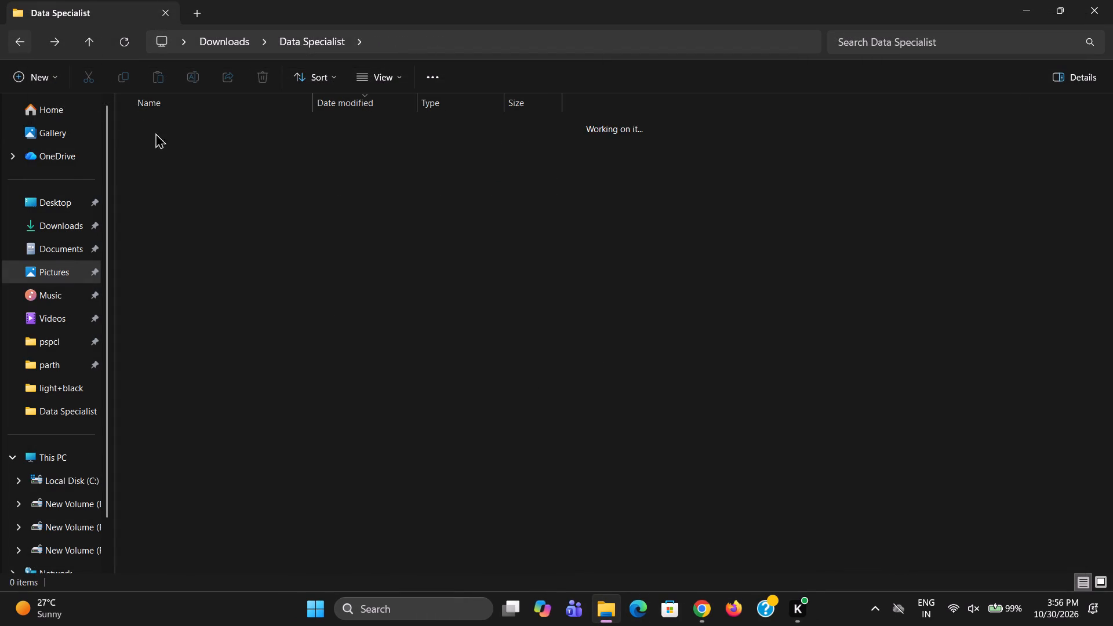
pyautogui.rightClick(318, 137)
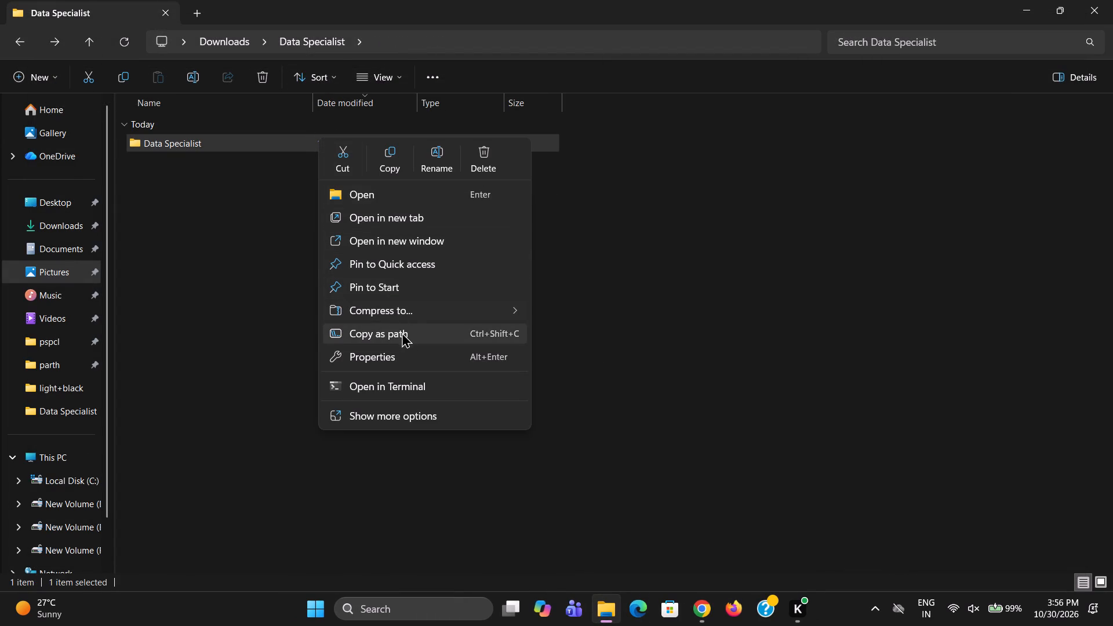
pyautogui.click(221, 144)
pyautogui.press('F2')
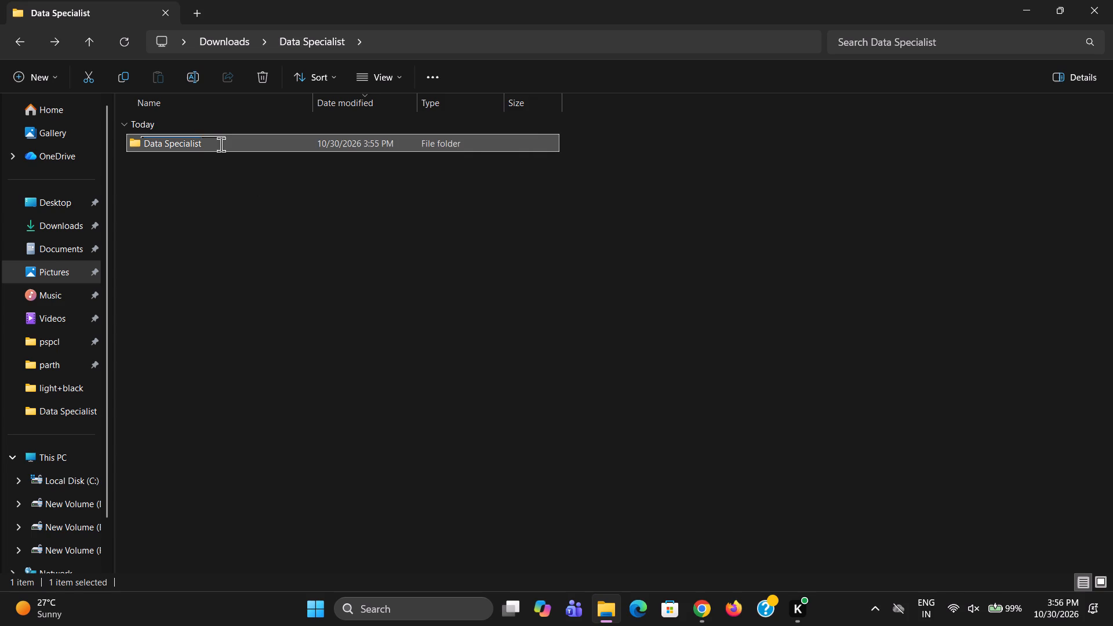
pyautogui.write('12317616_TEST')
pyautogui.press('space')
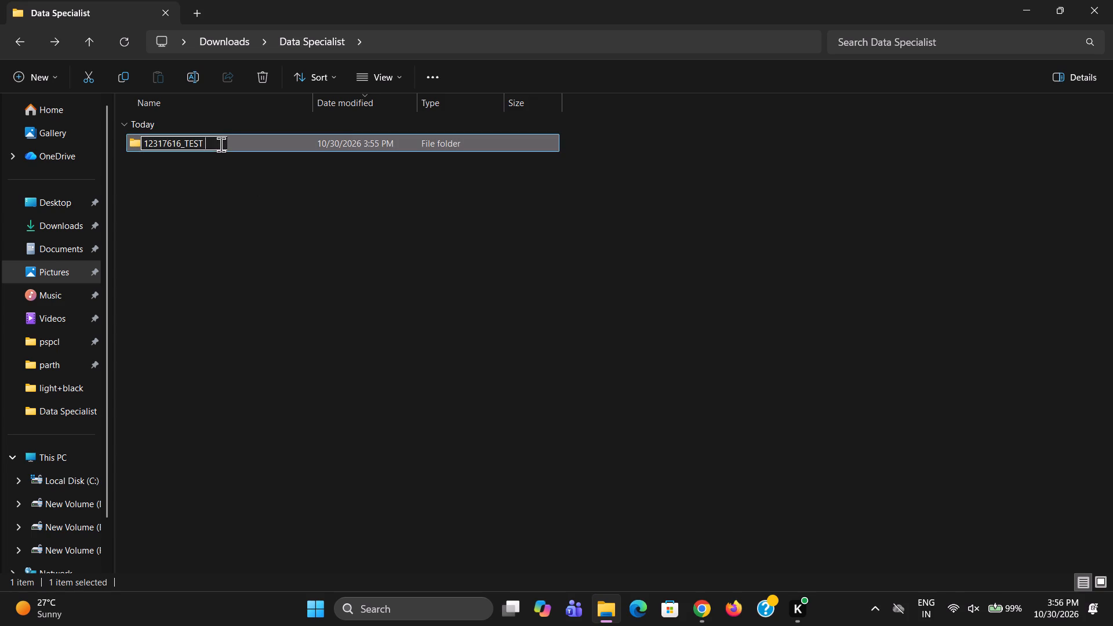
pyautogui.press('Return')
# Rename the answer folder again, replacing TEST after the LPU ID number's underscore with COMENT_ANSWER.
pyautogui.scroll(1, 221, 144)
pyautogui.click(221, 144)
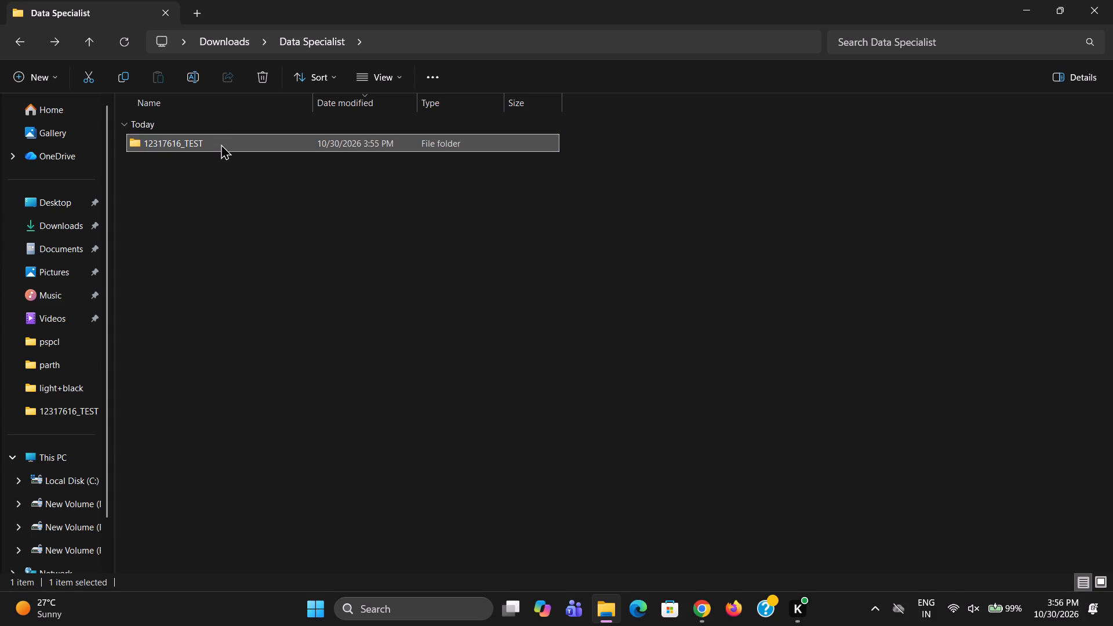
pyautogui.press('F2')
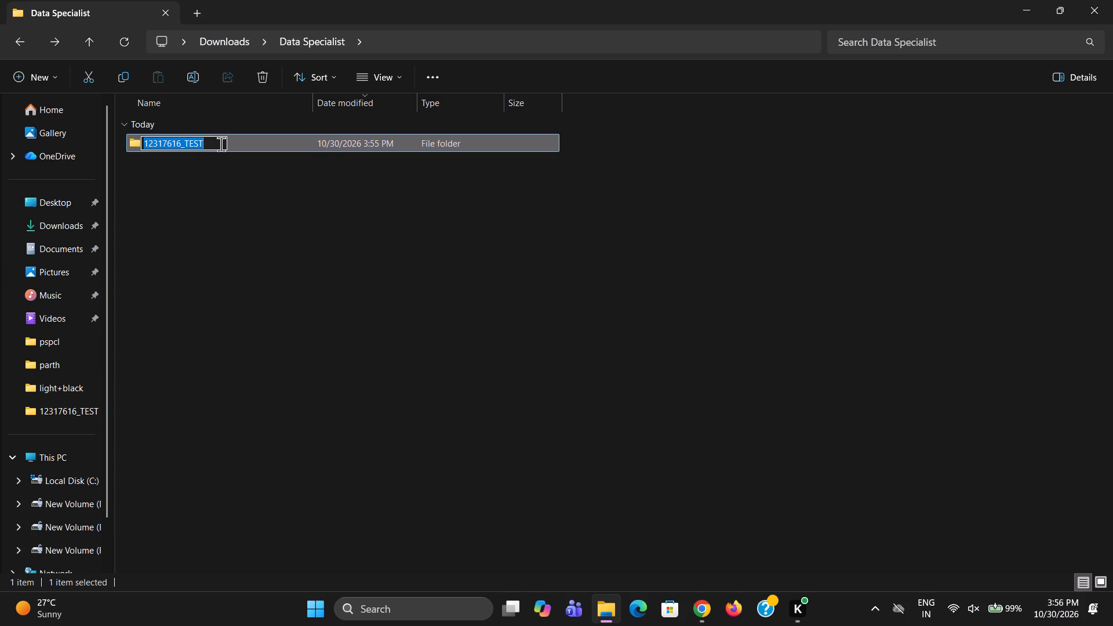
pyautogui.press('Right')
pyautogui.press('BackSpace')
pyautogui.press('BackSpace')
pyautogui.press('BackSpace')
pyautogui.press('BackSpace')
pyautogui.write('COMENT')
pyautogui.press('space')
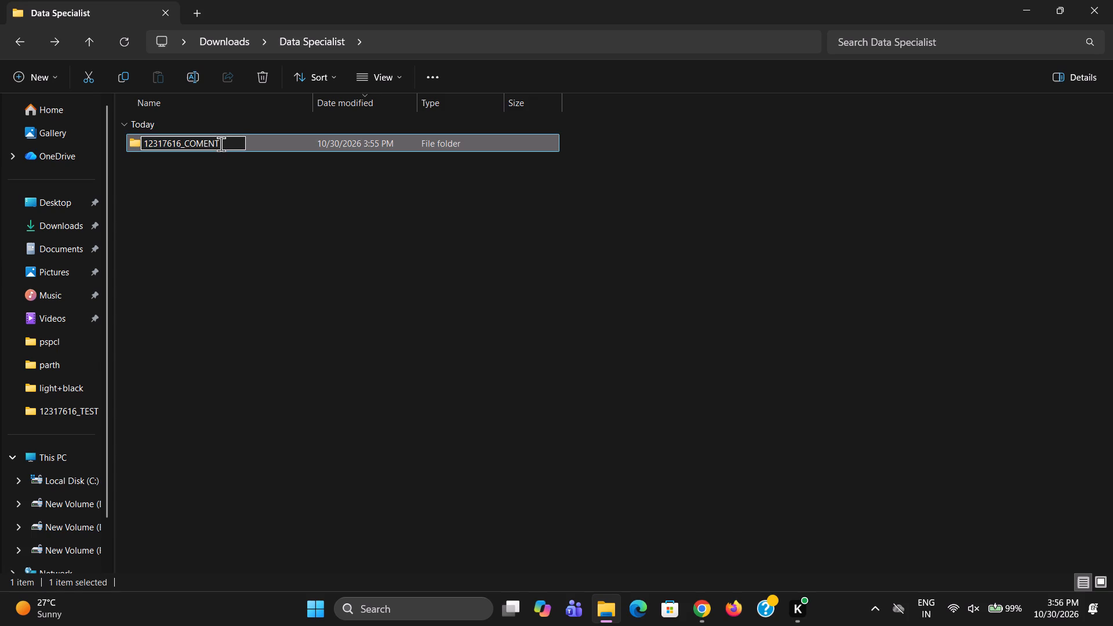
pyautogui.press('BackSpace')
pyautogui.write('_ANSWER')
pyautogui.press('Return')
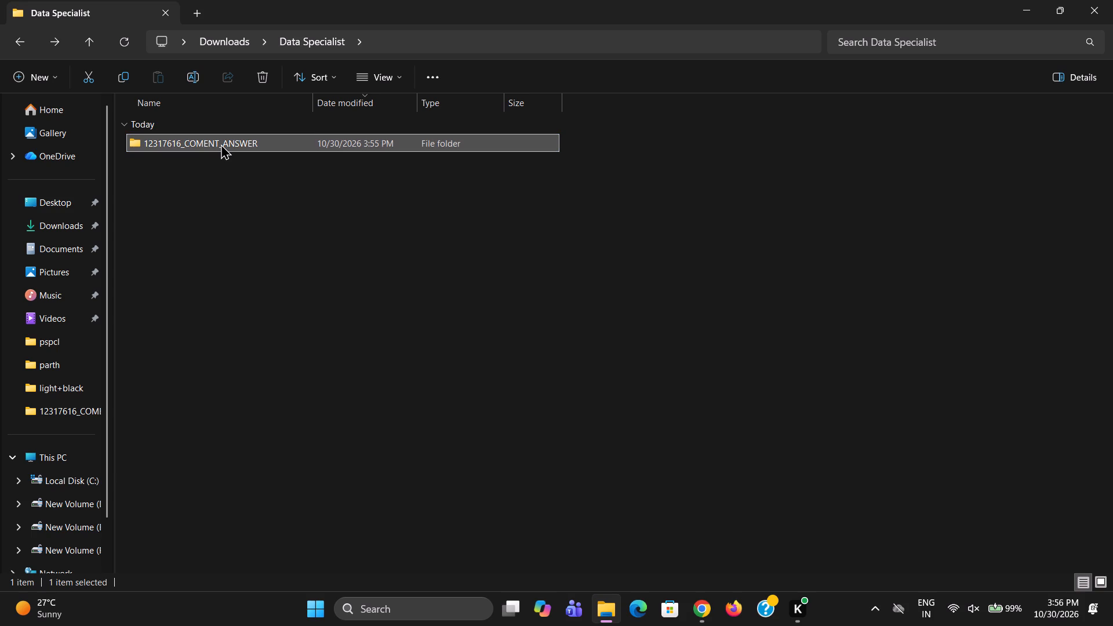
# Compress the renamed COMENT_ANSWER folder into a ZIP archive, keeping the folder's name for the file.
pyautogui.rightClick(221, 144)
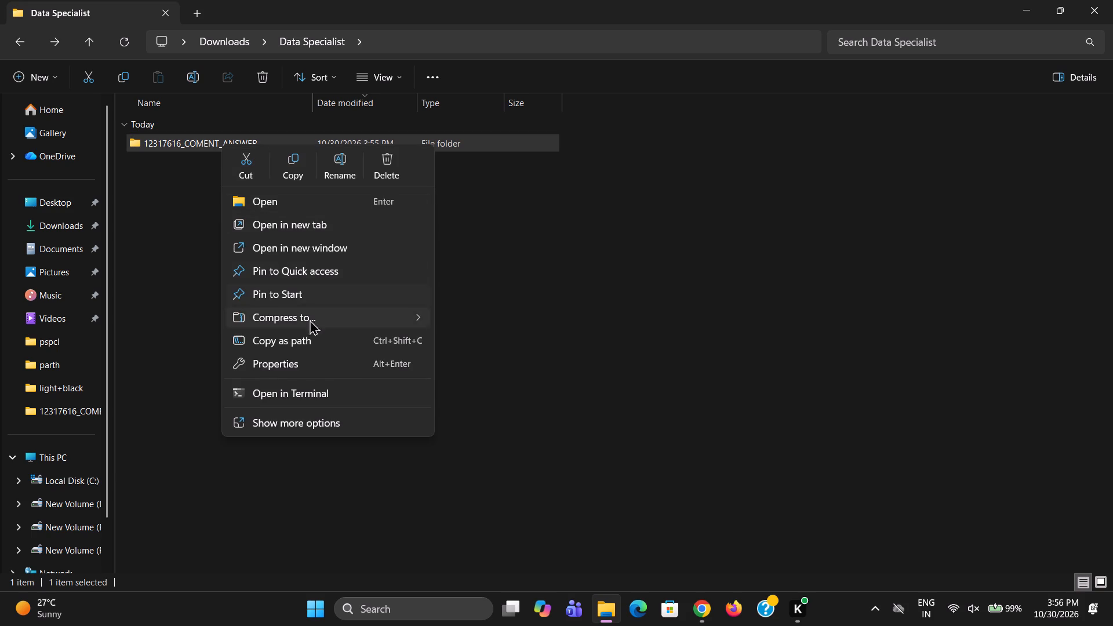
pyautogui.click(450, 316)
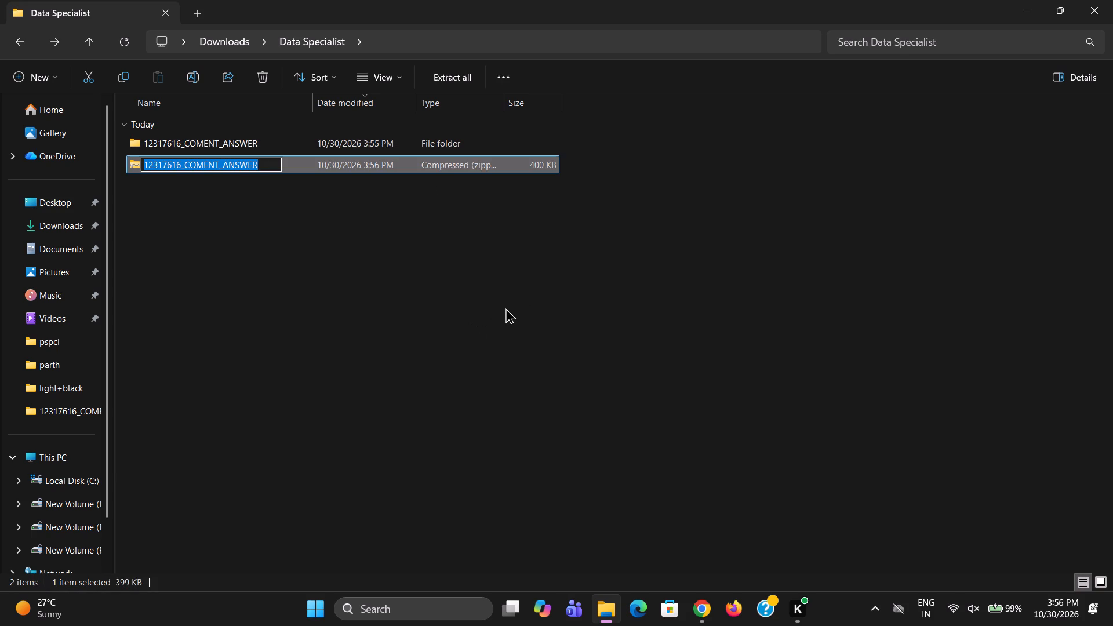
pyautogui.press('Return')
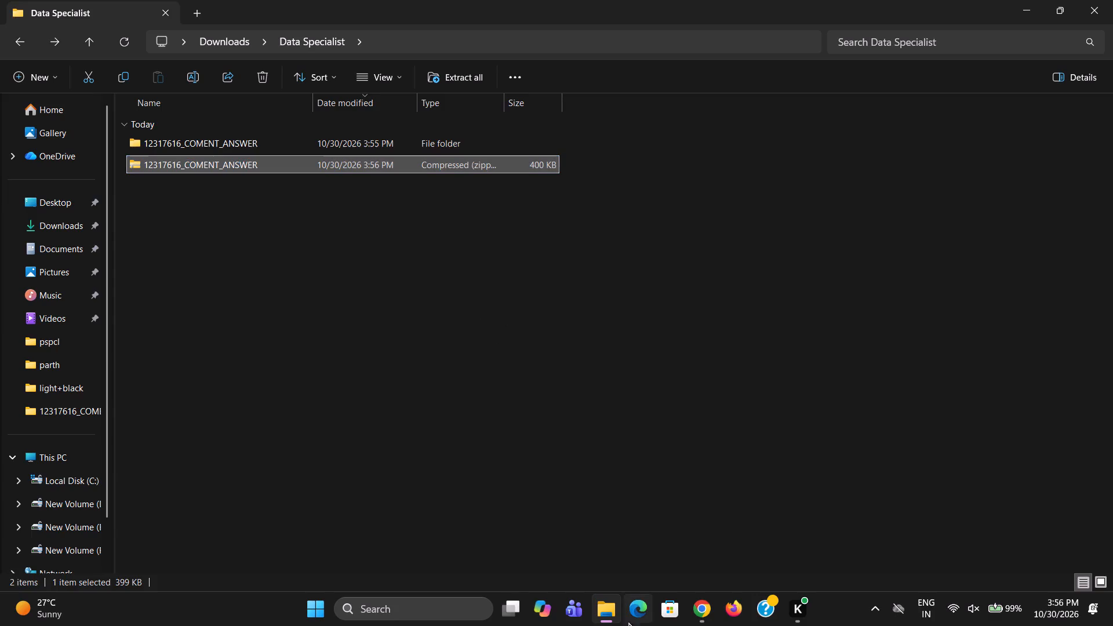
# Switch to the Comett Test Submission Form in Chrome and upload the COMENT_ANSWER ZIP archive as the test answer file.
pyautogui.click(606, 623)
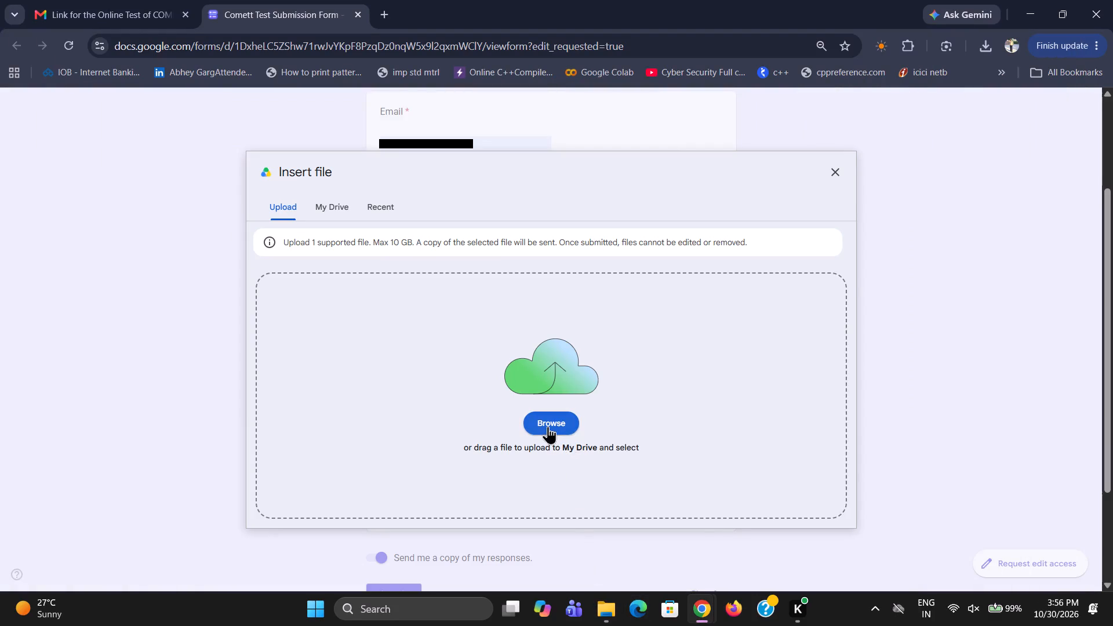
pyautogui.click(548, 426)
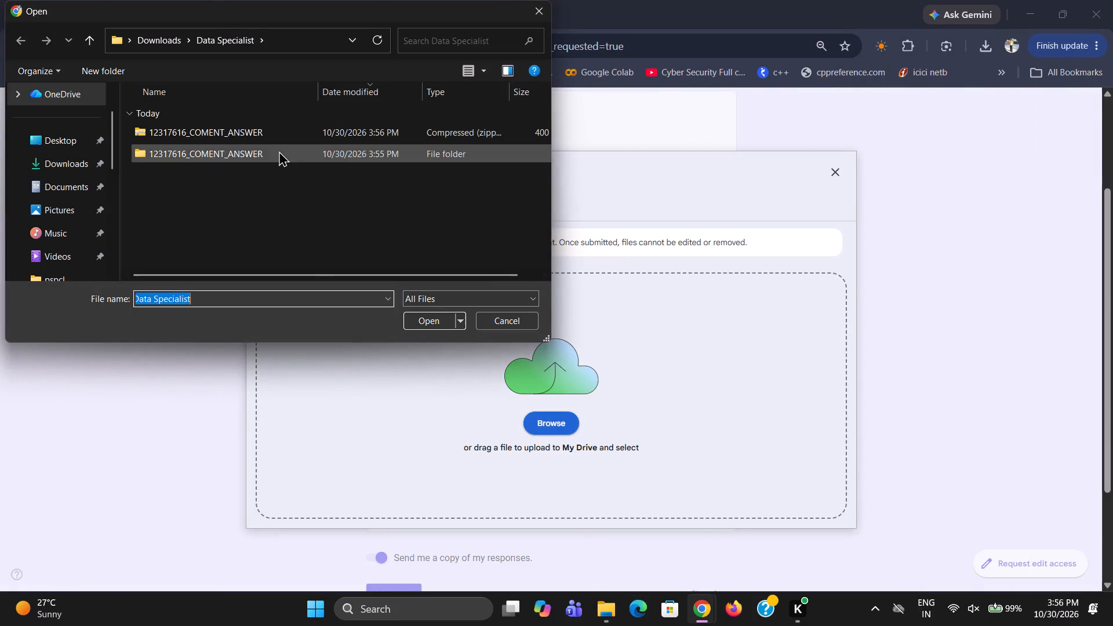
pyautogui.click(280, 133)
pyautogui.click(437, 319)
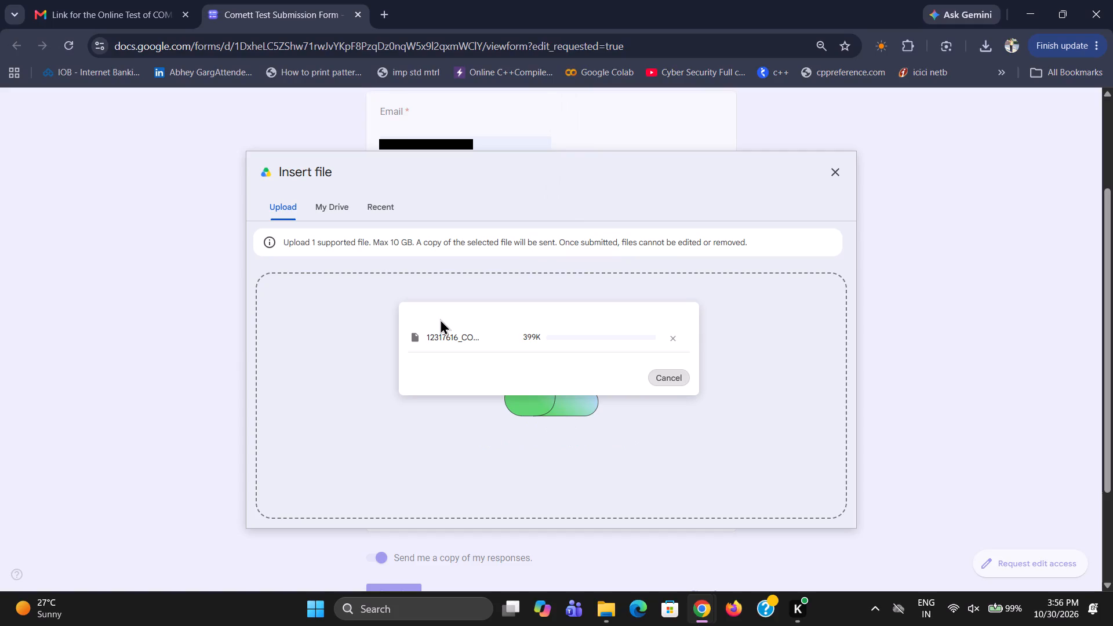
# Check the filled-in submission form with the attached answer file and submit it.
pyautogui.scroll(-4, 533, 392)
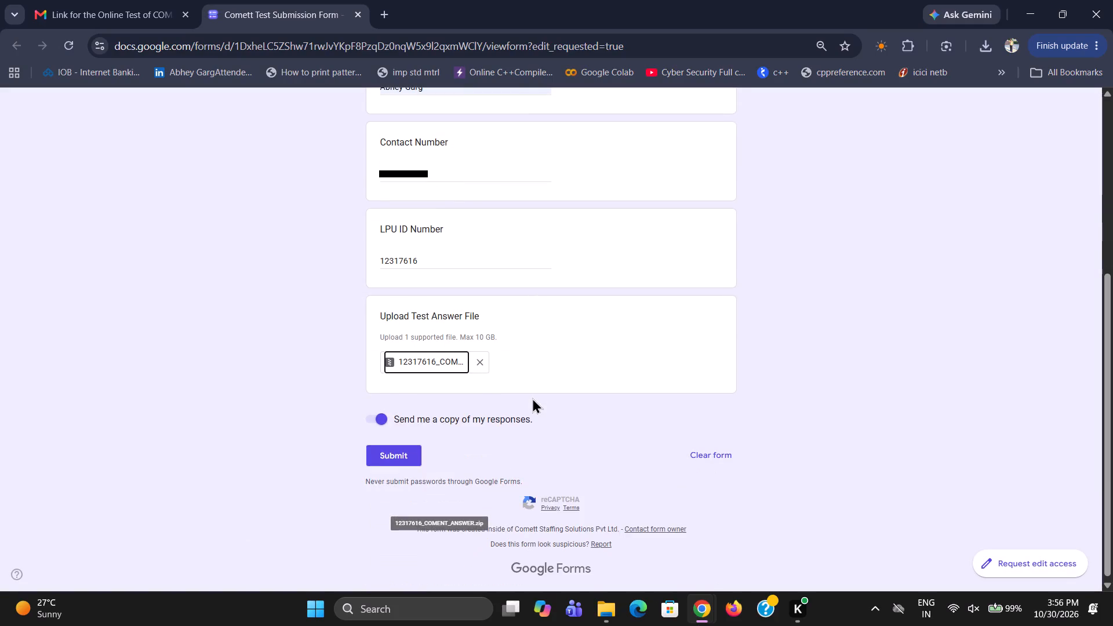
pyautogui.scroll(5, 533, 411)
pyautogui.scroll(-5, 545, 428)
pyautogui.click(408, 453)
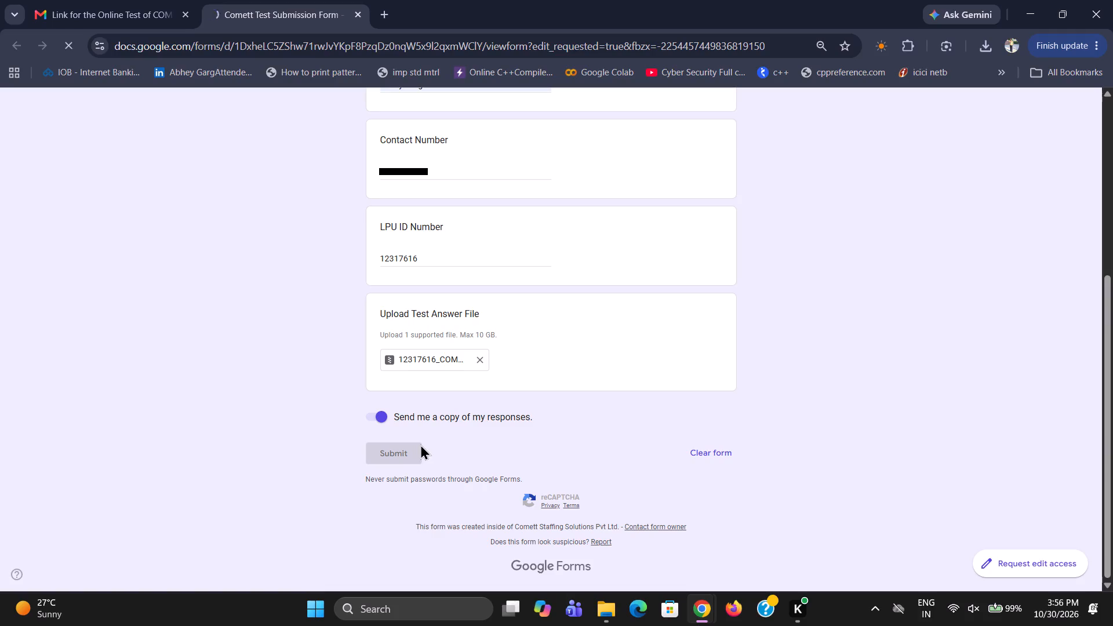